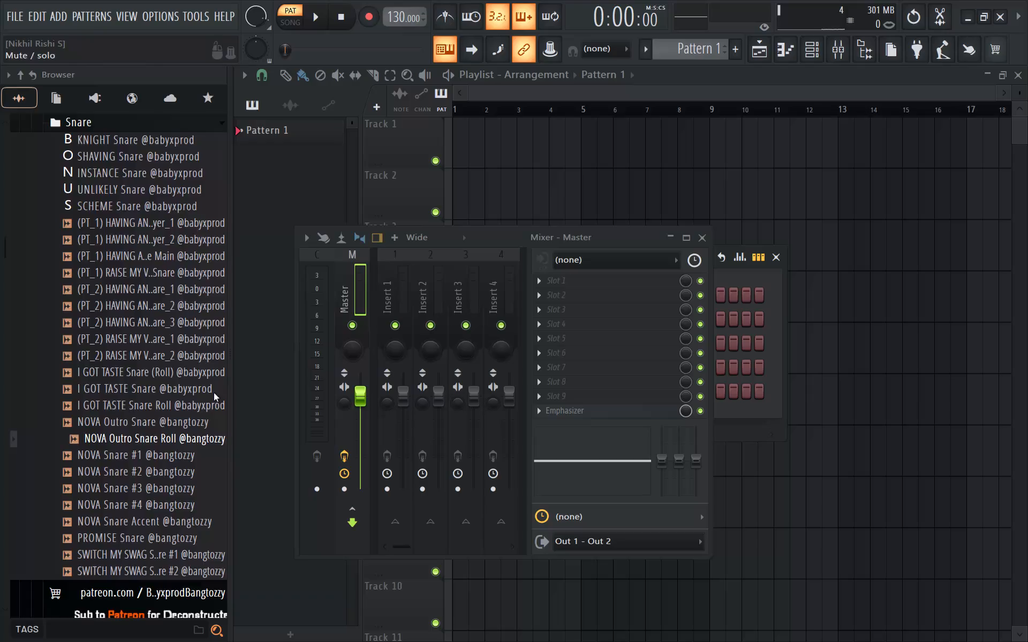
In DrumKits, open Spirit of Raga > SoR Acidized Wav Files > Carnatic Style > 02_Thillanas > 01_Raga Valachi 100bpm.
{"action": "scroll", "coordinate": [135, 418], "scroll_direction": "up", "scroll_amount": 2}
{"action": "scroll", "coordinate": [165, 317], "scroll_direction": "up", "scroll_amount": 2}
{"action": "left_click", "coordinate": [156, 288]}
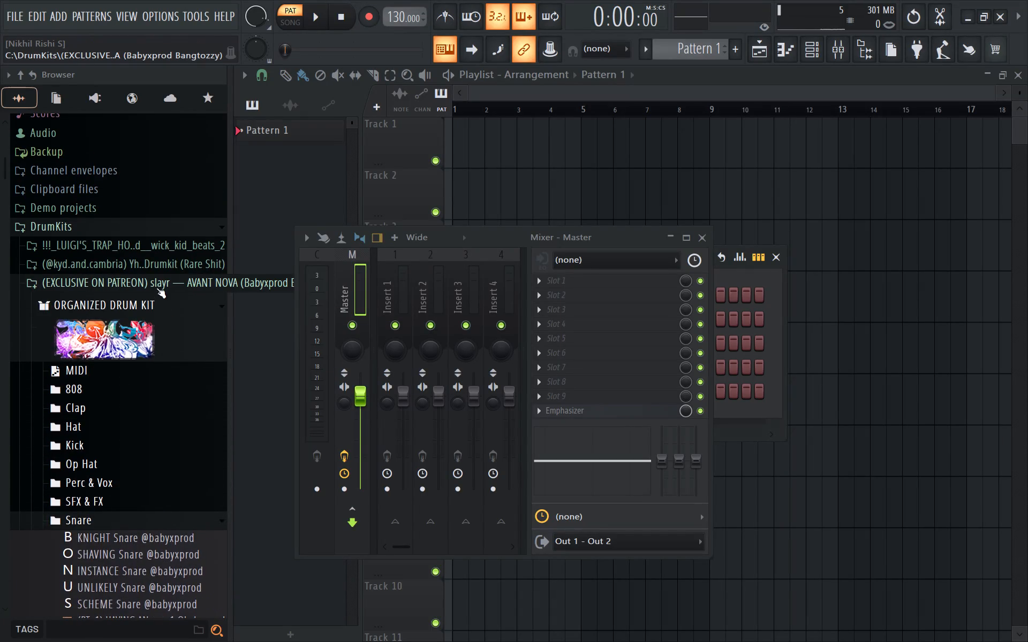
{"action": "scroll", "coordinate": [180, 385], "scroll_direction": "down", "scroll_amount": 6}
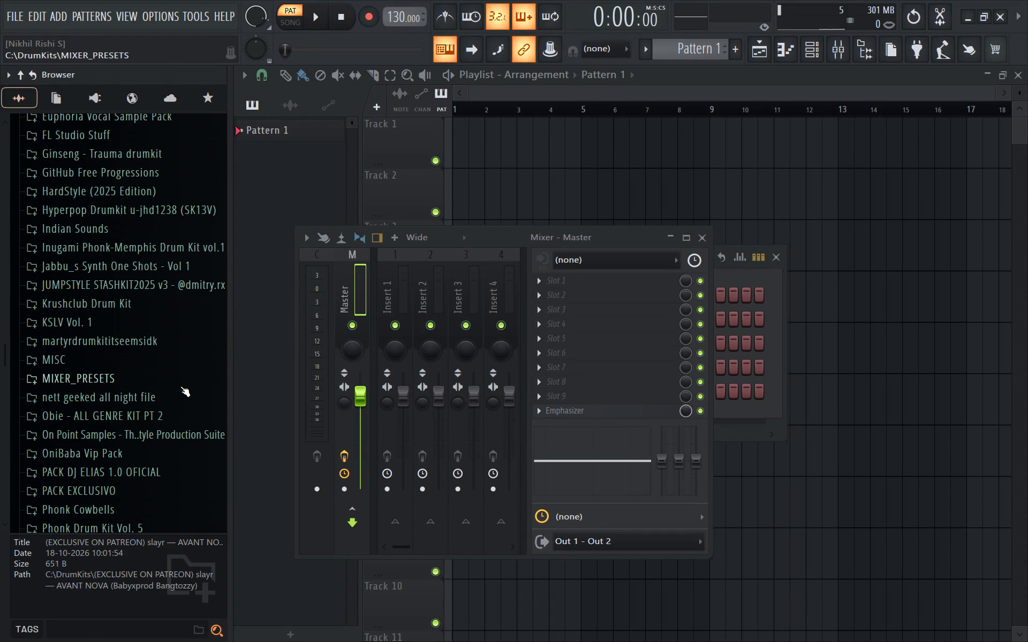
{"action": "scroll", "coordinate": [180, 386], "scroll_direction": "down", "scroll_amount": 1}
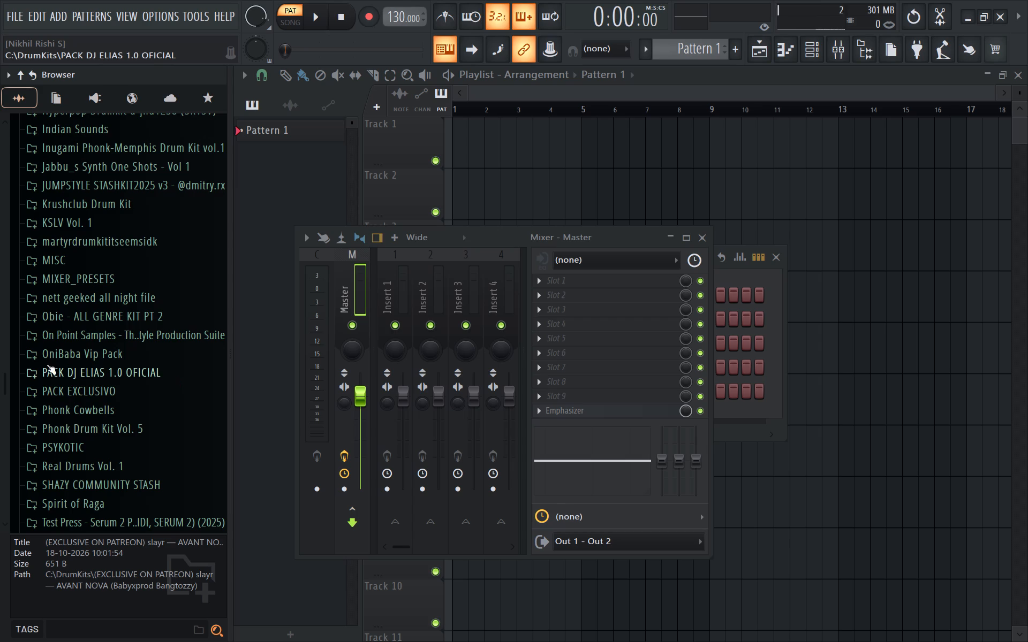
{"action": "left_click", "coordinate": [102, 504]}
{"action": "scroll", "coordinate": [80, 415], "scroll_direction": "down", "scroll_amount": 2}
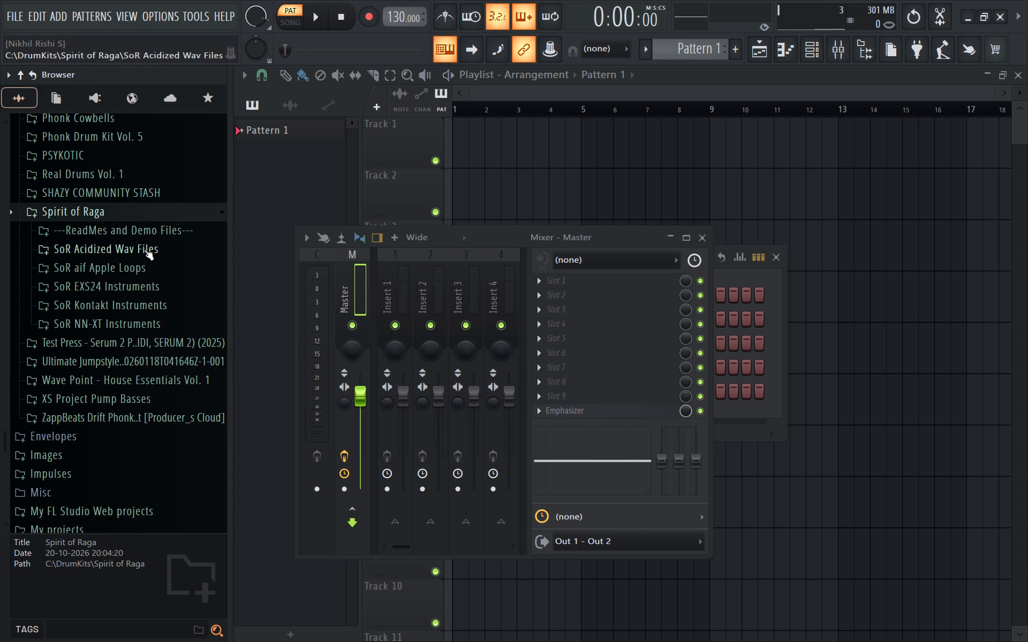
{"action": "left_click", "coordinate": [167, 253]}
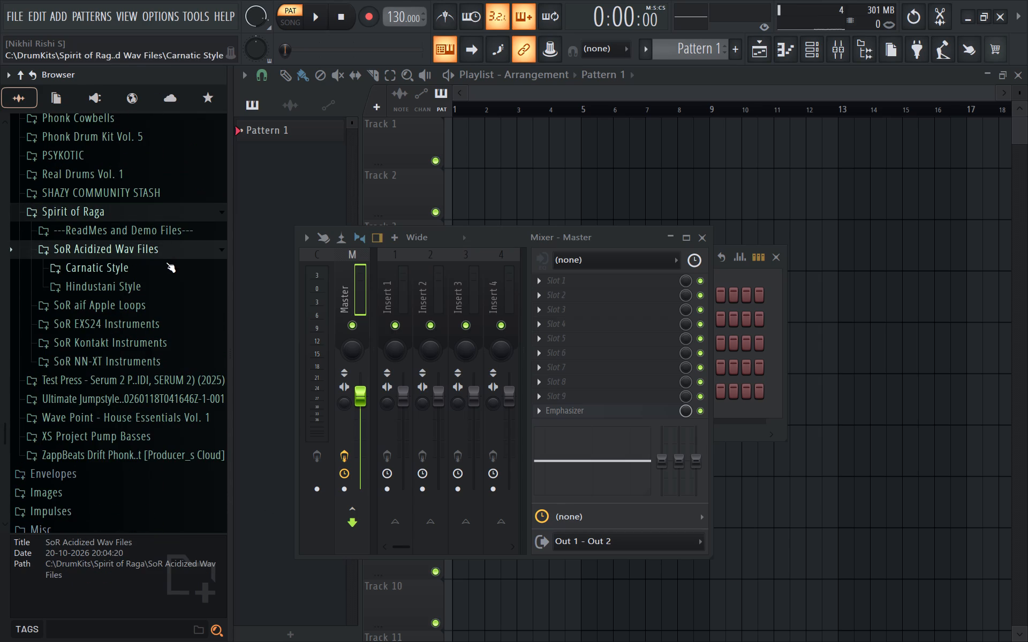
{"action": "left_click", "coordinate": [166, 262]}
{"action": "left_click", "coordinate": [148, 307]}
{"action": "left_click", "coordinate": [147, 323]}
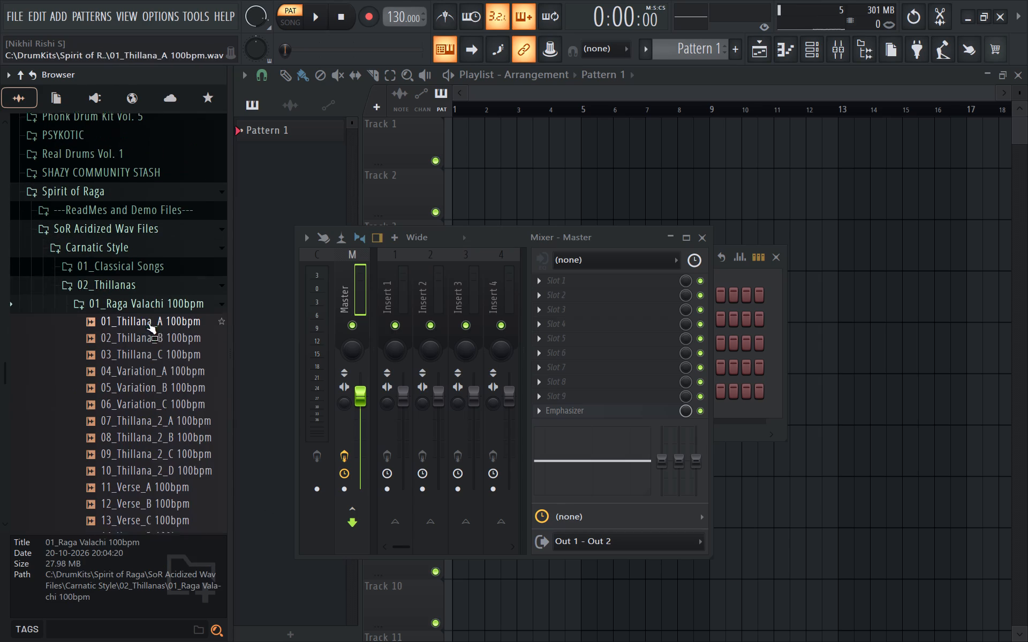
Audition Thillana and Verse samples in the 01_Raga Valachi 100bpm folder, closing the Mixer and ending on 02_Thillana_B.
{"action": "left_click", "coordinate": [176, 348]}
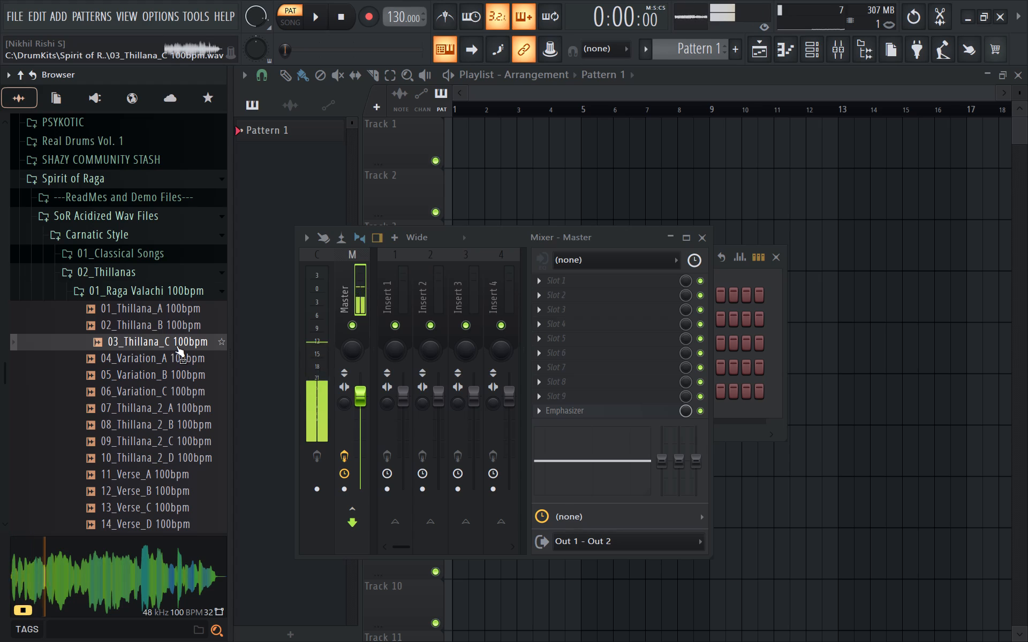
{"action": "left_click", "coordinate": [702, 241]}
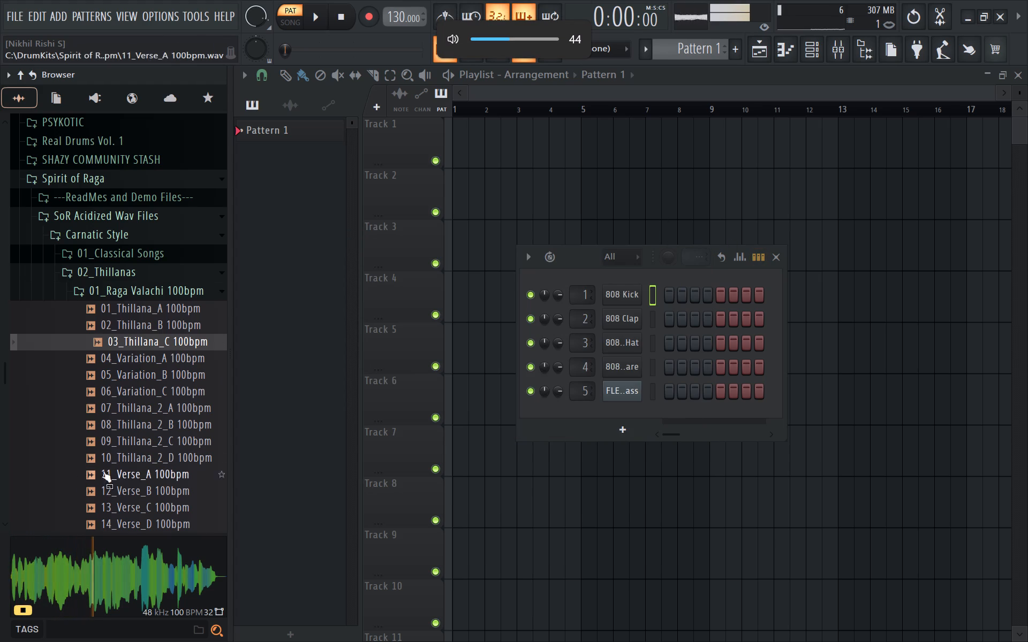
{"action": "scroll", "coordinate": [171, 434], "scroll_direction": "down", "scroll_amount": 1}
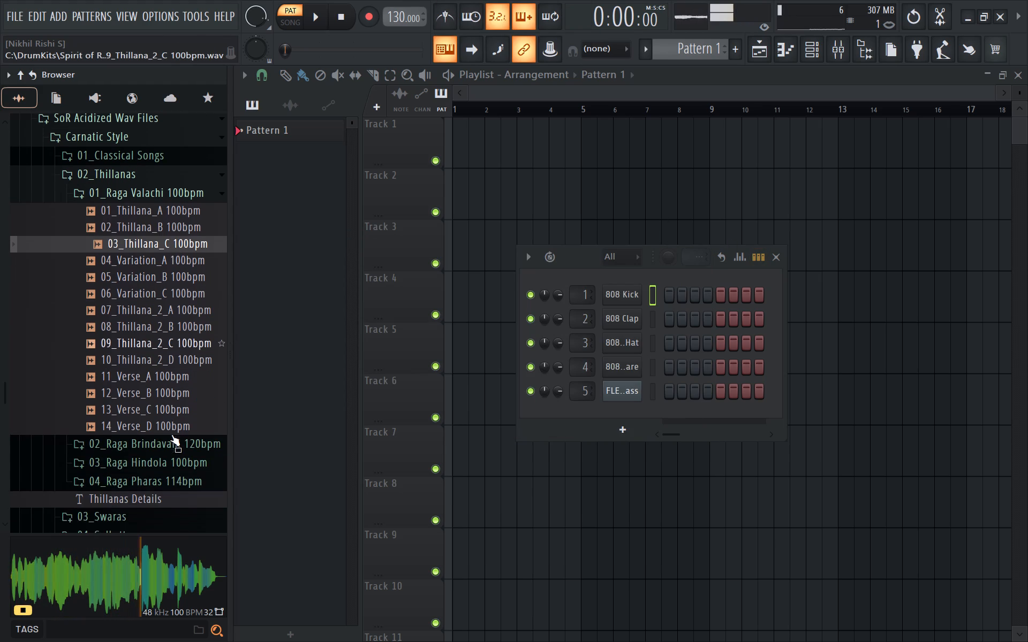
{"action": "left_click", "coordinate": [201, 398]}
{"action": "left_click", "coordinate": [191, 385]}
{"action": "left_click", "coordinate": [188, 377]}
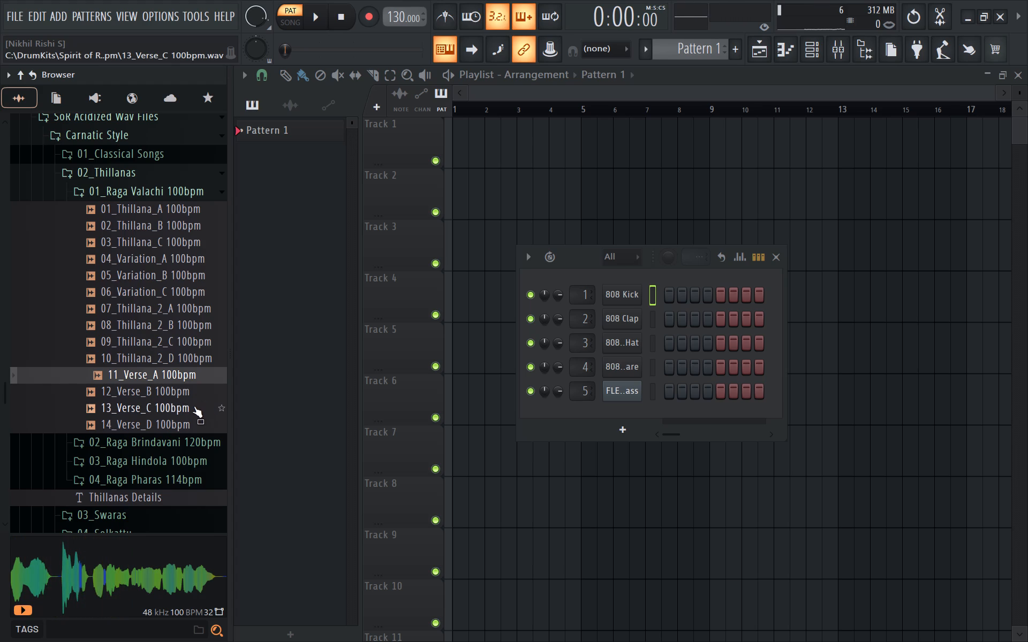
{"action": "left_click", "coordinate": [157, 427]}
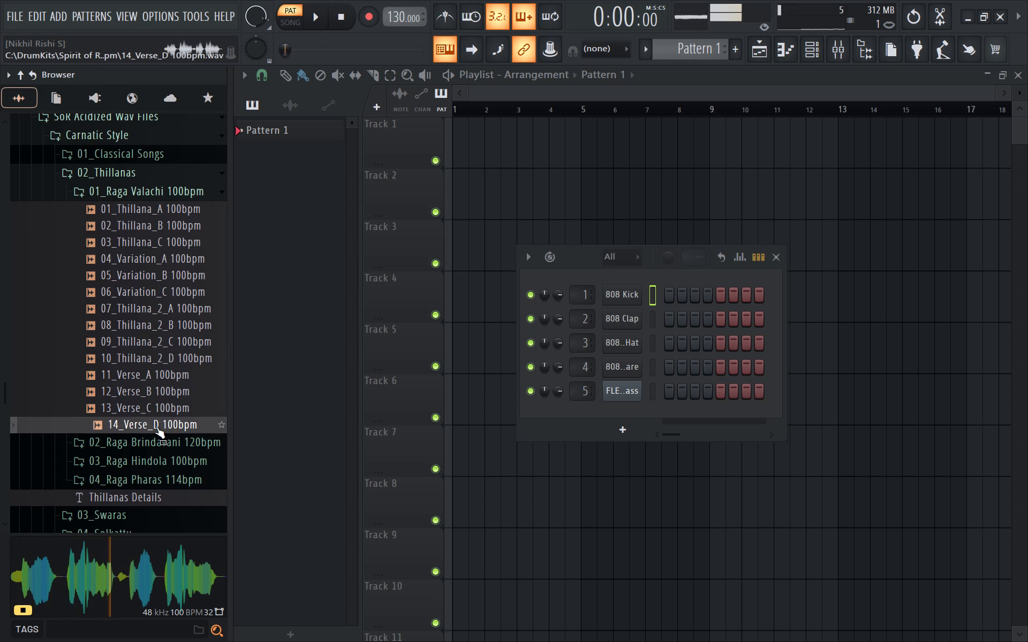
{"action": "left_click", "coordinate": [147, 233]}
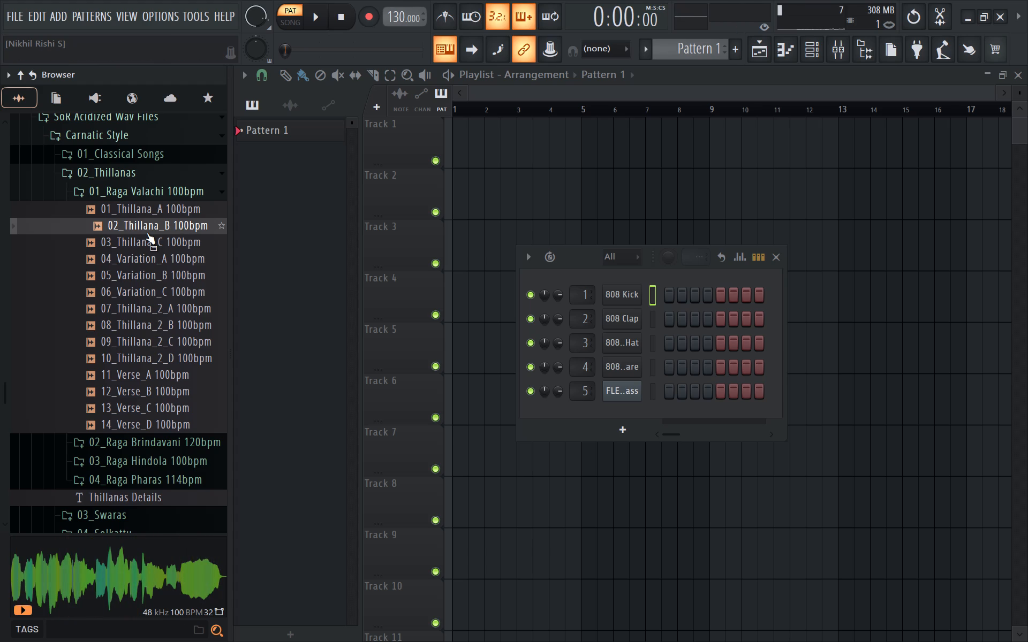
Add the 02_Thillana_B 100bpm sample to the Playlist and position it on Track 1 at bar 1.
{"action": "left_click_drag", "start_coordinate": [147, 233], "coordinate": [546, 171]}
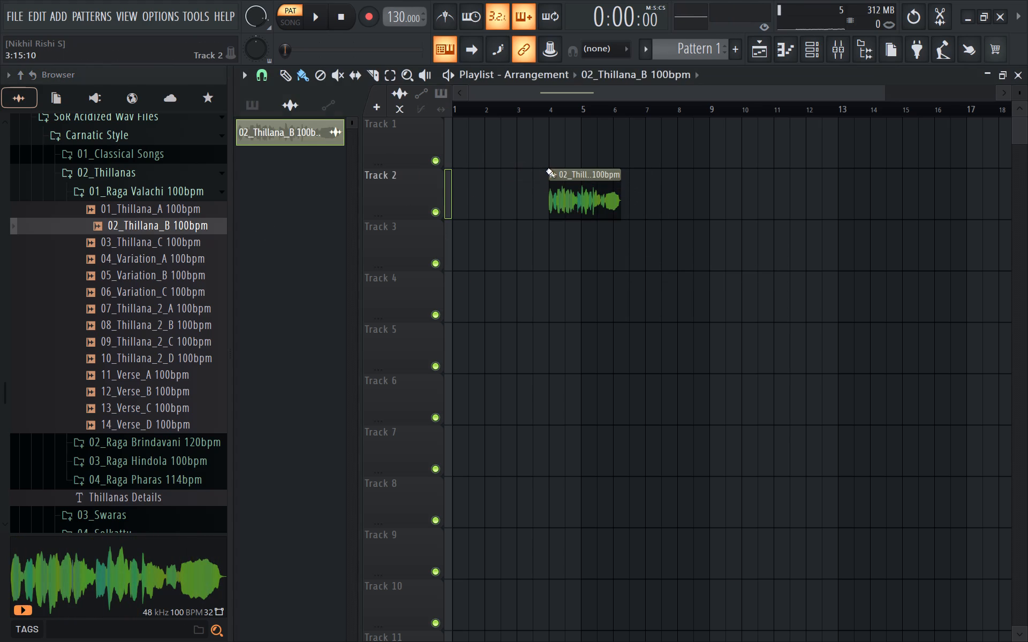
{"action": "scroll", "coordinate": [582, 212], "scroll_direction": "up", "scroll_amount": 4, "text": "ctrl"}
{"action": "left_click_drag", "start_coordinate": [596, 196], "coordinate": [480, 123]}
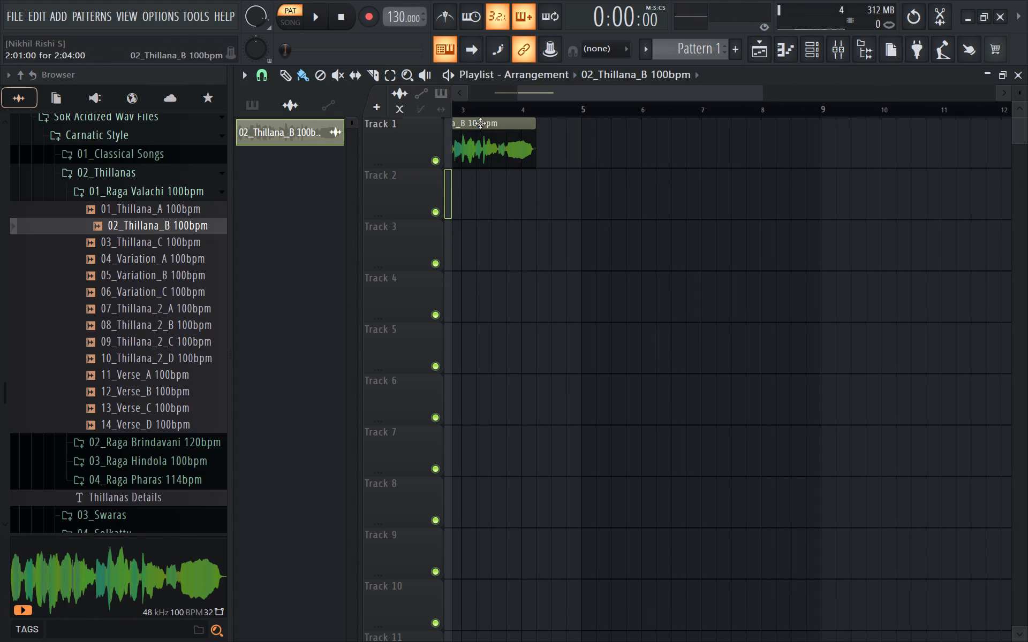
{"action": "left_click_drag", "start_coordinate": [560, 95], "coordinate": [485, 110]}
{"action": "left_click_drag", "start_coordinate": [628, 144], "coordinate": [239, 120]}
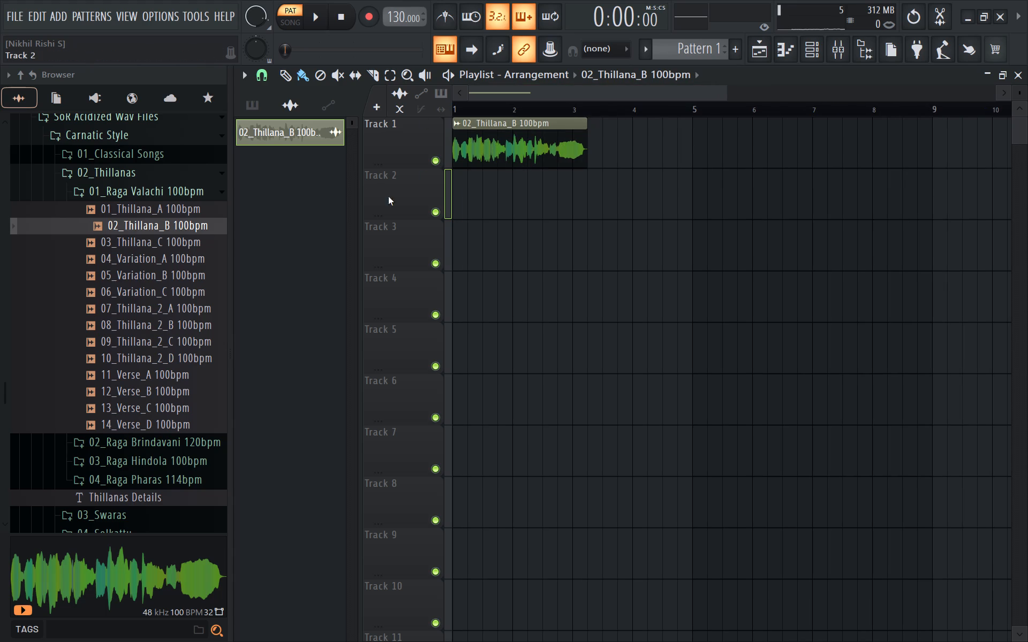
Turn on the metronome and start playback.
{"action": "scroll", "coordinate": [452, 251], "scroll_direction": "up", "scroll_amount": 13, "text": "ctrl"}
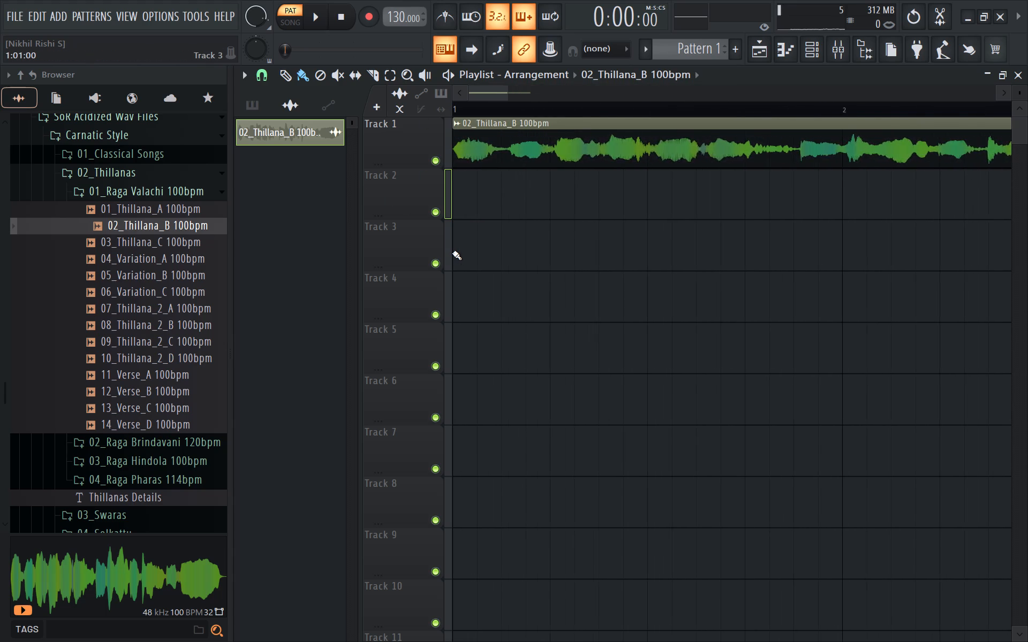
{"action": "left_click", "coordinate": [442, 17]}
{"action": "key", "text": "space"}
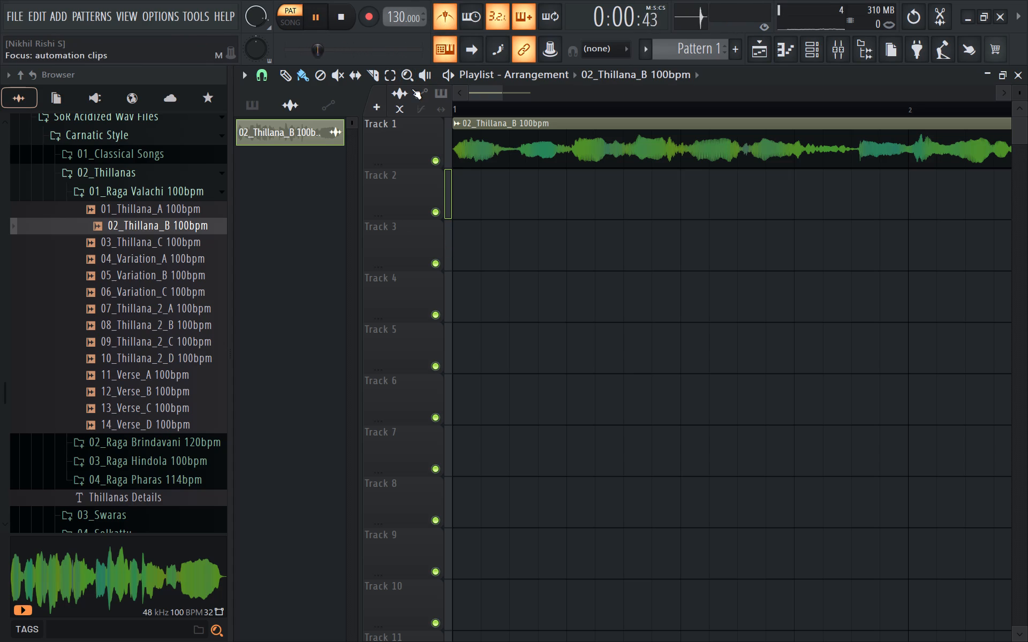
Place a Pattern 1 clip on Track 4 starting at bar 1.
{"action": "left_click", "coordinate": [235, 106]}
{"action": "left_click_drag", "start_coordinate": [255, 130], "coordinate": [490, 282]}
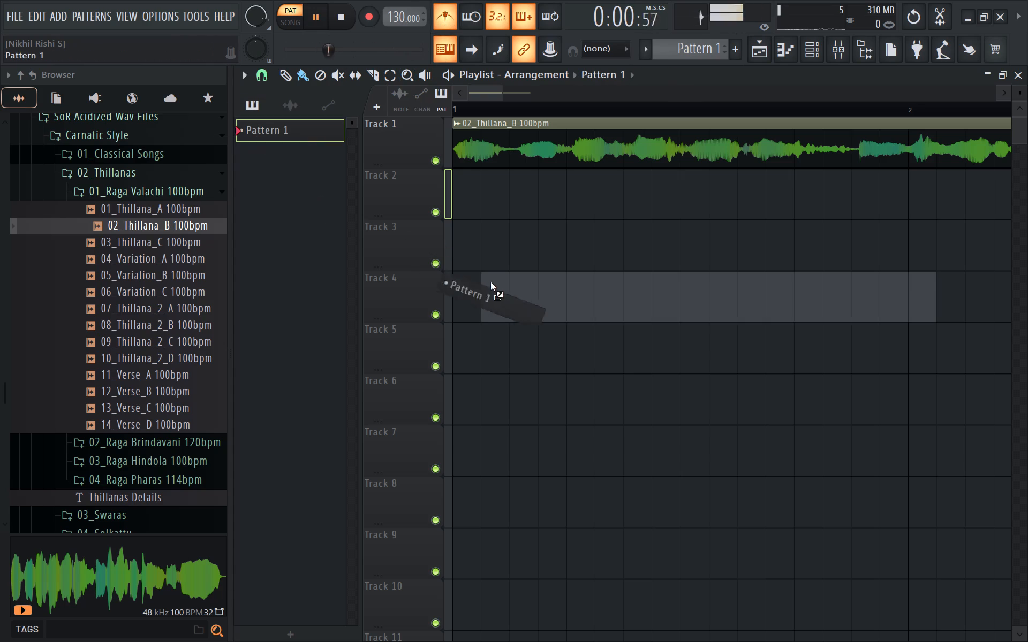
{"action": "left_click_drag", "start_coordinate": [490, 282], "coordinate": [488, 284]}
{"action": "left_click_drag", "start_coordinate": [659, 335], "coordinate": [648, 339]}
{"action": "right_click", "coordinate": [662, 343]}
{"action": "left_click_drag", "start_coordinate": [637, 301], "coordinate": [522, 311]}
Solo Track 4 and play the arrangement briefly from the start.
{"action": "key", "text": "space"}
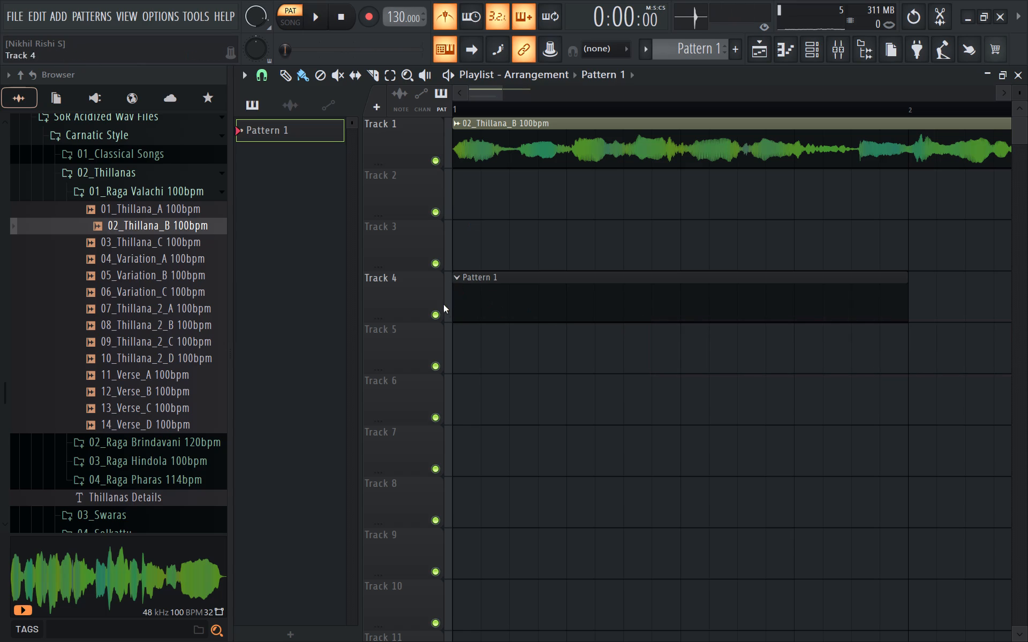
{"action": "left_click", "coordinate": [442, 306], "text": "ctrl"}
{"action": "left_click_drag", "start_coordinate": [464, 109], "coordinate": [406, 104]}
{"action": "key", "text": "space"}
{"action": "key", "text": "space"}
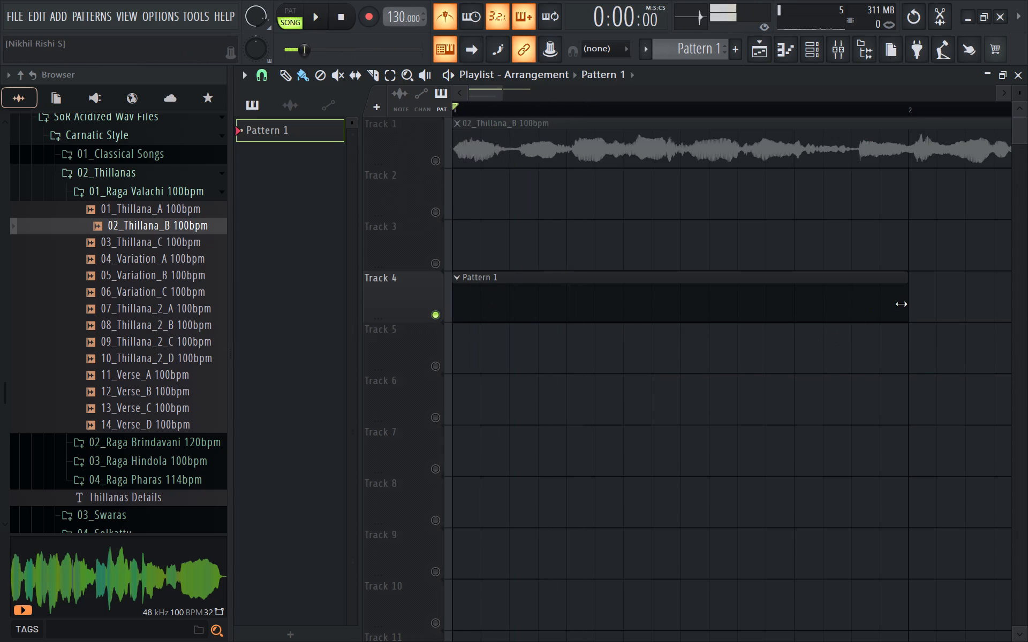
Shorten the Pattern 1 clip on Track 4 to 0:04:00 and place a copy at 1:08:00.
{"action": "left_click_drag", "start_coordinate": [901, 304], "coordinate": [566, 307]}
{"action": "key", "text": "space"}
{"action": "left_click_drag", "start_coordinate": [511, 303], "coordinate": [710, 303], "text": "shift"}
{"action": "key", "text": "space"}
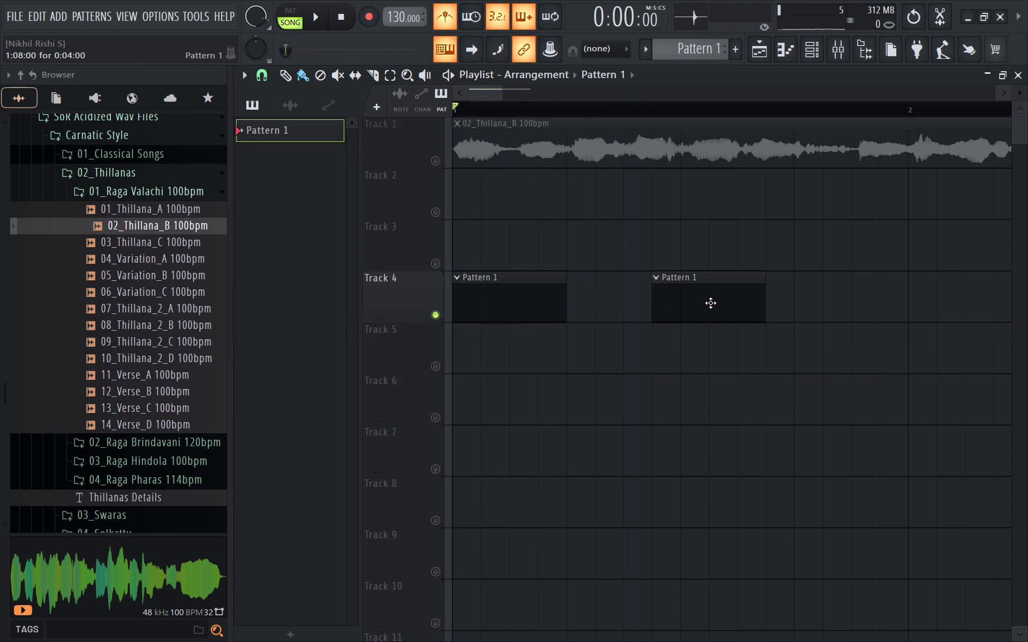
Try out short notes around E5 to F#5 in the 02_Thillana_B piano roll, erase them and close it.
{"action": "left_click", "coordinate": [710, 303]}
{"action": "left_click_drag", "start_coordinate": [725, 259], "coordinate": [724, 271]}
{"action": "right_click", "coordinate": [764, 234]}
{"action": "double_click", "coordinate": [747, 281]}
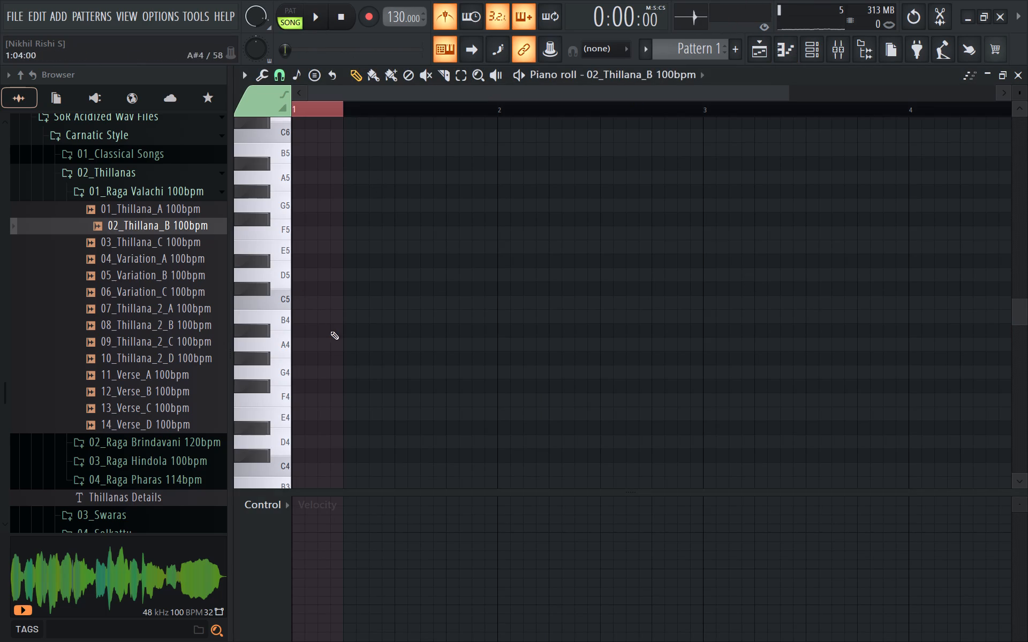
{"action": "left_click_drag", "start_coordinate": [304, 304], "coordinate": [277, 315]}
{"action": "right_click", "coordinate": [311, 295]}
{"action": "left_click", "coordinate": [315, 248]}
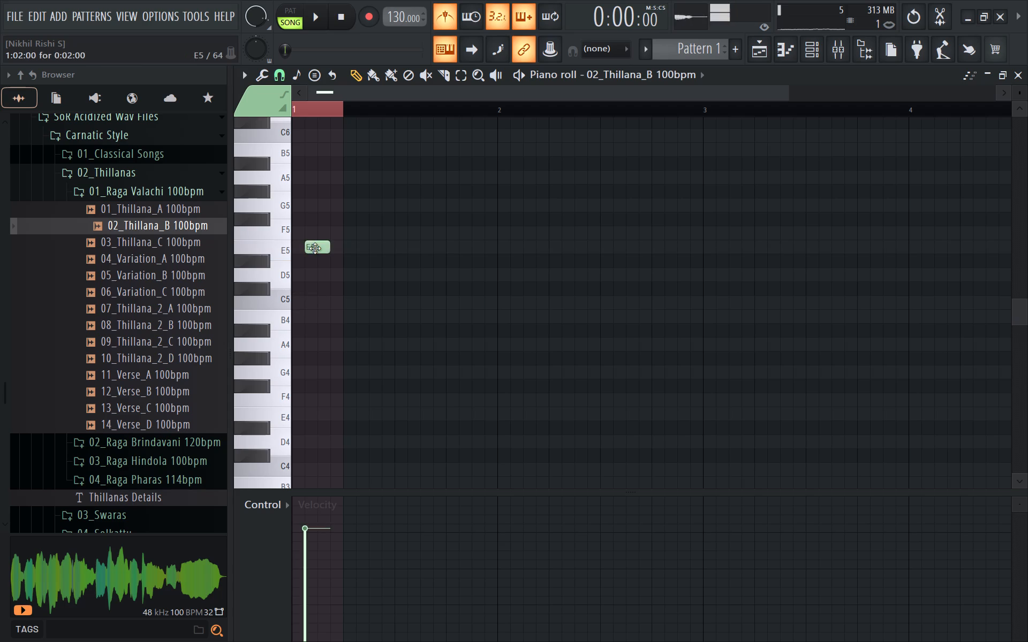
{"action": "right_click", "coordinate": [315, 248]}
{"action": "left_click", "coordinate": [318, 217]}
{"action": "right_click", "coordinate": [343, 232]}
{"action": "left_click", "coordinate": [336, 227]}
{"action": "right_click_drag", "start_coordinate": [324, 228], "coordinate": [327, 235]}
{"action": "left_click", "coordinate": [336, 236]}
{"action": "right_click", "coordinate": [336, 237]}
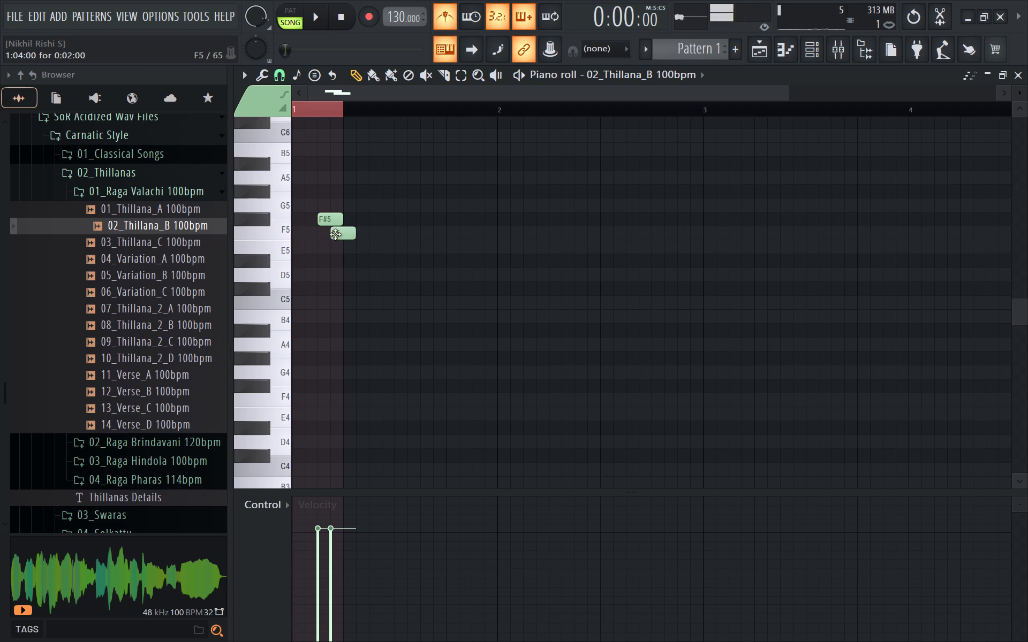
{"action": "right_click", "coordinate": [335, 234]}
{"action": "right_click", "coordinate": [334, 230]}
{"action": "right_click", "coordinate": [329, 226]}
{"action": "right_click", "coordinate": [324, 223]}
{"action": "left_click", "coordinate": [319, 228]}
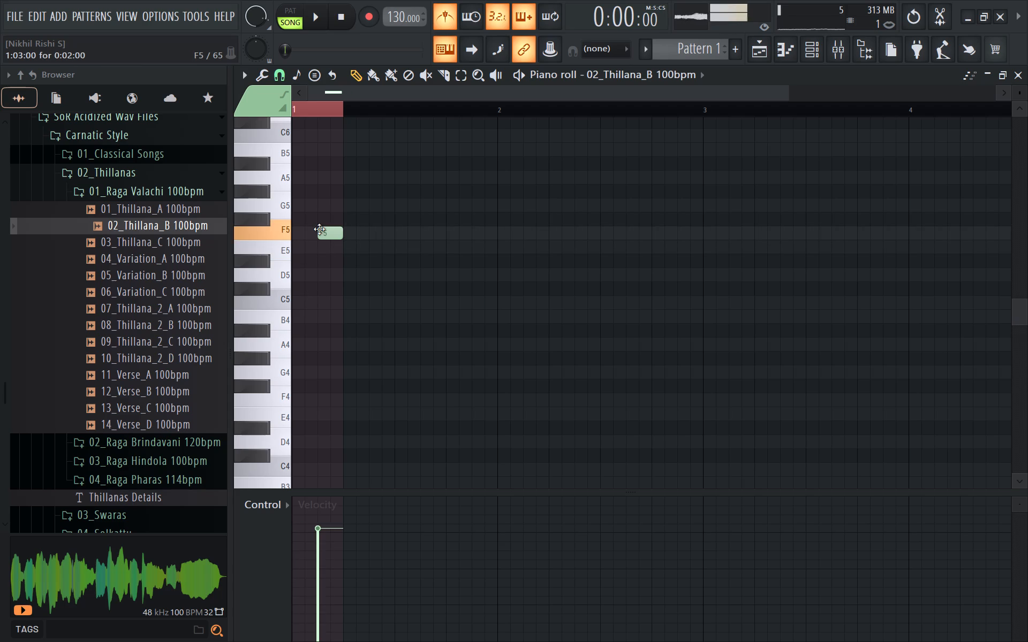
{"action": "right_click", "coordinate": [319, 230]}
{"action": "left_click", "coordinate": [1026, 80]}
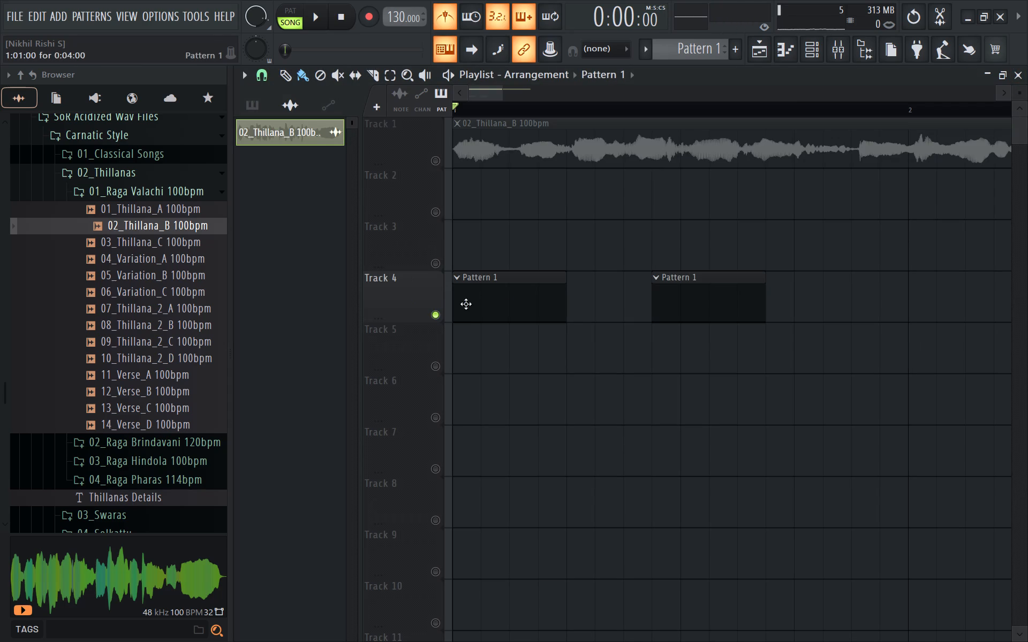
Show the Unsorted channels in the Channel rack and add a note at the start of the 808 Kick's piano roll.
{"action": "left_click", "coordinate": [812, 56]}
{"action": "left_click", "coordinate": [624, 267]}
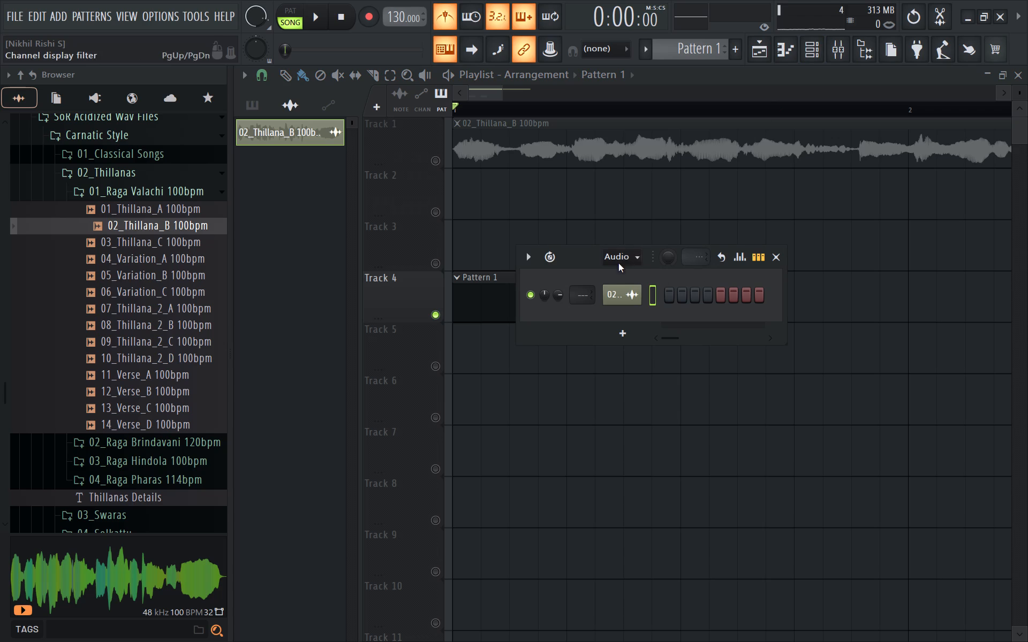
{"action": "left_click", "coordinate": [619, 264]}
{"action": "left_click", "coordinate": [615, 302]}
{"action": "right_click", "coordinate": [626, 293]}
{"action": "left_click", "coordinate": [676, 291]}
{"action": "left_click_drag", "start_coordinate": [326, 307], "coordinate": [227, 308]}
{"action": "key", "text": "space"}
{"action": "left_click", "coordinate": [1019, 76]}
{"action": "key", "text": "space"}
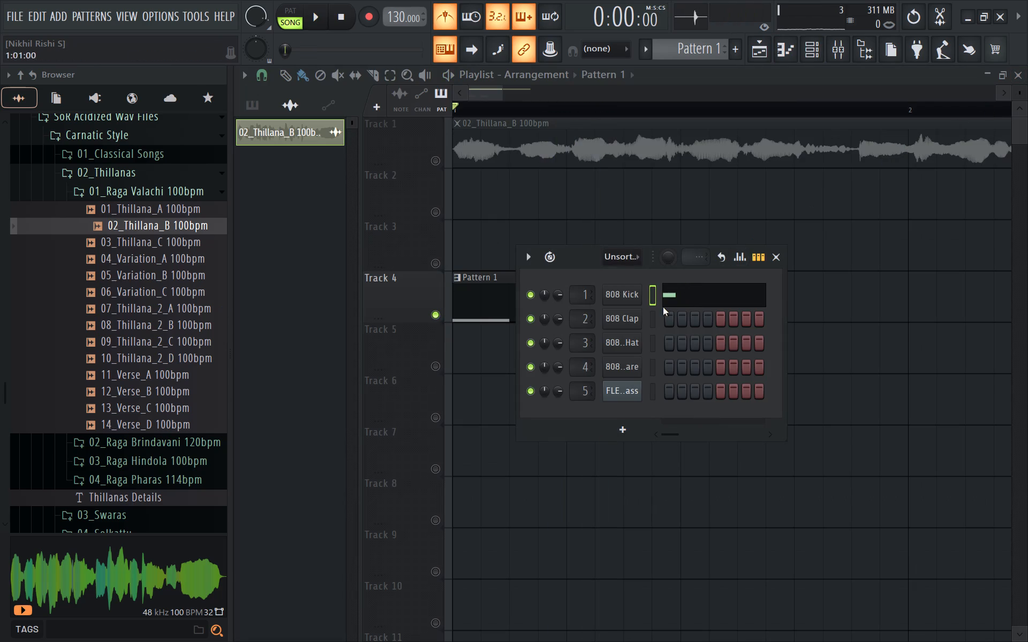
{"action": "key", "text": "space"}
{"action": "key", "text": "space"}
Transpose the 808 Kick note up by octaves to C8 in the piano roll and play it back.
{"action": "right_click", "coordinate": [625, 300]}
{"action": "left_click", "coordinate": [658, 290]}
{"action": "left_click_drag", "start_coordinate": [394, 276], "coordinate": [252, 378], "text": "ctrl"}
{"action": "key", "text": "ctrl+Up"}
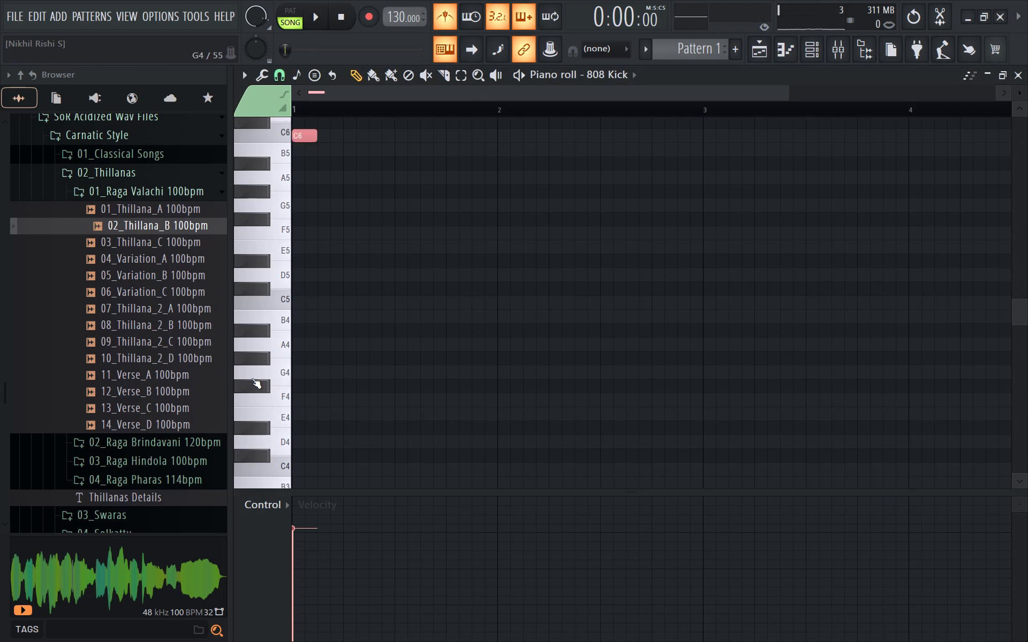
{"action": "key", "text": "ctrl+Up"}
{"action": "key", "text": "ctrl+Up"}
{"action": "key", "text": "space"}
{"action": "key", "text": "space"}
{"action": "key", "text": "space"}
{"action": "left_click", "coordinate": [1012, 77]}
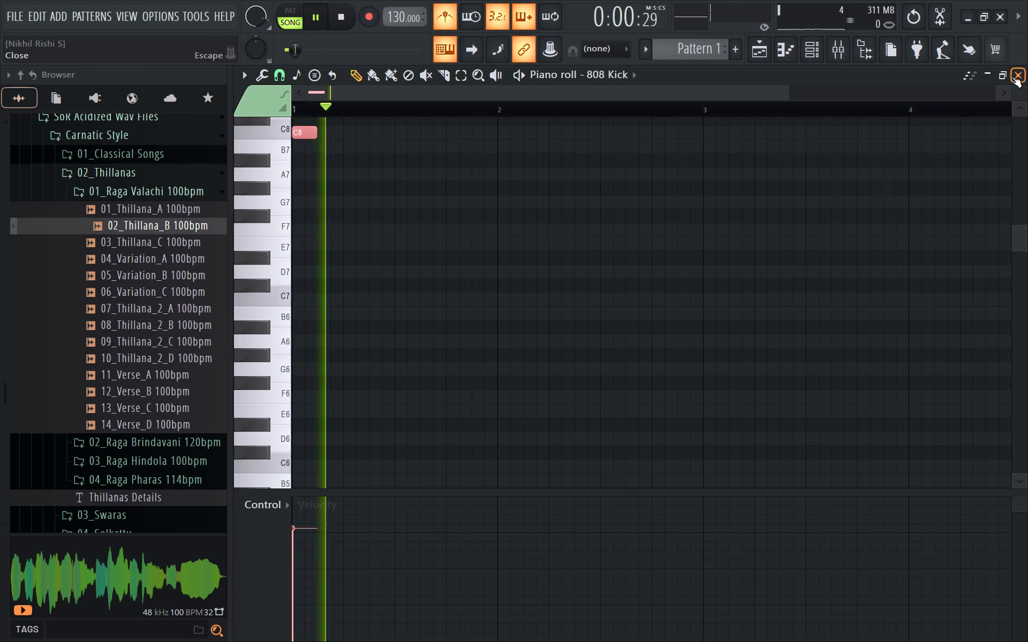
Replay the kick pattern and close the Channel rack.
{"action": "key", "text": "space"}
{"action": "key", "text": "space"}
{"action": "key", "text": "space"}
{"action": "key", "text": "space"}
{"action": "left_click", "coordinate": [772, 257]}
{"action": "key", "text": "space"}
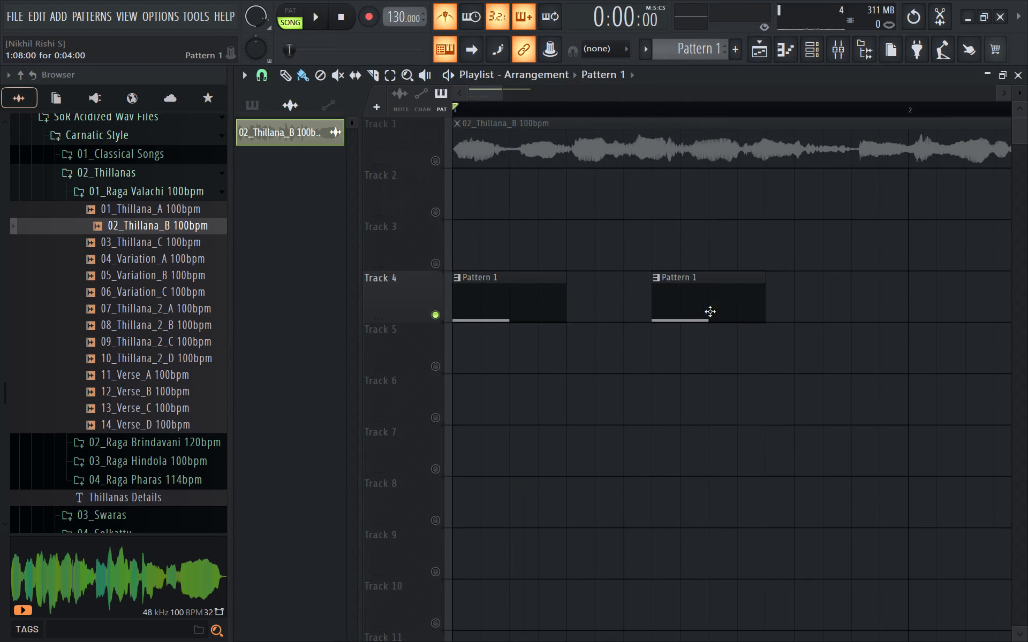
Replace the second Pattern 1 clip on Track 4, testing its timing by playback and placing it at 1:07:00.
{"action": "right_click", "coordinate": [710, 311]}
{"action": "key", "text": "space"}
{"action": "left_click", "coordinate": [691, 299]}
{"action": "key", "text": "space"}
{"action": "left_click_drag", "start_coordinate": [697, 300], "coordinate": [588, 306]}
{"action": "key", "text": "space"}
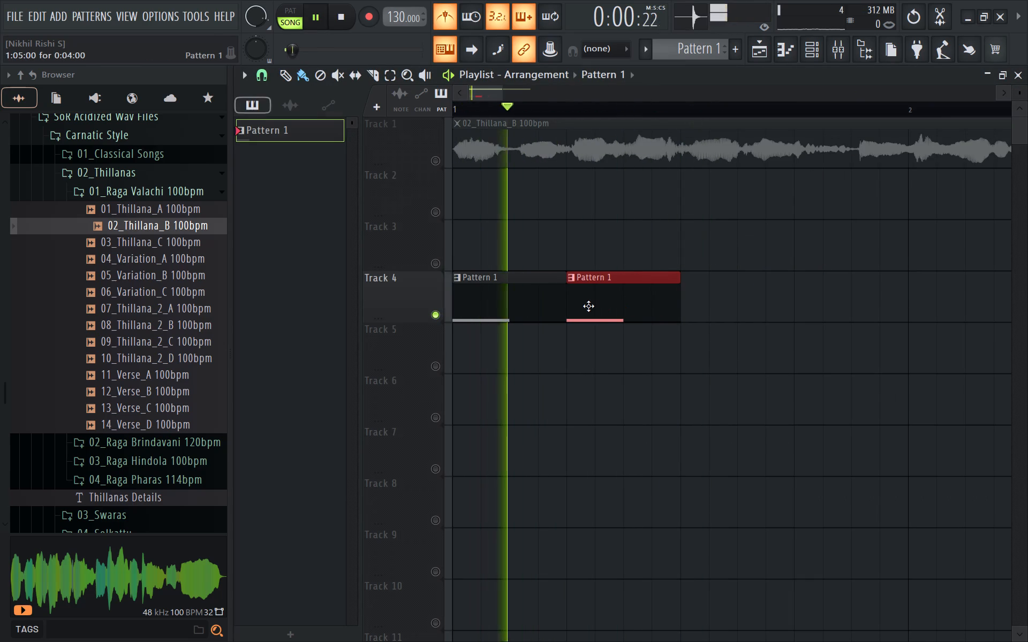
{"action": "key", "text": "space"}
{"action": "left_click_drag", "start_coordinate": [589, 306], "coordinate": [628, 304]}
{"action": "key", "text": "space"}
{"action": "key", "text": "space"}
{"action": "left_click_drag", "start_coordinate": [628, 304], "coordinate": [651, 301]}
{"action": "key", "text": "space"}
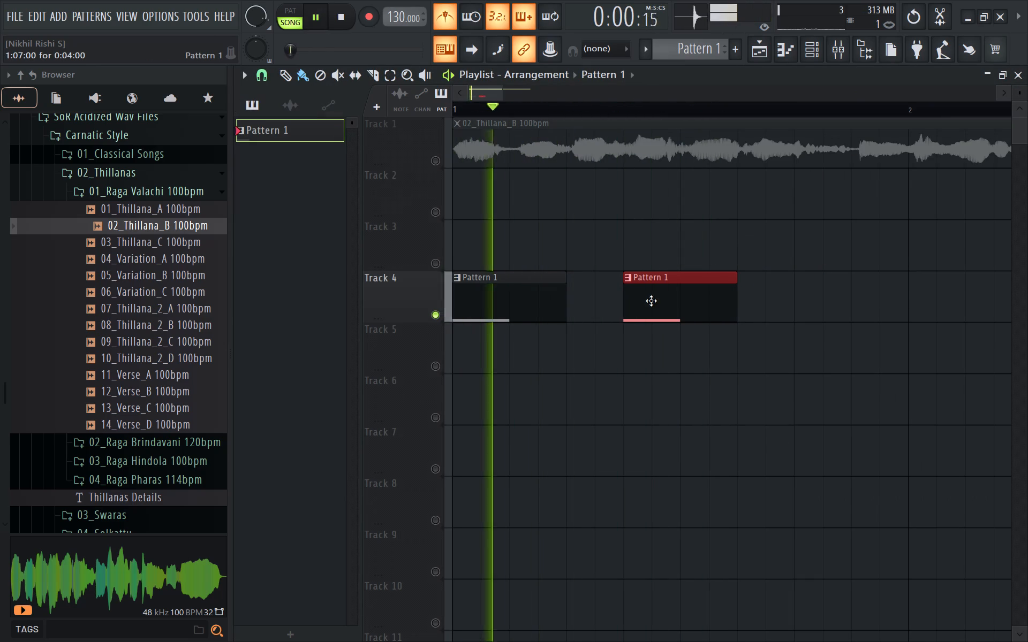
Add a third Pattern 1 clip on Track 4 ending at the start of bar 2, and check it in playback.
{"action": "left_click", "coordinate": [778, 304]}
{"action": "left_click_drag", "start_coordinate": [778, 304], "coordinate": [813, 303]}
{"action": "key", "text": "space"}
{"action": "key", "text": "space"}
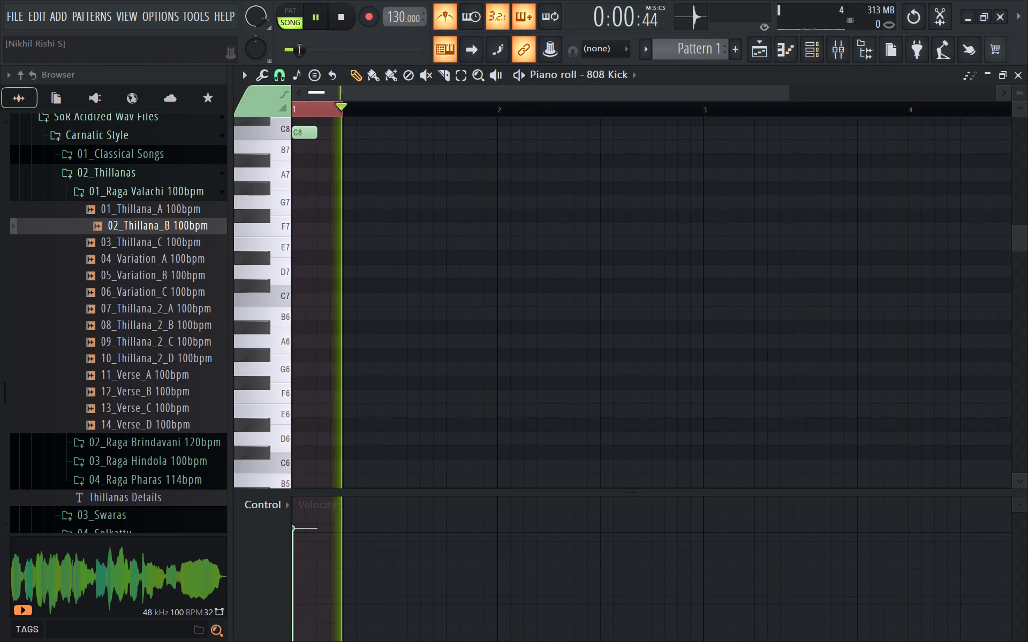
{"action": "left_click", "coordinate": [1023, 72]}
{"action": "key", "text": "space"}
{"action": "key", "text": "space"}
{"action": "left_click_drag", "start_coordinate": [822, 275], "coordinate": [850, 269]}
{"action": "scroll", "coordinate": [850, 269], "scroll_direction": "down", "scroll_amount": 5, "text": "ctrl"}
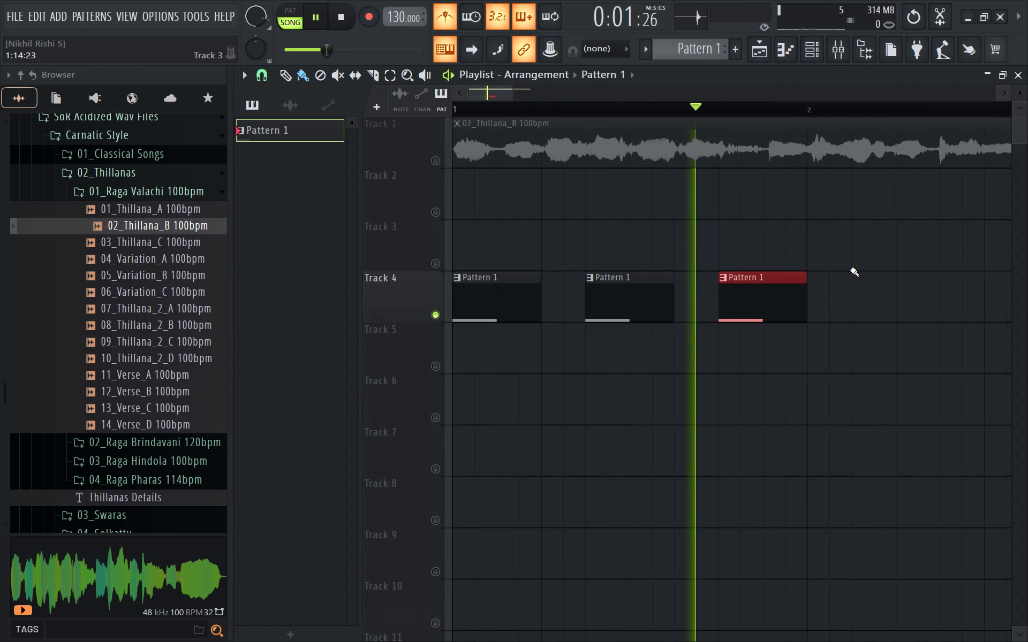
Add a fourth Pattern 1 clip on Track 4 at 2:03:00, testing its timing against the vocal by playback.
{"action": "scroll", "coordinate": [851, 269], "scroll_direction": "up", "scroll_amount": 3, "text": "ctrl"}
{"action": "scroll", "coordinate": [865, 285], "scroll_direction": "down", "scroll_amount": 4, "text": "ctrl"}
{"action": "key", "text": "space"}
{"action": "key", "text": "space"}
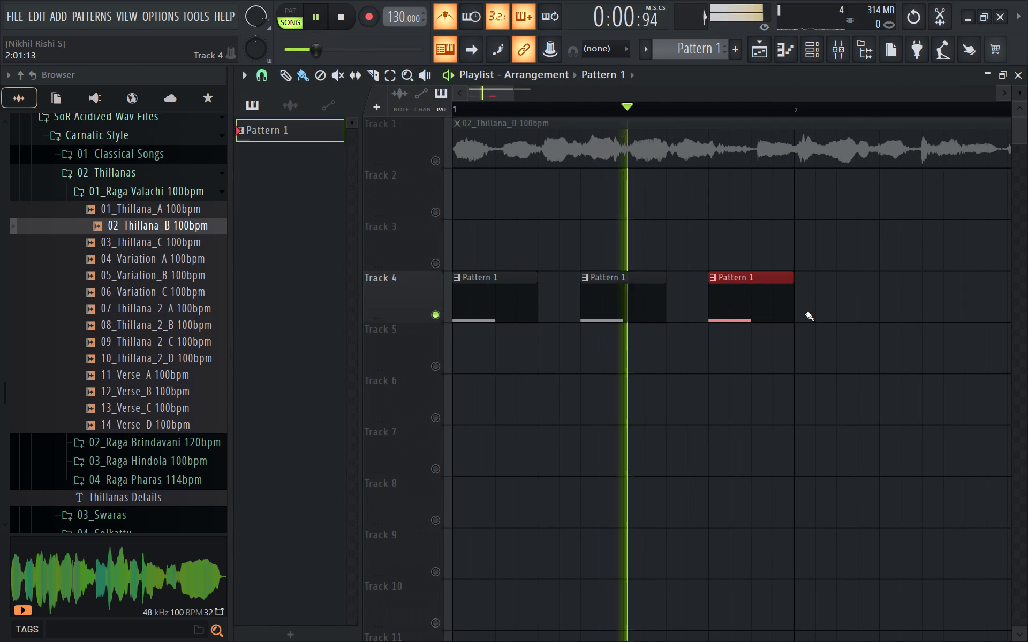
{"action": "key", "text": "space"}
{"action": "left_click_drag", "start_coordinate": [759, 307], "coordinate": [851, 286], "text": "shift"}
{"action": "key", "text": "space"}
{"action": "scroll", "coordinate": [851, 286], "scroll_direction": "down", "scroll_amount": 4, "text": "ctrl"}
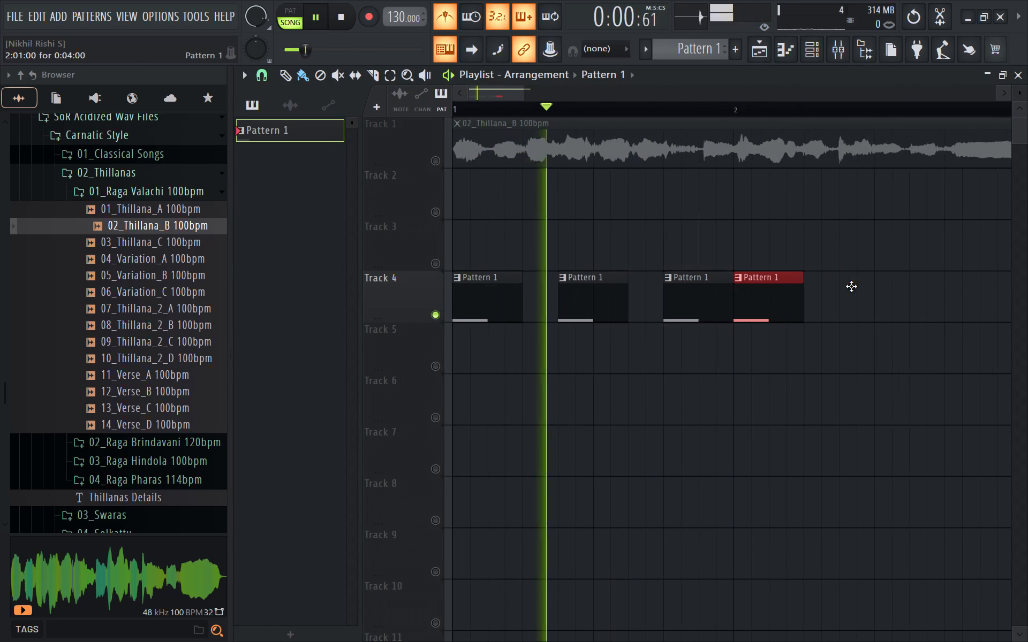
{"action": "scroll", "coordinate": [839, 302], "scroll_direction": "up", "scroll_amount": 4, "text": "ctrl"}
{"action": "left_click_drag", "start_coordinate": [751, 311], "coordinate": [832, 308]}
{"action": "scroll", "coordinate": [804, 311], "scroll_direction": "down", "scroll_amount": 5, "text": "ctrl"}
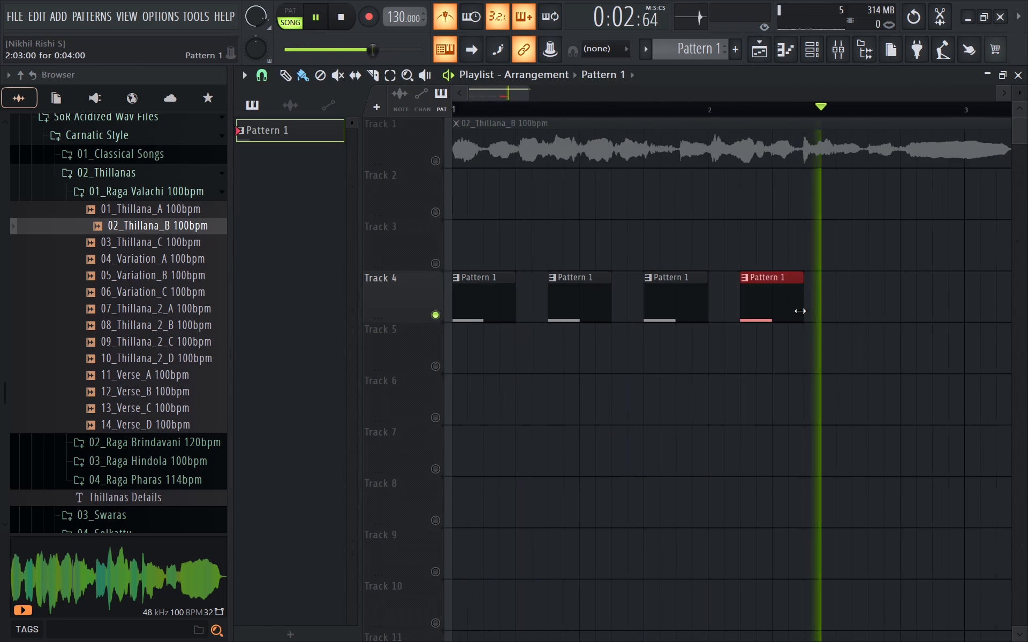
Add a fifth Pattern 1 clip on Track 4 at 2:09:00 and check it in playback.
{"action": "key", "text": "space"}
{"action": "left_click_drag", "start_coordinate": [789, 308], "coordinate": [880, 310], "text": "shift"}
{"action": "key", "text": "shift+space"}
{"action": "scroll", "coordinate": [880, 310], "scroll_direction": "down", "scroll_amount": 6, "text": "ctrl"}
{"action": "scroll", "coordinate": [879, 312], "scroll_direction": "up", "scroll_amount": 2, "text": "ctrl"}
{"action": "scroll", "coordinate": [878, 313], "scroll_direction": "down", "scroll_amount": 3, "text": "ctrl"}
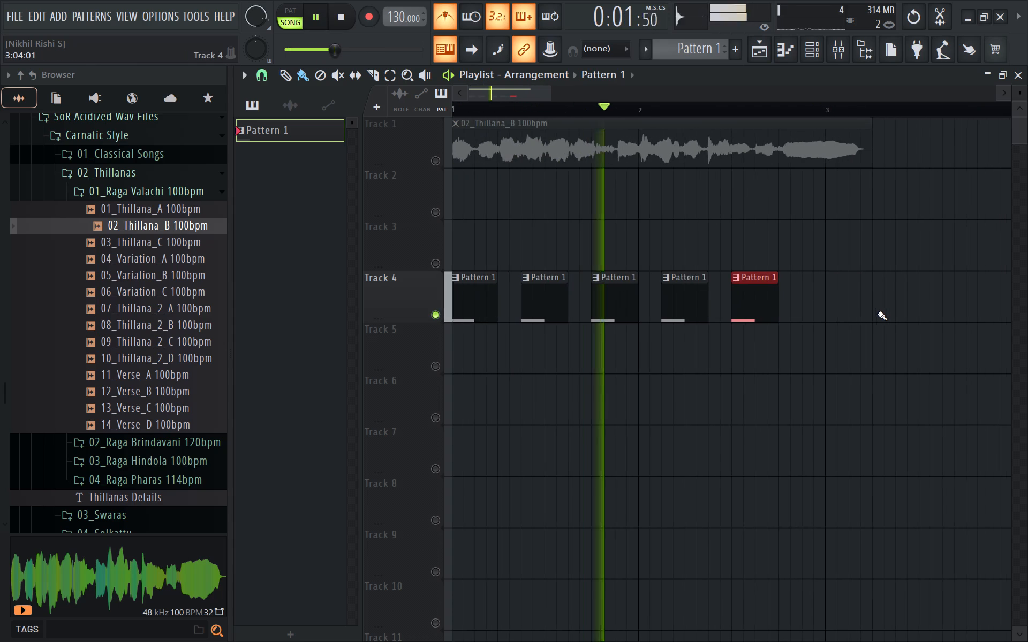
{"action": "scroll", "coordinate": [708, 329], "scroll_direction": "up", "scroll_amount": 4, "text": "ctrl"}
{"action": "key", "text": "space"}
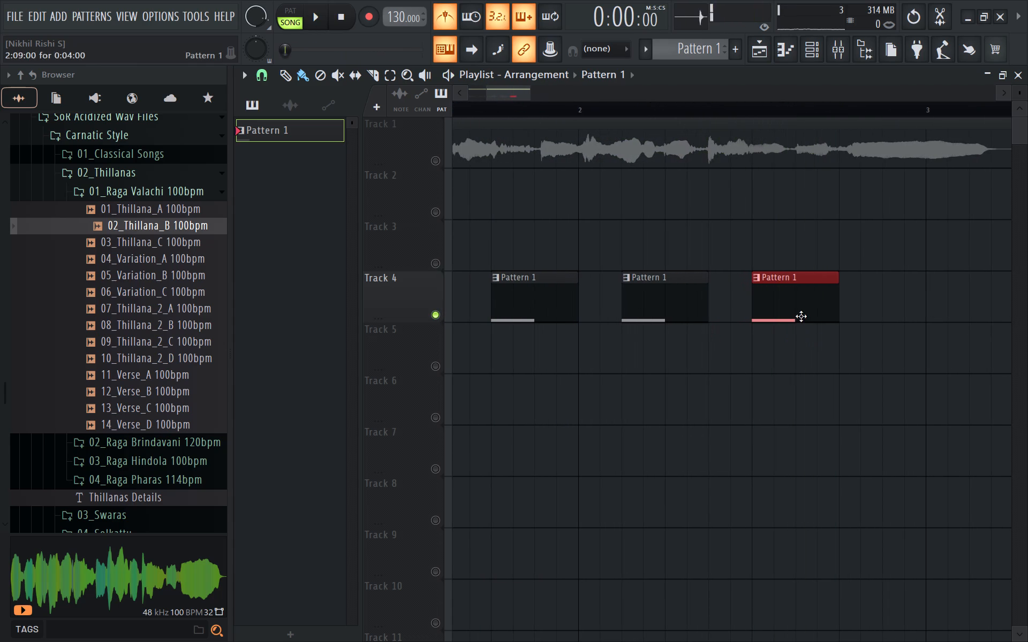
Add a sixth Pattern 1 clip on Track 4 at 2:13:00, ending at bar 3, and play it back.
{"action": "left_click_drag", "start_coordinate": [800, 315], "coordinate": [897, 318], "text": "shift"}
{"action": "key", "text": "shift+space"}
{"action": "scroll", "coordinate": [897, 318], "scroll_direction": "down", "scroll_amount": 5, "text": "ctrl"}
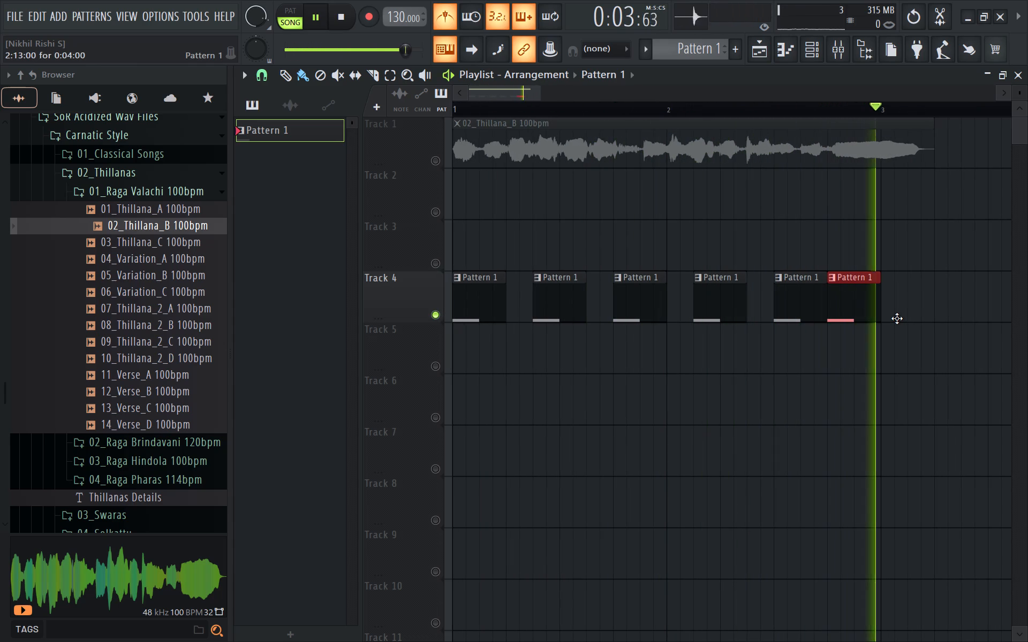
{"action": "scroll", "coordinate": [833, 270], "scroll_direction": "down", "scroll_amount": 7, "text": "ctrl"}
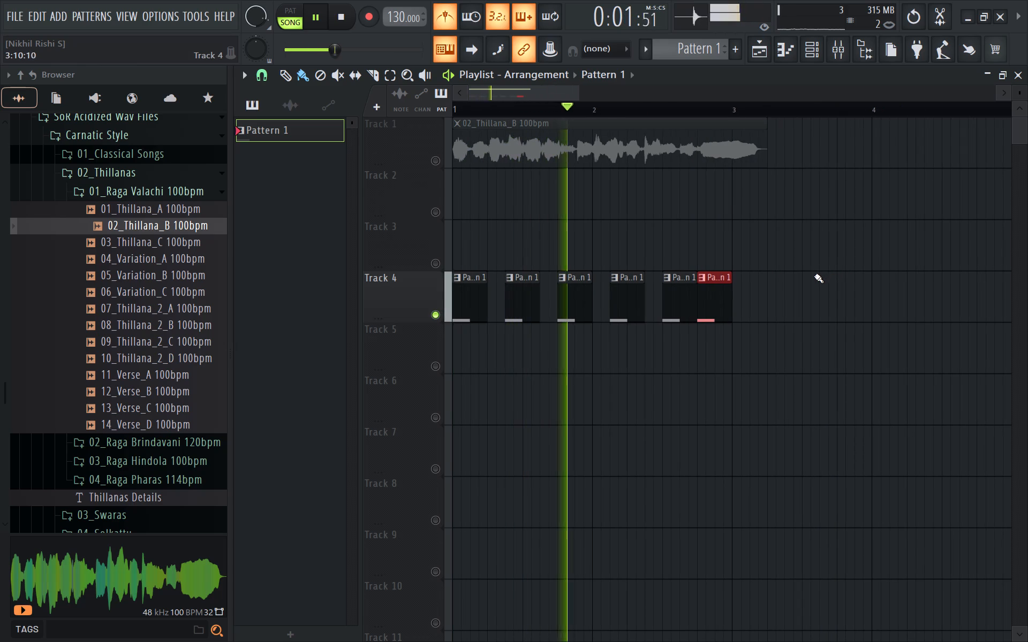
Select bars 1 and 2 on the Playlist timeline as the loop range and stop playback.
{"action": "left_click_drag", "start_coordinate": [735, 111], "coordinate": [80, 142], "text": "ctrl+shift"}
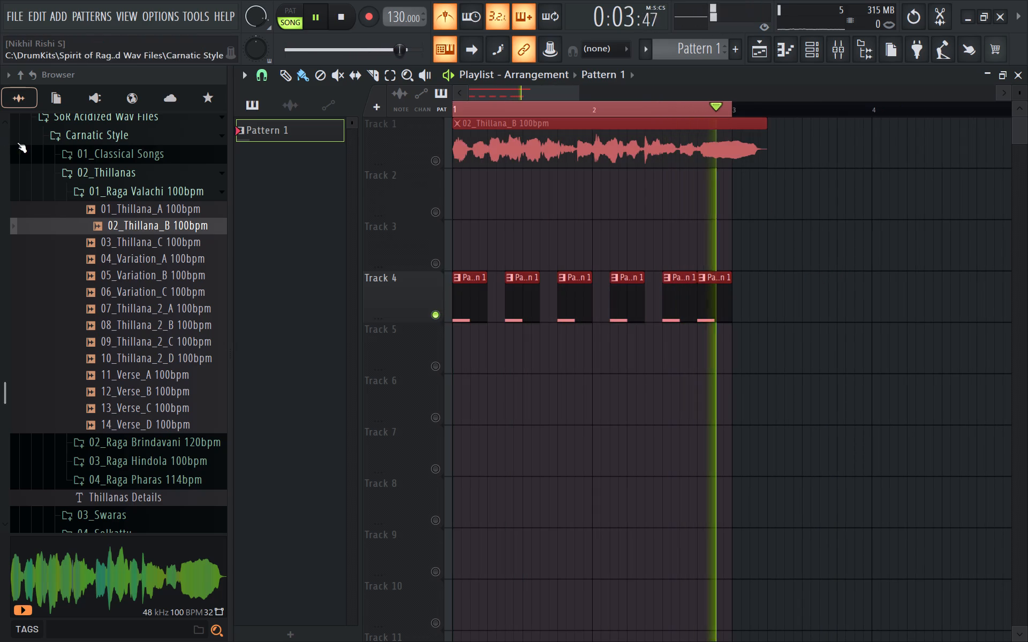
{"action": "key", "text": "space"}
Mute Track 4.
{"action": "left_click", "coordinate": [435, 317]}
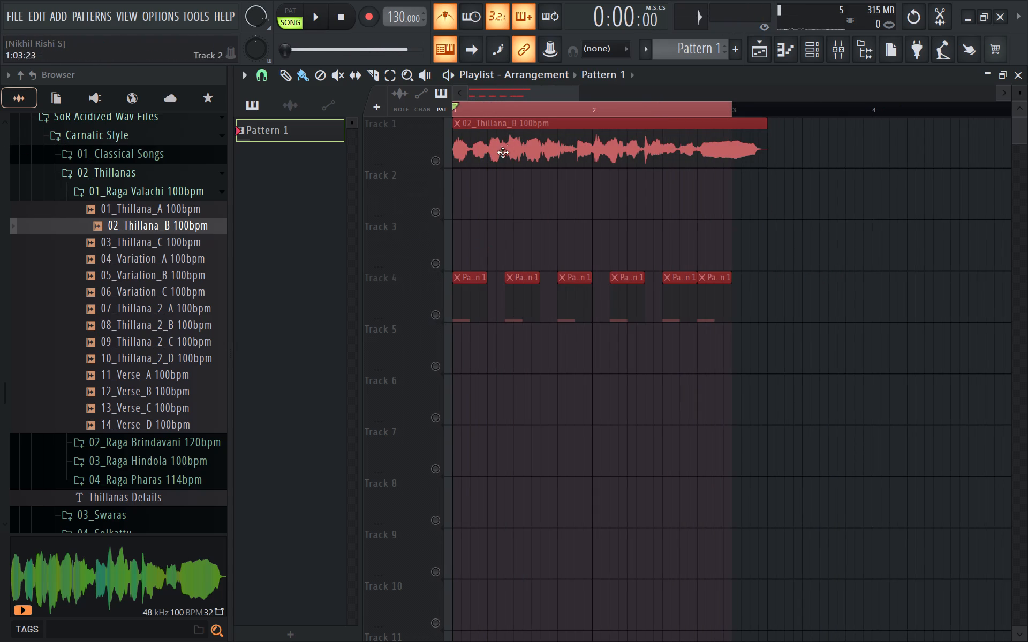
Clone the 02_Thillana_B vocal clip from Track 1 onto Track 5, starting at bar 1.
{"action": "left_click_drag", "start_coordinate": [507, 150], "coordinate": [509, 366], "text": "shift"}
{"action": "key", "text": "ctrl+z"}
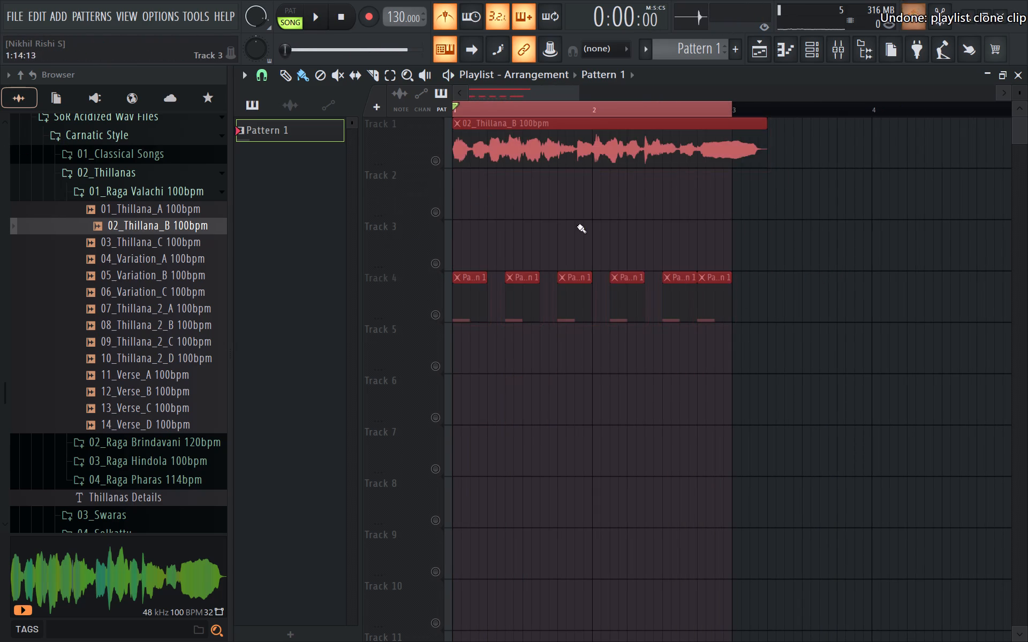
{"action": "right_click", "coordinate": [577, 201]}
{"action": "left_click_drag", "start_coordinate": [518, 156], "coordinate": [515, 365], "text": "shift"}
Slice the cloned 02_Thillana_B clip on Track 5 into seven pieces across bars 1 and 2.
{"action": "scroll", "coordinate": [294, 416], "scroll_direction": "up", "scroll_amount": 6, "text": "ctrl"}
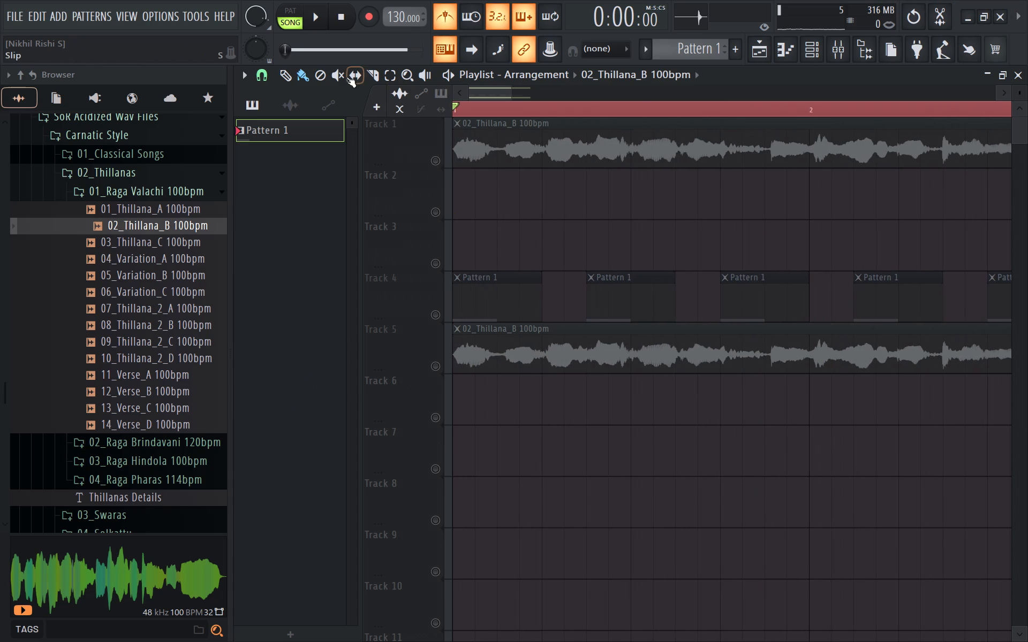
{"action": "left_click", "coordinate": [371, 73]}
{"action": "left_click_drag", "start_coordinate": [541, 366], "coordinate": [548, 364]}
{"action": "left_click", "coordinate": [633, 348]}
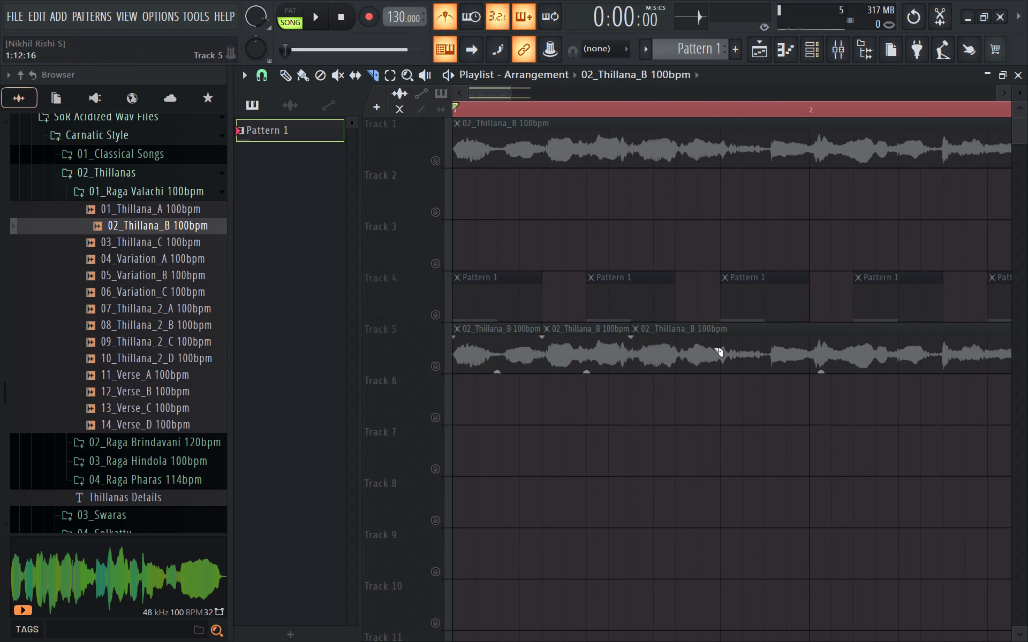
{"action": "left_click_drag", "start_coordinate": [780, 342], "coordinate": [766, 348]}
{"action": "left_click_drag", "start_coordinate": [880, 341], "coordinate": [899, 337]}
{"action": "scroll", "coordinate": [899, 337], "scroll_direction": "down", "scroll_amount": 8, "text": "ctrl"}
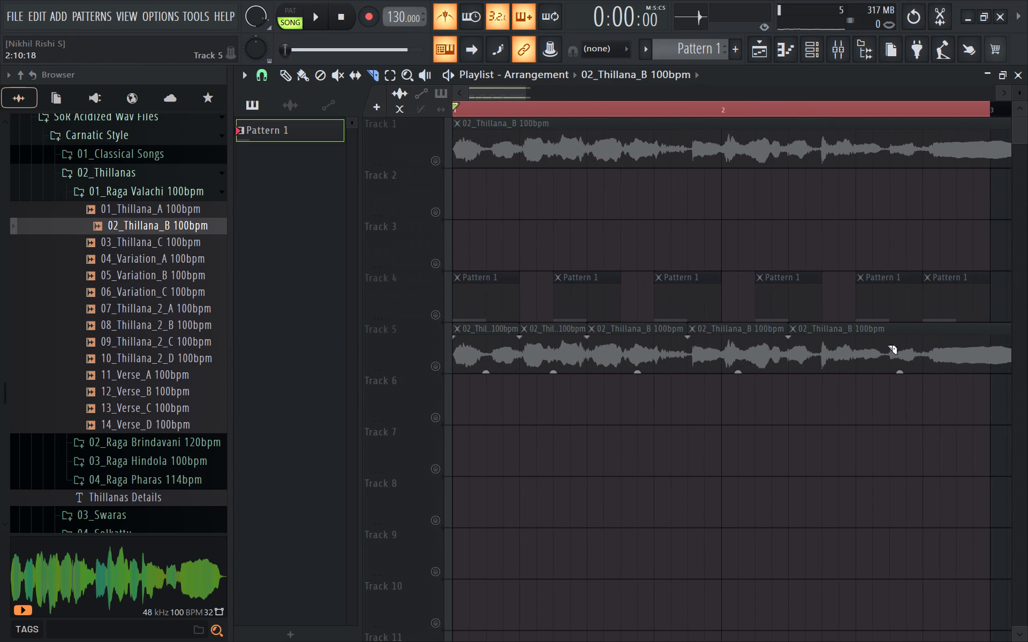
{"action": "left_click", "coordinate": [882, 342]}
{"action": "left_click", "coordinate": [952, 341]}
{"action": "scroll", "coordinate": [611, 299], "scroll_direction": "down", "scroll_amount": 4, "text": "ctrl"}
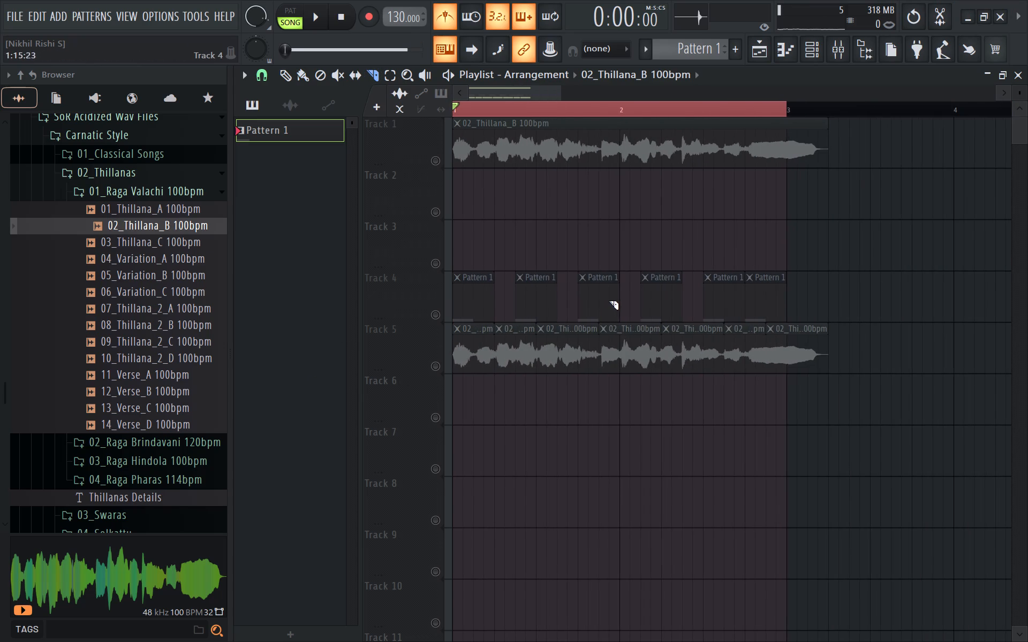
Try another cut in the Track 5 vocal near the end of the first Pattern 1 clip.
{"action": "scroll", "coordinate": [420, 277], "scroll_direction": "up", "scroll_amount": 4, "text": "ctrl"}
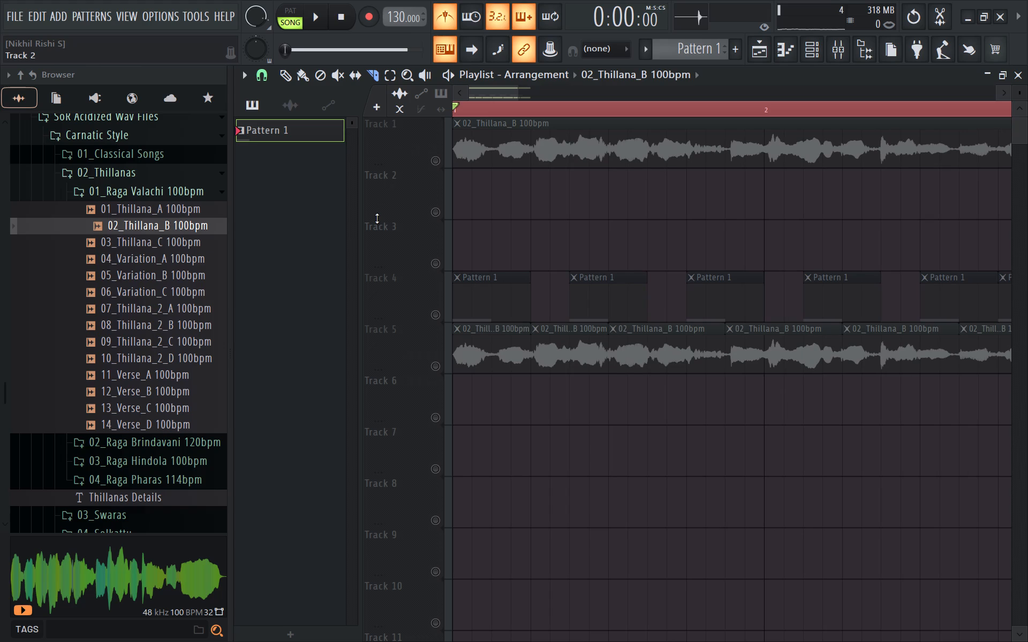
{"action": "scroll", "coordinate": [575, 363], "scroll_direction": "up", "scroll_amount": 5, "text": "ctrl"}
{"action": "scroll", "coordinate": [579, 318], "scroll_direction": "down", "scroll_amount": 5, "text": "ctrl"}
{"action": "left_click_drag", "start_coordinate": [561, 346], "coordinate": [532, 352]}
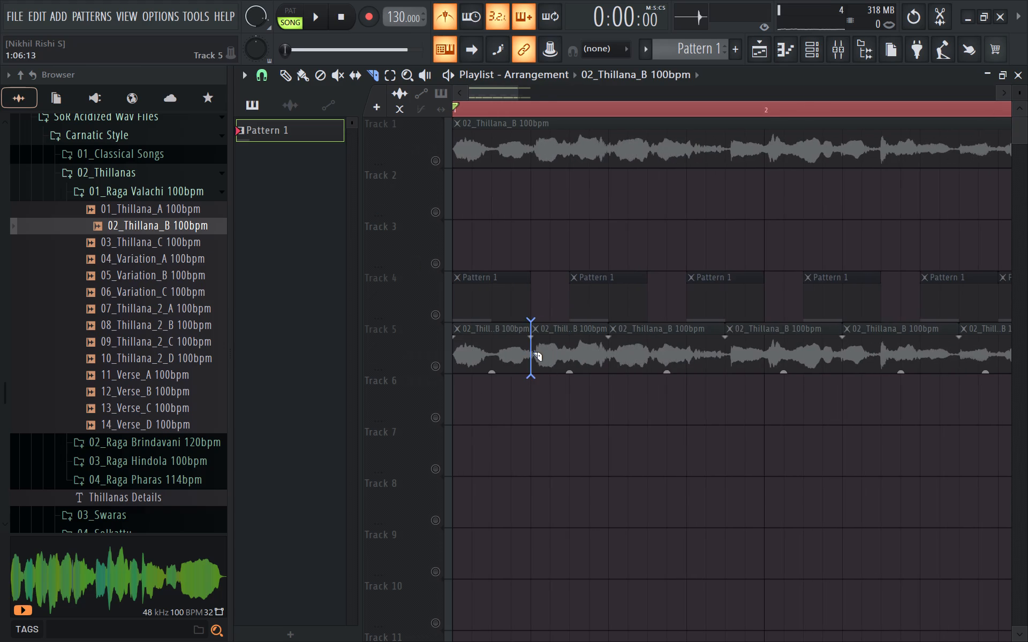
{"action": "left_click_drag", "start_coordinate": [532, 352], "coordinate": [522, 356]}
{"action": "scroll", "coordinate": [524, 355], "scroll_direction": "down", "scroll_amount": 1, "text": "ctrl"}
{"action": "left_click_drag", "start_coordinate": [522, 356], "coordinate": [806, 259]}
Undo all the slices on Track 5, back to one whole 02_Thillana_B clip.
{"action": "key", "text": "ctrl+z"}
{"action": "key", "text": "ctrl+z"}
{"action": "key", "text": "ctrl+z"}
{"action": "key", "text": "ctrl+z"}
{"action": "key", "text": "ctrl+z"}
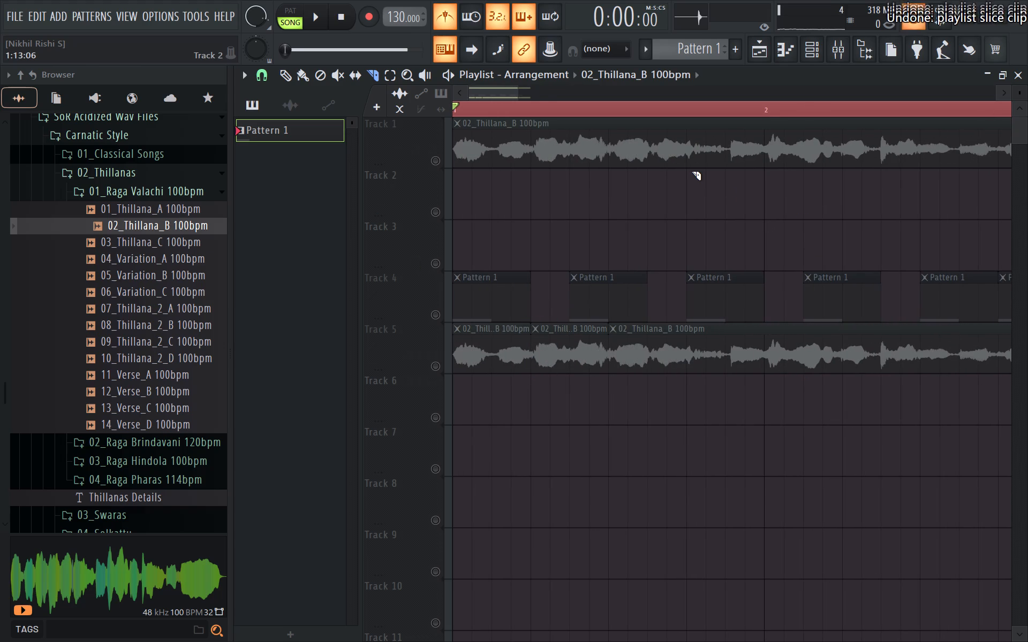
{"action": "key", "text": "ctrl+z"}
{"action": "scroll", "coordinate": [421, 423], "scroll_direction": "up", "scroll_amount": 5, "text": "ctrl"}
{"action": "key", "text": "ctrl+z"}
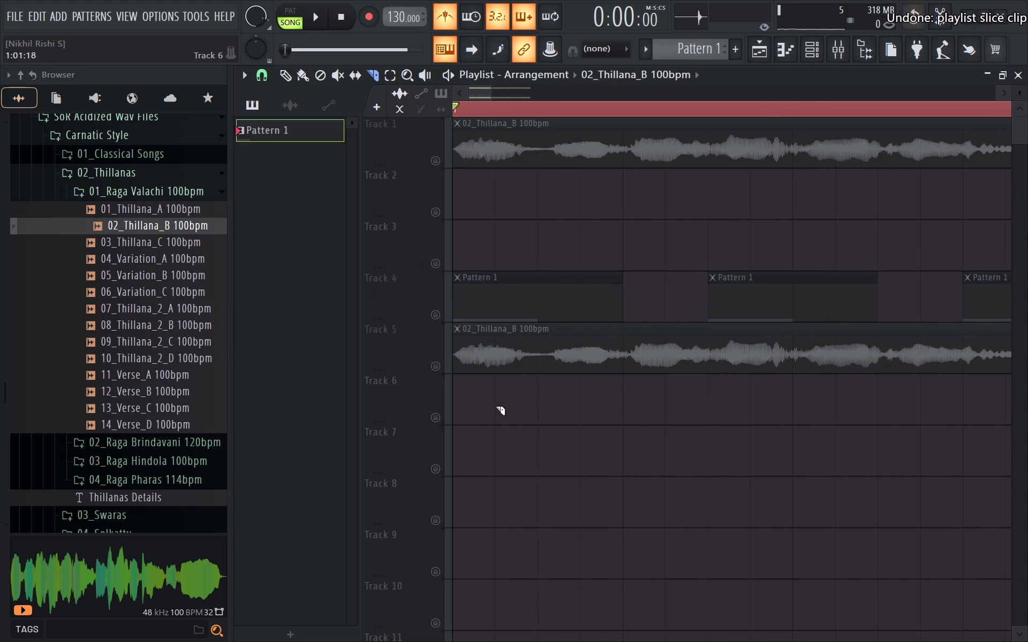
Slice the Track 5 vocal at the starts of the second through sixth Pattern 1 clips on Track 4.
{"action": "key", "text": "space"}
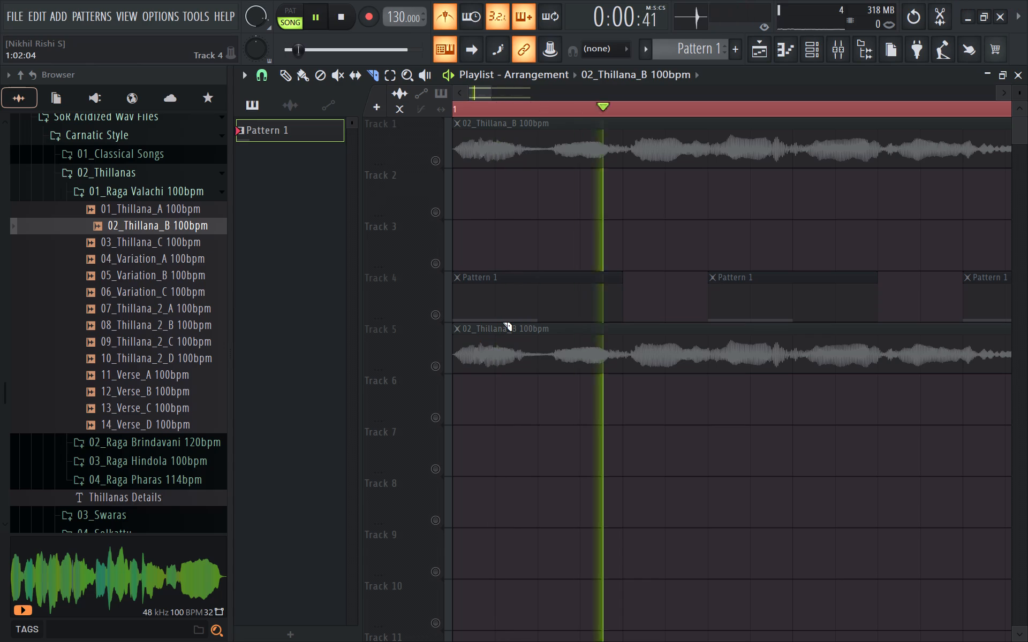
{"action": "key", "text": "space"}
{"action": "key", "text": "space"}
{"action": "key", "text": "space"}
{"action": "left_click", "coordinate": [714, 345]}
{"action": "scroll", "coordinate": [715, 345], "scroll_direction": "down", "scroll_amount": 7, "text": "ctrl"}
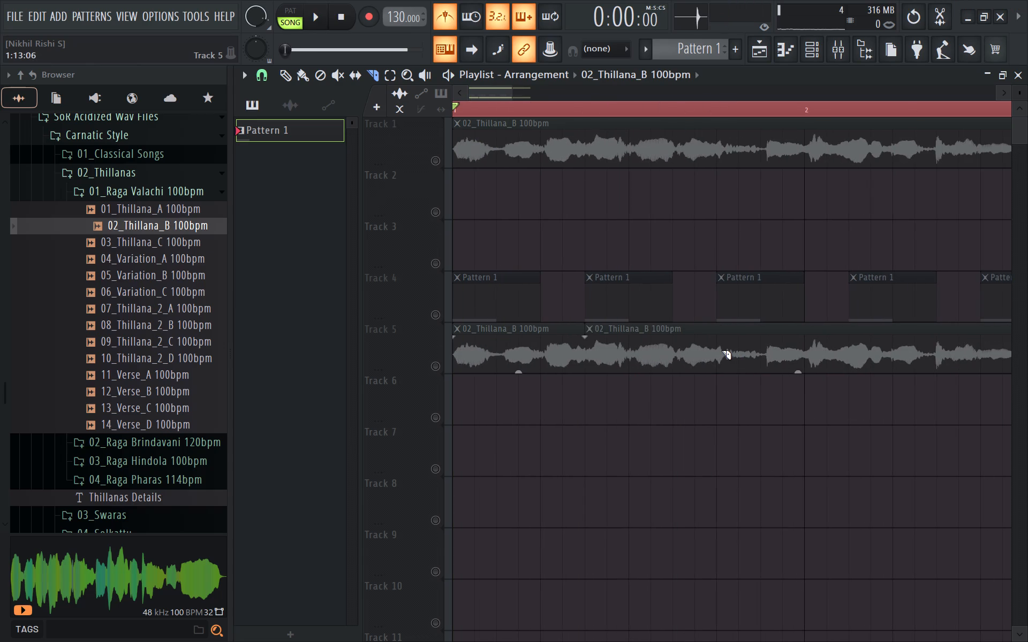
{"action": "left_click", "coordinate": [720, 350]}
{"action": "scroll", "coordinate": [720, 350], "scroll_direction": "down", "scroll_amount": 4, "text": "ctrl"}
{"action": "left_click", "coordinate": [734, 356]}
{"action": "scroll", "coordinate": [773, 354], "scroll_direction": "down", "scroll_amount": 1}
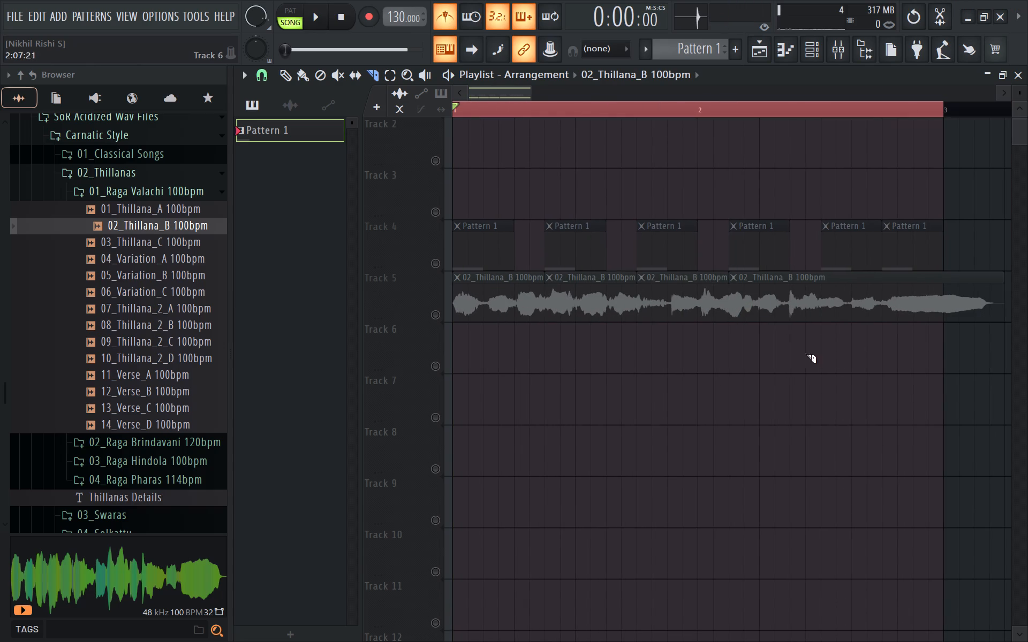
{"action": "left_click", "coordinate": [822, 301]}
{"action": "left_click_drag", "start_coordinate": [894, 286], "coordinate": [875, 295]}
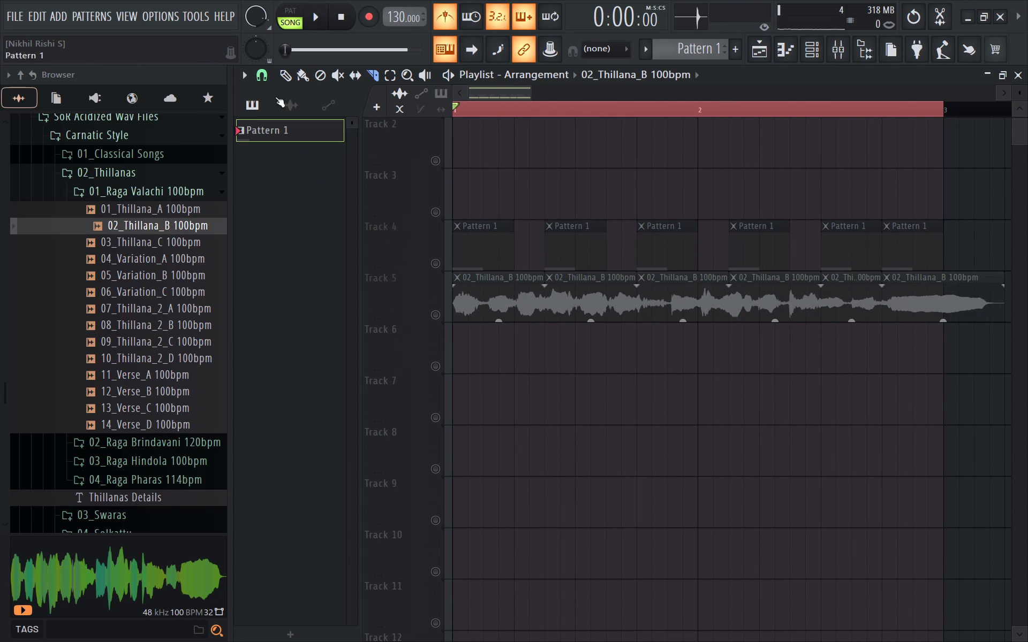
Trim the end of the last vocal slice on Track 5 back to the start of bar 3.
{"action": "left_click", "coordinate": [282, 74]}
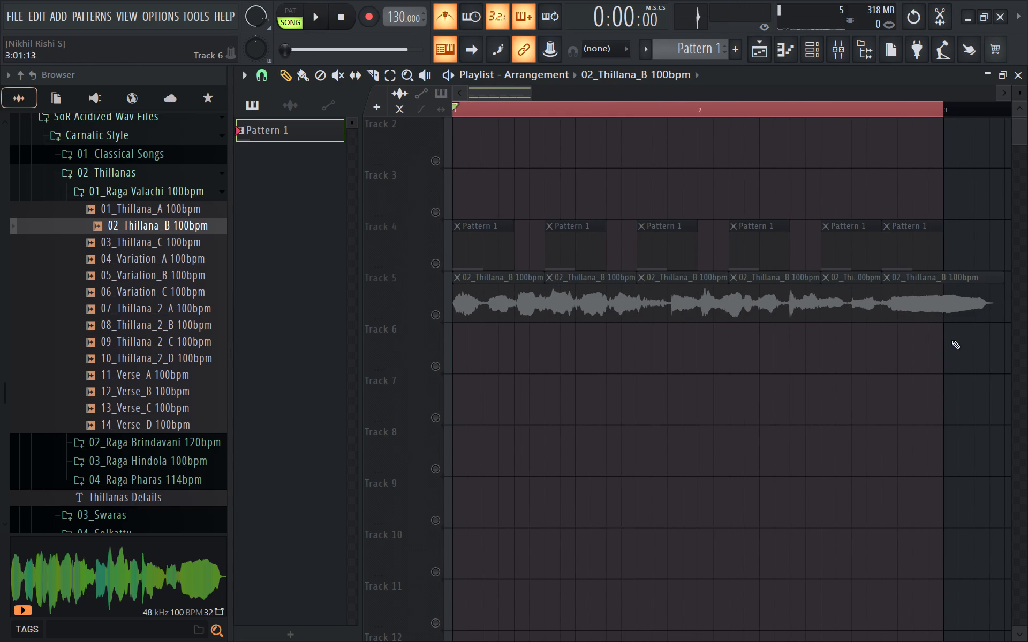
{"action": "scroll", "coordinate": [967, 324], "scroll_direction": "up", "scroll_amount": 3, "text": "ctrl"}
{"action": "scroll", "coordinate": [967, 324], "scroll_direction": "down", "scroll_amount": 4, "text": "ctrl"}
{"action": "scroll", "coordinate": [976, 318], "scroll_direction": "up", "scroll_amount": 3, "text": "ctrl"}
{"action": "scroll", "coordinate": [1002, 315], "scroll_direction": "down", "scroll_amount": 4, "text": "ctrl"}
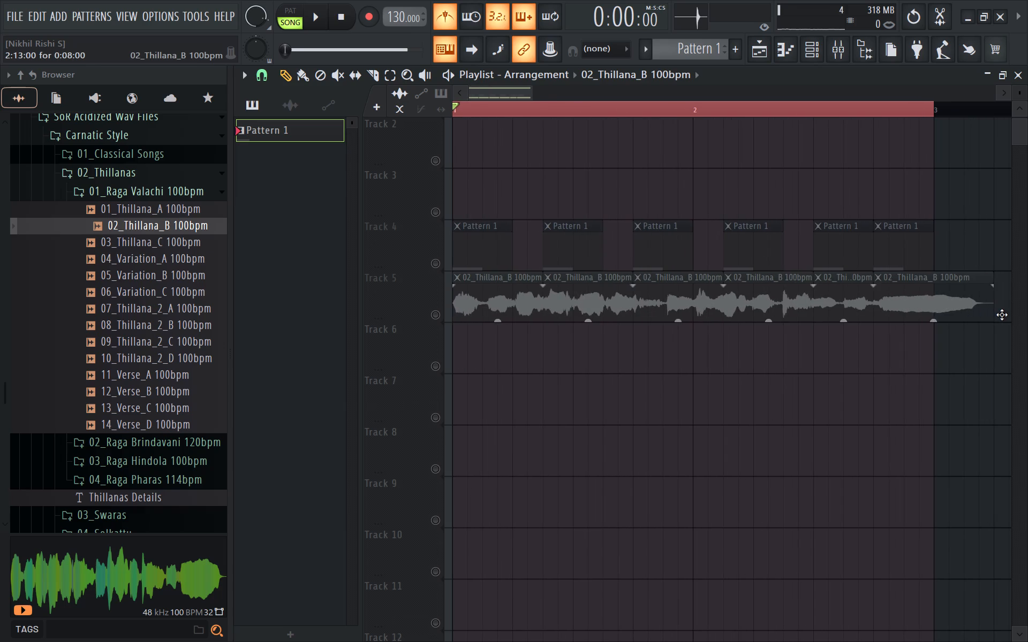
{"action": "left_click_drag", "start_coordinate": [993, 309], "coordinate": [953, 323]}
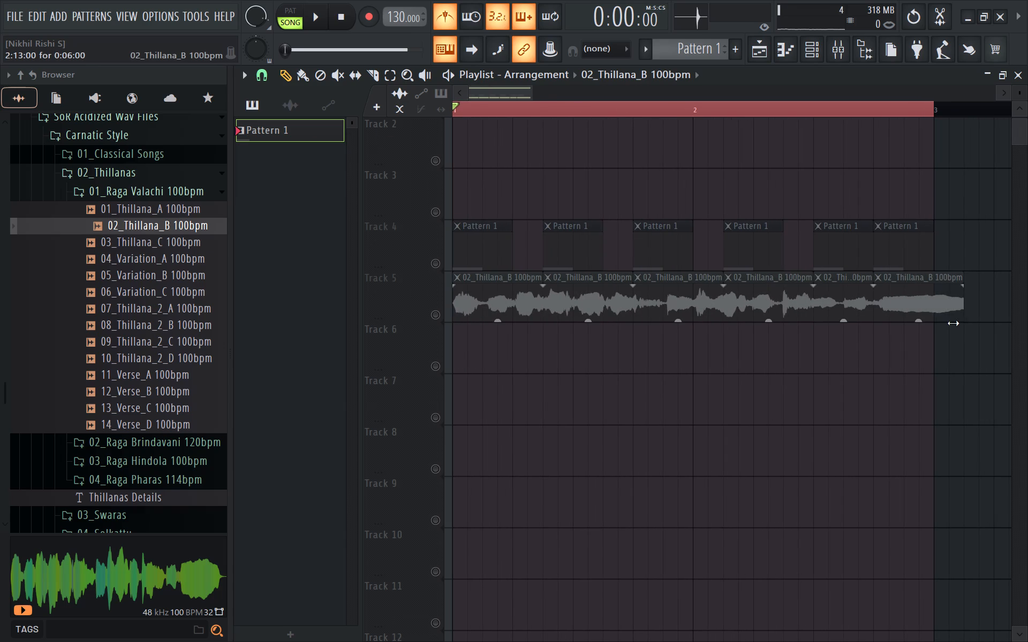
{"action": "left_click_drag", "start_coordinate": [953, 323], "coordinate": [936, 324]}
Unmute Track 5 and play the beginning of the sliced vocal.
{"action": "scroll", "coordinate": [505, 396], "scroll_direction": "up", "scroll_amount": 3, "text": "ctrl"}
{"action": "left_click", "coordinate": [437, 312], "text": "ctrl"}
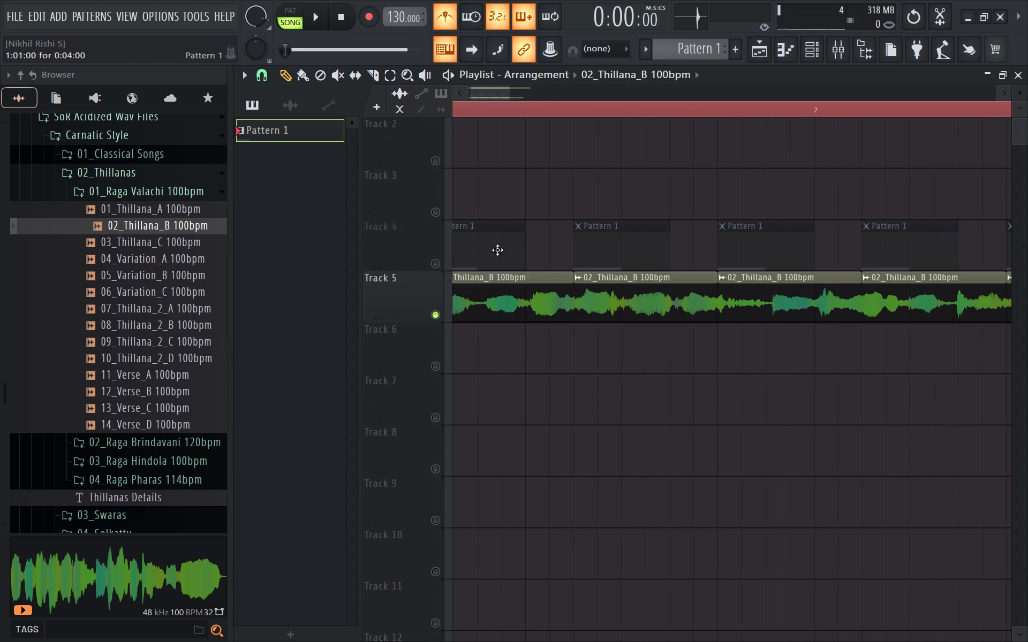
{"action": "left_click_drag", "start_coordinate": [500, 92], "coordinate": [301, 135]}
{"action": "key", "text": "space"}
{"action": "key", "text": "space"}
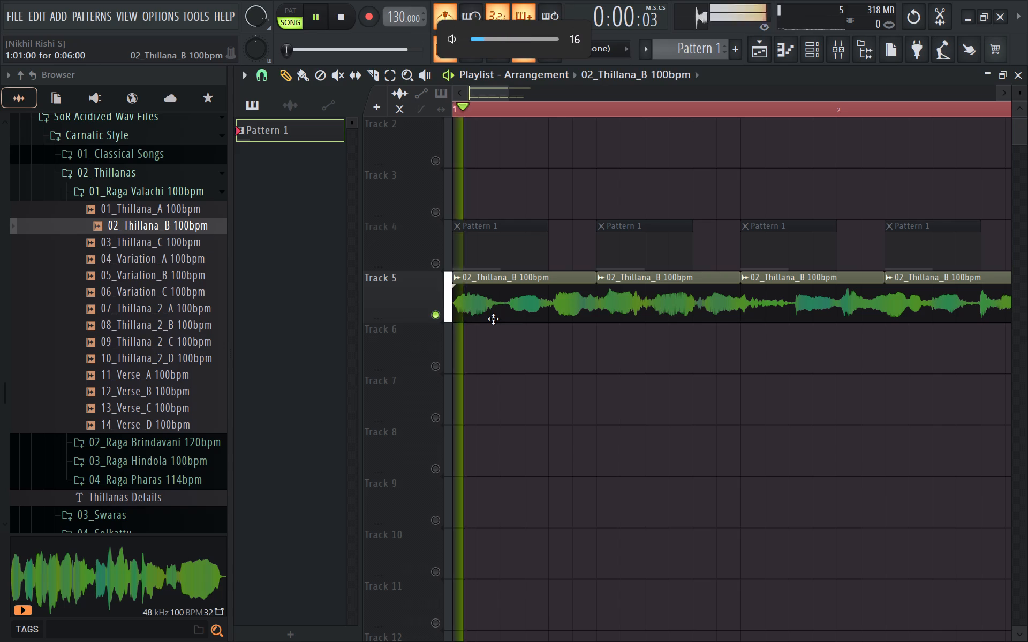
{"action": "key", "text": "space"}
{"action": "key", "text": "space"}
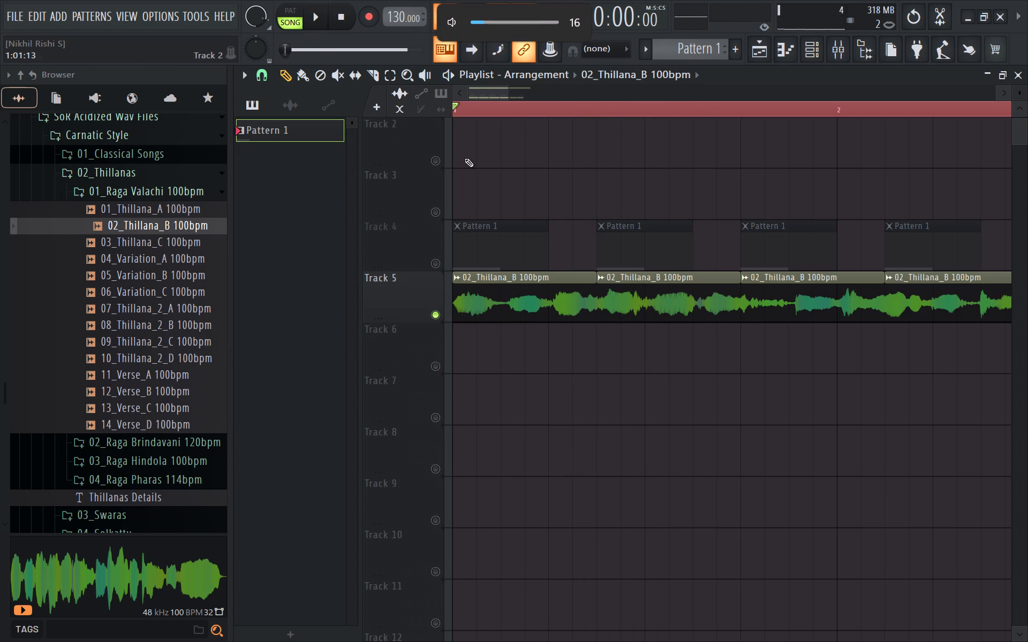
{"action": "key", "text": "space"}
{"action": "key", "text": "space"}
{"action": "key", "text": "space"}
Slip the audio inside the first Track 5 slice to a later part of the vocal and audition it.
{"action": "left_click", "coordinate": [353, 80]}
{"action": "key", "text": "space"}
{"action": "key", "text": "space"}
{"action": "left_click_drag", "start_coordinate": [541, 300], "coordinate": [458, 309]}
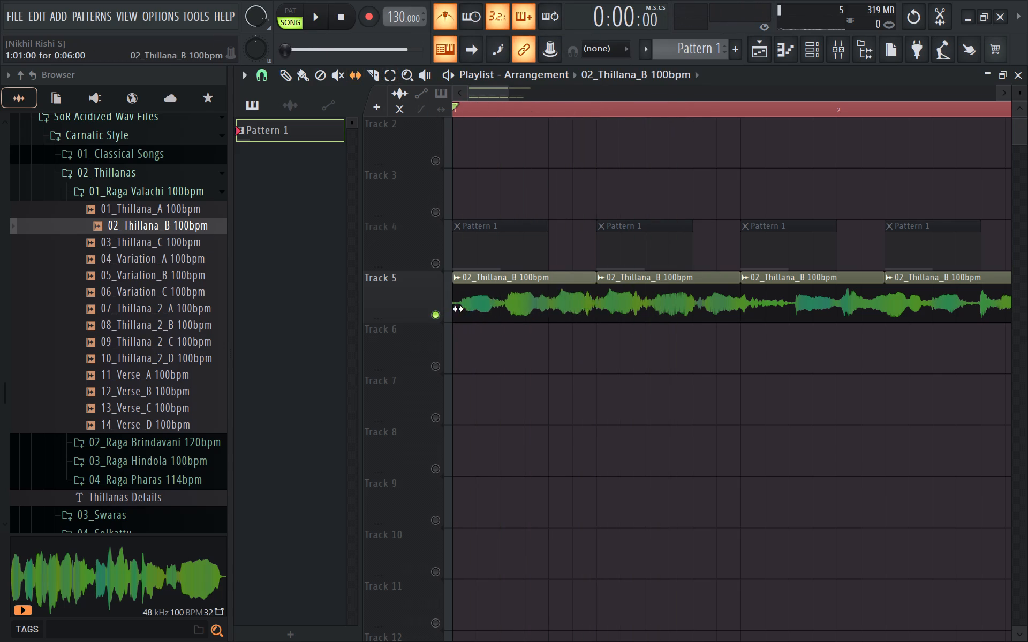
{"action": "left_click_drag", "start_coordinate": [458, 309], "coordinate": [407, 311]}
{"action": "key", "text": "space"}
{"action": "key", "text": "space"}
{"action": "key", "text": "space"}
Slip the first Track 5 slice's audio further into the vocal, auditioning until it starts on a strong vocal hit.
{"action": "left_click_drag", "start_coordinate": [563, 310], "coordinate": [510, 322]}
{"action": "key", "text": "space"}
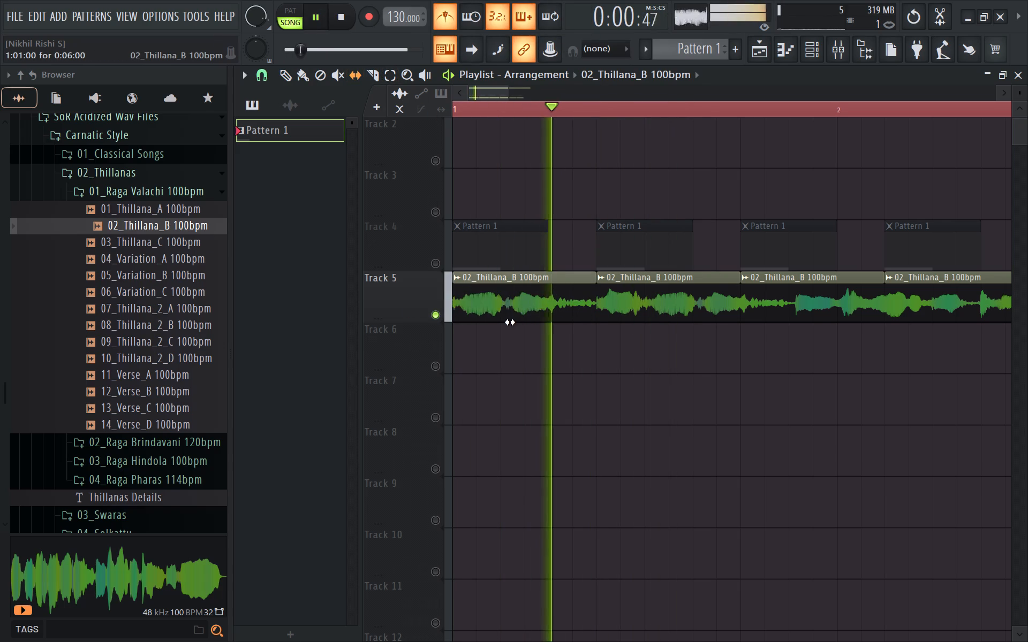
{"action": "left_click_drag", "start_coordinate": [510, 322], "coordinate": [360, 333]}
{"action": "key", "text": "space"}
{"action": "key", "text": "space"}
{"action": "key", "text": "space"}
{"action": "key", "text": "space"}
{"action": "left_click_drag", "start_coordinate": [516, 308], "coordinate": [474, 326]}
{"action": "key", "text": "space"}
{"action": "key", "text": "space"}
{"action": "key", "text": "space"}
{"action": "key", "text": "space"}
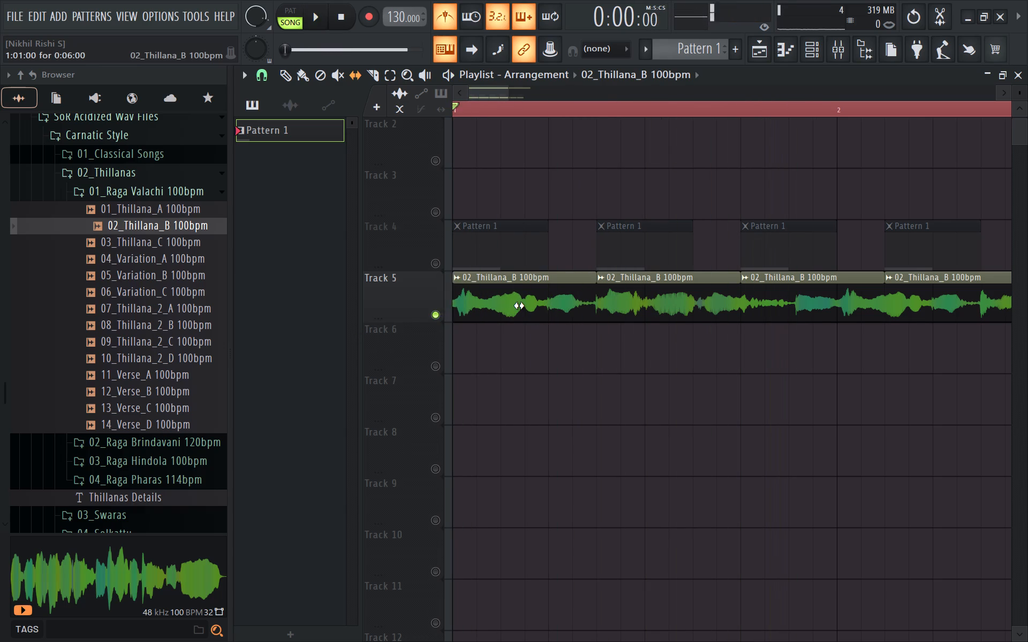
Play back the whole two-bar Track 5 vocal loop, and switch back to the Draw tool.
{"action": "key", "text": "space"}
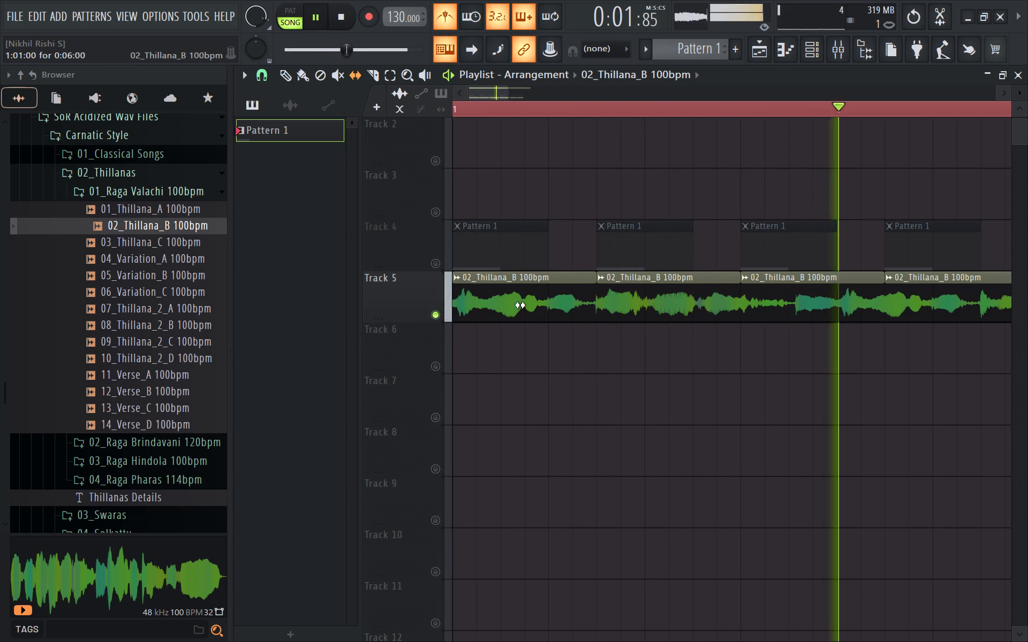
{"action": "scroll", "coordinate": [520, 305], "scroll_direction": "down", "scroll_amount": 3, "text": "ctrl"}
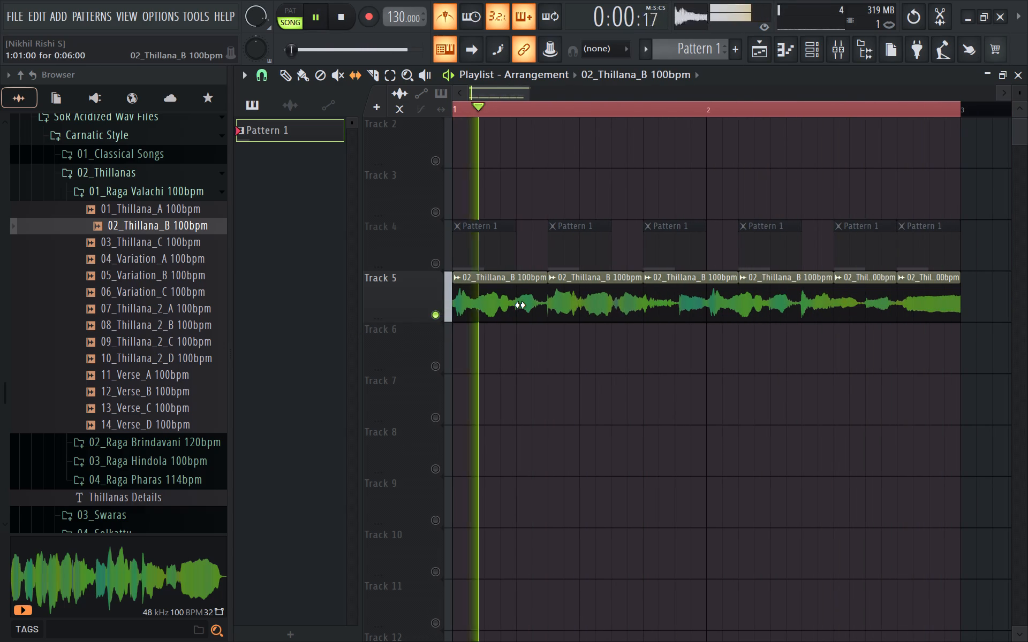
{"action": "key", "text": "space"}
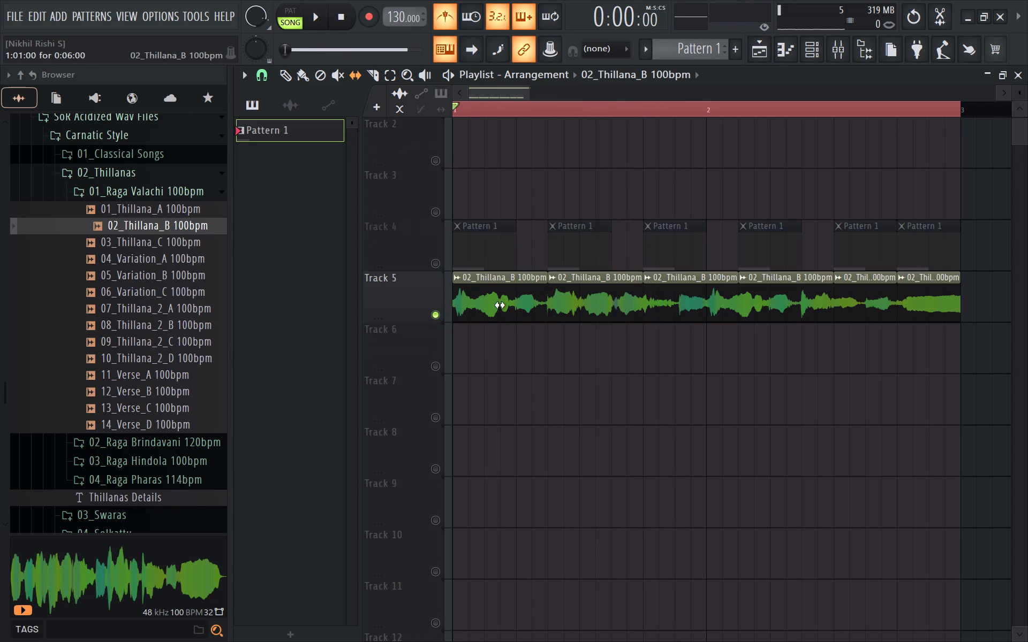
{"action": "left_click", "coordinate": [284, 77]}
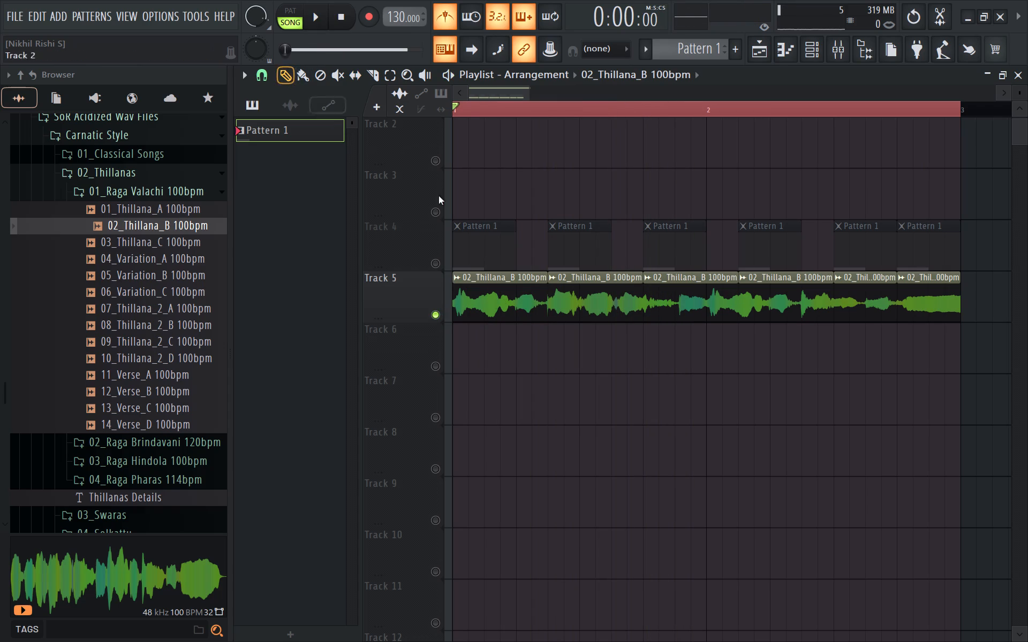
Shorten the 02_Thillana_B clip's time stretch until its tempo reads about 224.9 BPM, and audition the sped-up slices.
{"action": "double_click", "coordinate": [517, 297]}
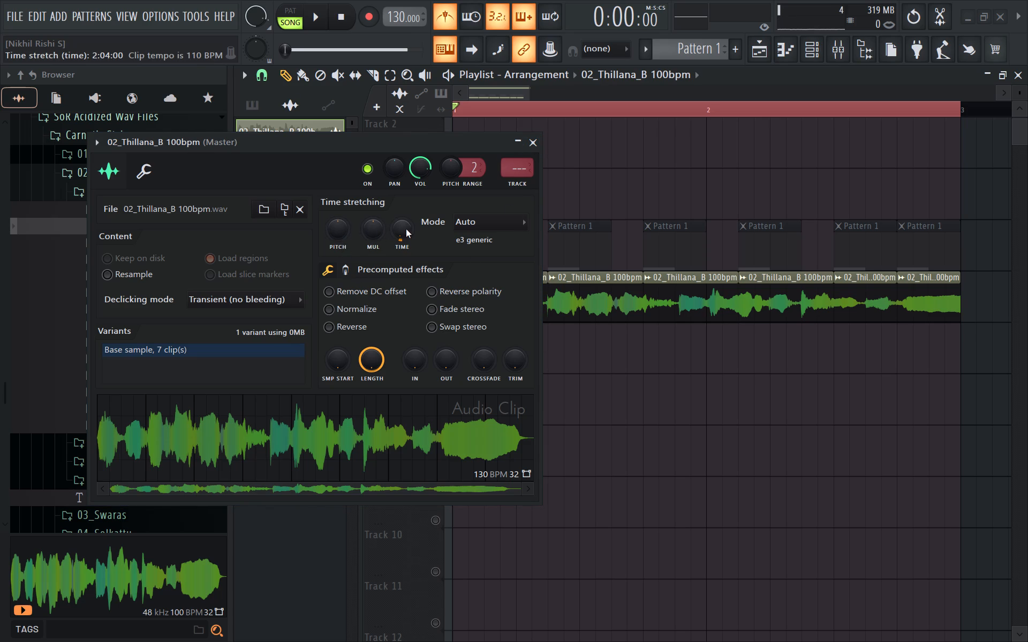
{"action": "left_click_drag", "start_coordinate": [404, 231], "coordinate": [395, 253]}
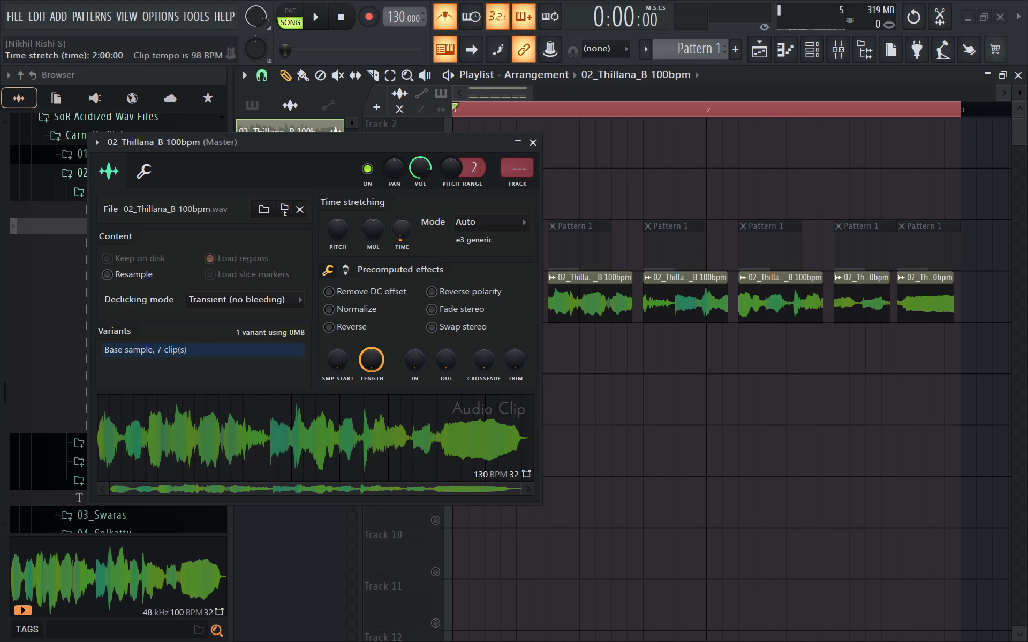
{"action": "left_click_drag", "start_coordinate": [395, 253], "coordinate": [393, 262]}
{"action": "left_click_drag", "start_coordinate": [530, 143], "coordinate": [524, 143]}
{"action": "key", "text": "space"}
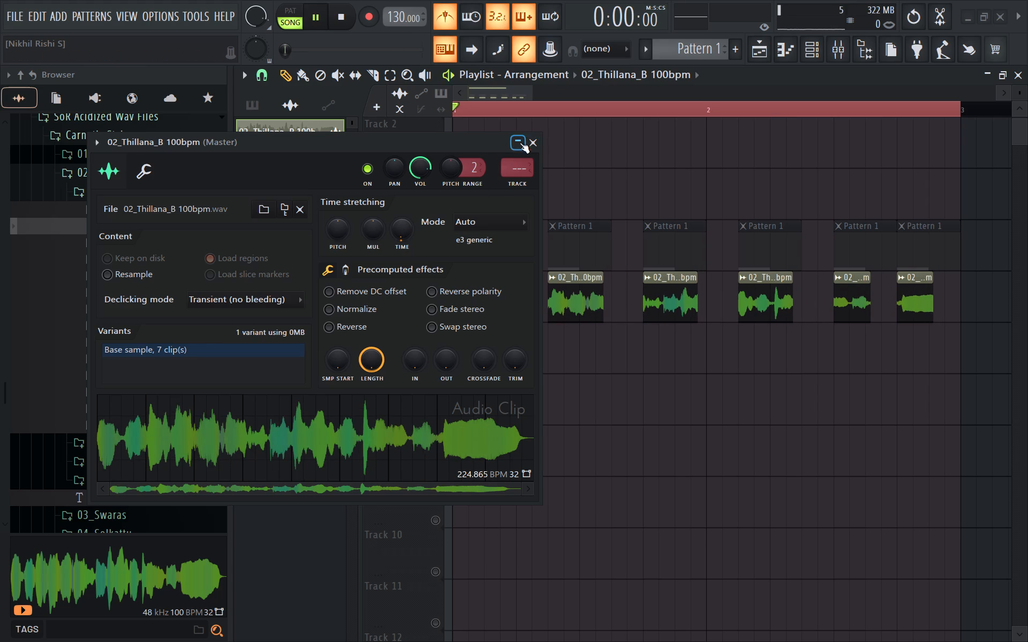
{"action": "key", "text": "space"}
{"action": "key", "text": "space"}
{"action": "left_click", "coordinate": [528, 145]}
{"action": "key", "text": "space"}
Turn on stretching when resizing audio clips, and play the start of Track 5.
{"action": "left_click", "coordinate": [442, 116]}
{"action": "left_click", "coordinate": [442, 105]}
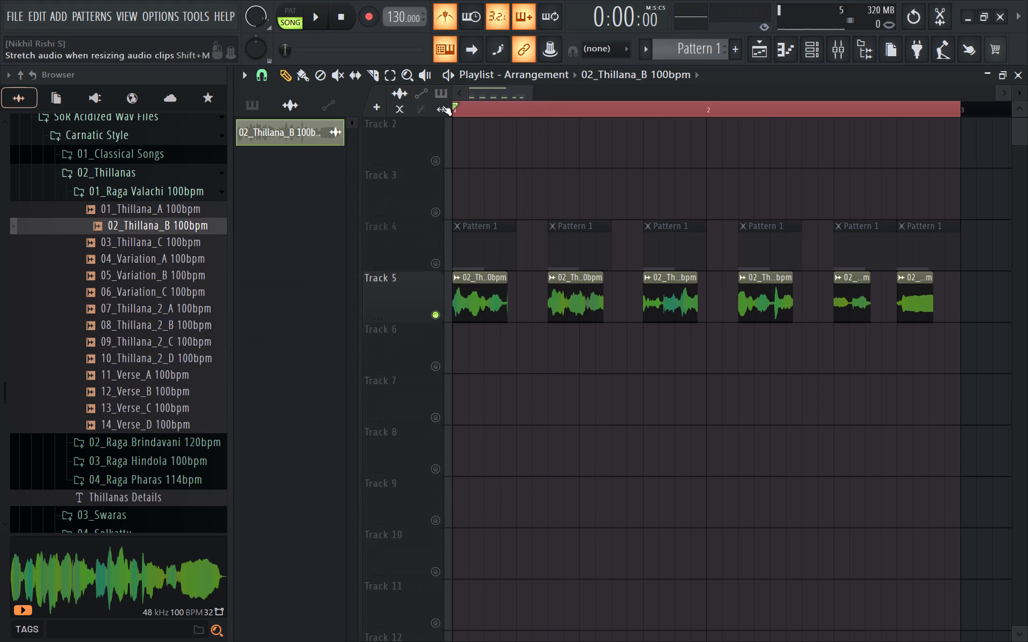
{"action": "key", "text": "space"}
{"action": "key", "text": "space"}
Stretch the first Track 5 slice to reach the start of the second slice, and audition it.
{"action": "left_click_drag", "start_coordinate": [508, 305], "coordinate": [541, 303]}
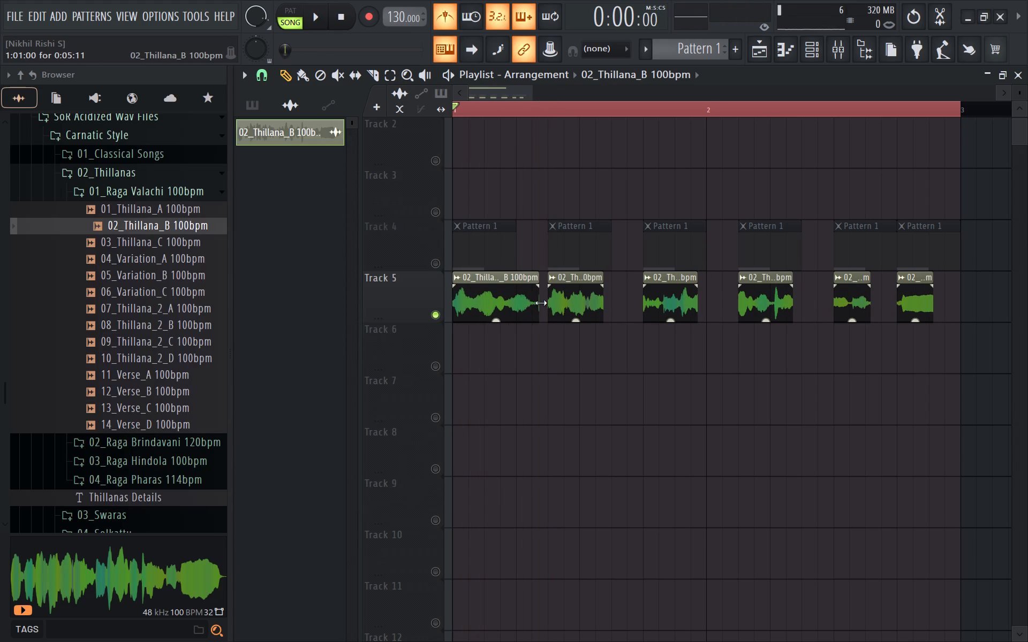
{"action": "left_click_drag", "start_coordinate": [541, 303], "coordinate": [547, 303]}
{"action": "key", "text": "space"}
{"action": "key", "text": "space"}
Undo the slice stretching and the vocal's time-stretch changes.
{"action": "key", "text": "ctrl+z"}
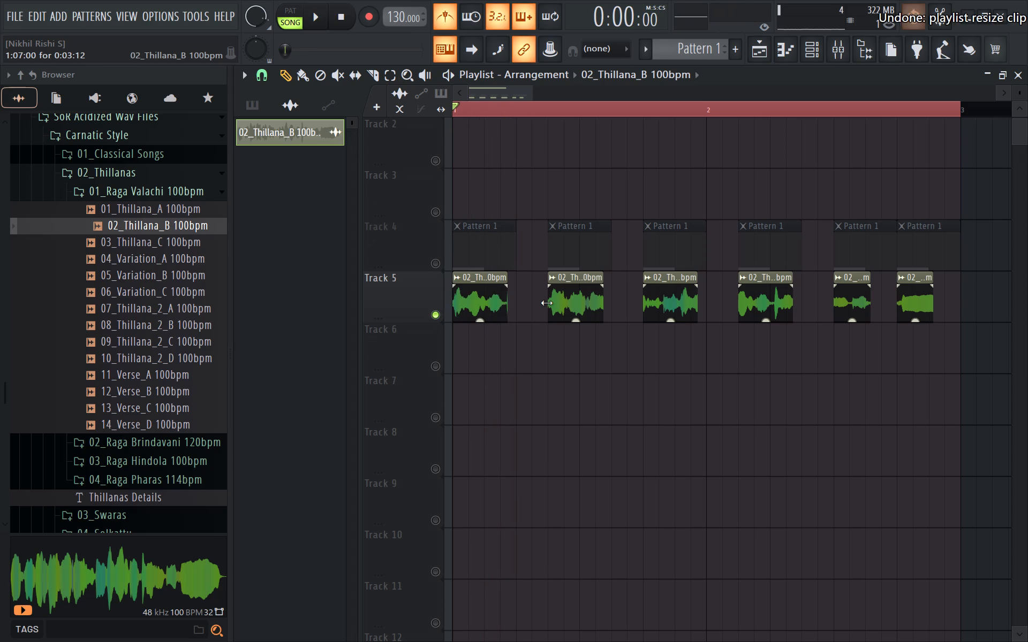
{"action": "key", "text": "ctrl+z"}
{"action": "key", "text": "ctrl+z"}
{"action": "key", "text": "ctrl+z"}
Lengthen the 02_Thillana_B clip's time stretch until its tempo reads 73.125 BPM, and play back the slowed vocal loop.
{"action": "left_click", "coordinate": [604, 315]}
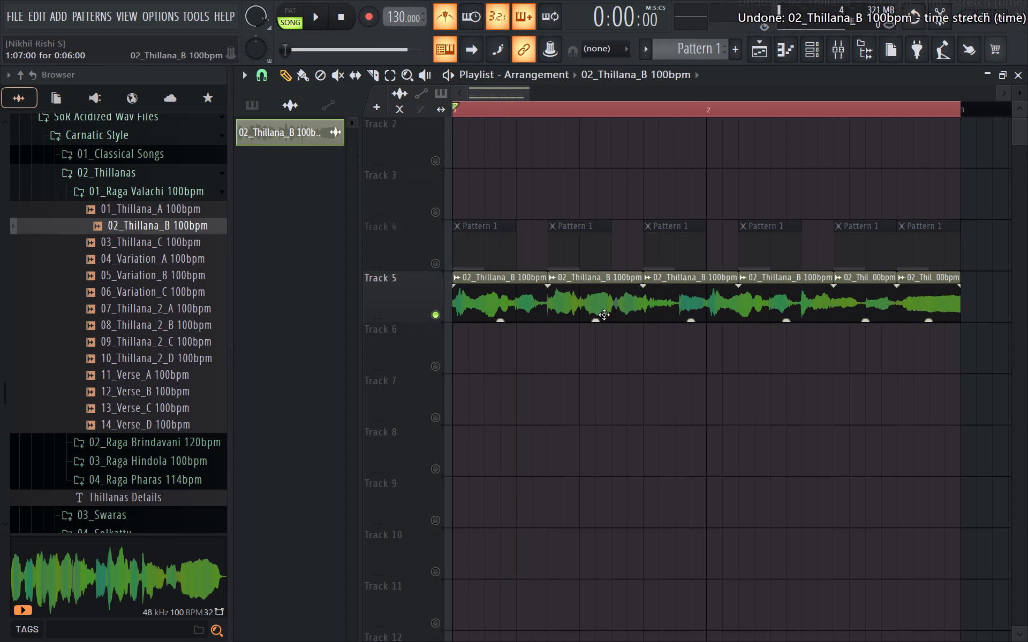
{"action": "left_click", "coordinate": [604, 315]}
{"action": "left_click_drag", "start_coordinate": [406, 233], "coordinate": [411, 219]}
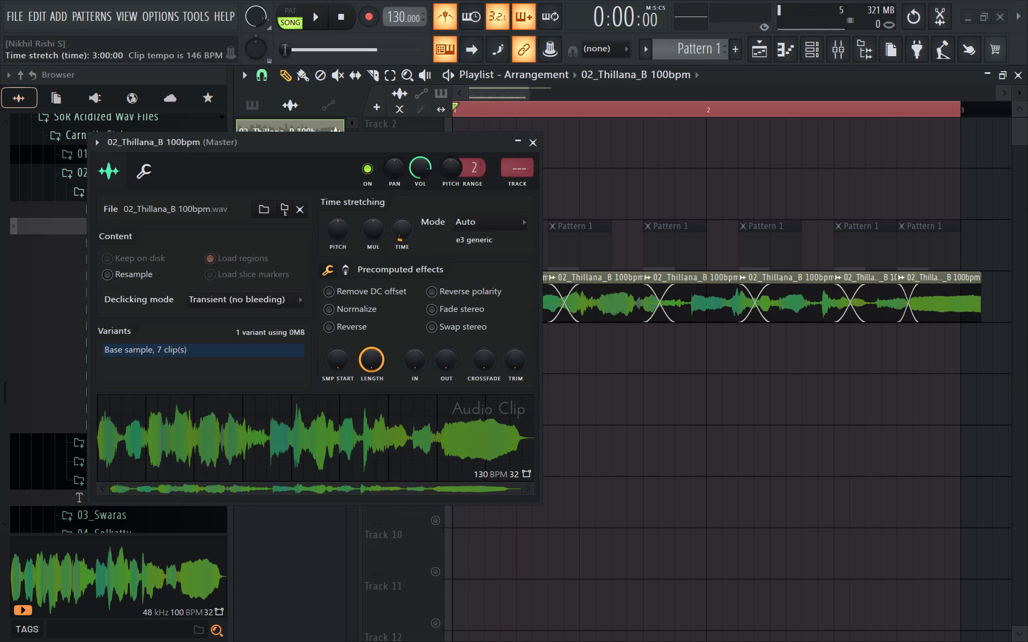
{"action": "left_click_drag", "start_coordinate": [411, 219], "coordinate": [458, 189]}
{"action": "key", "text": "space"}
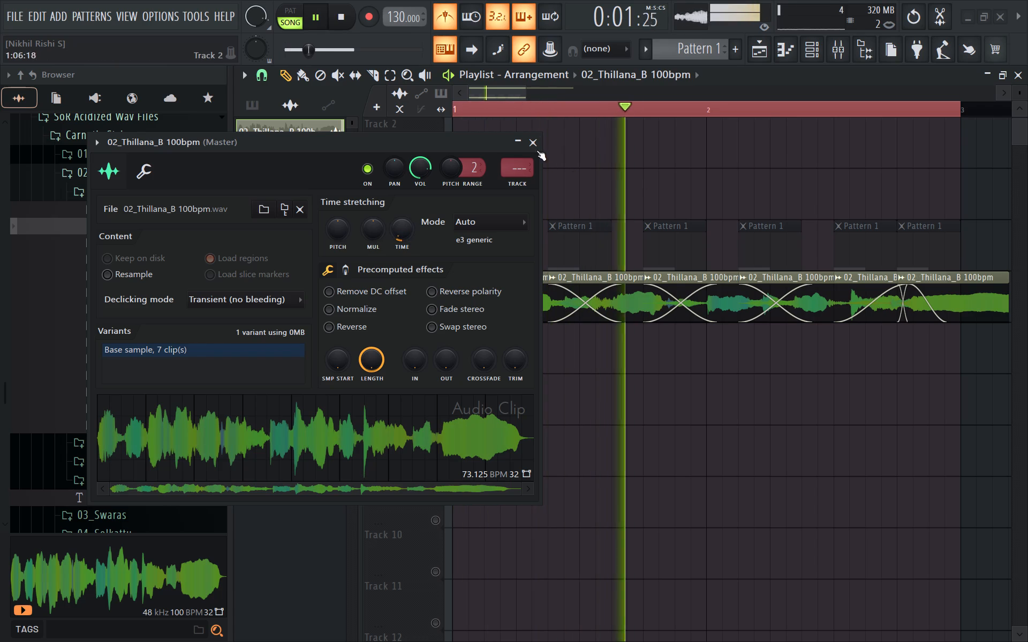
{"action": "left_click", "coordinate": [536, 148]}
{"action": "scroll", "coordinate": [788, 295], "scroll_direction": "down", "scroll_amount": 7, "text": "ctrl"}
{"action": "scroll", "coordinate": [496, 355], "scroll_direction": "up", "scroll_amount": 5, "text": "ctrl"}
{"action": "scroll", "coordinate": [516, 341], "scroll_direction": "down", "scroll_amount": 2, "text": "ctrl"}
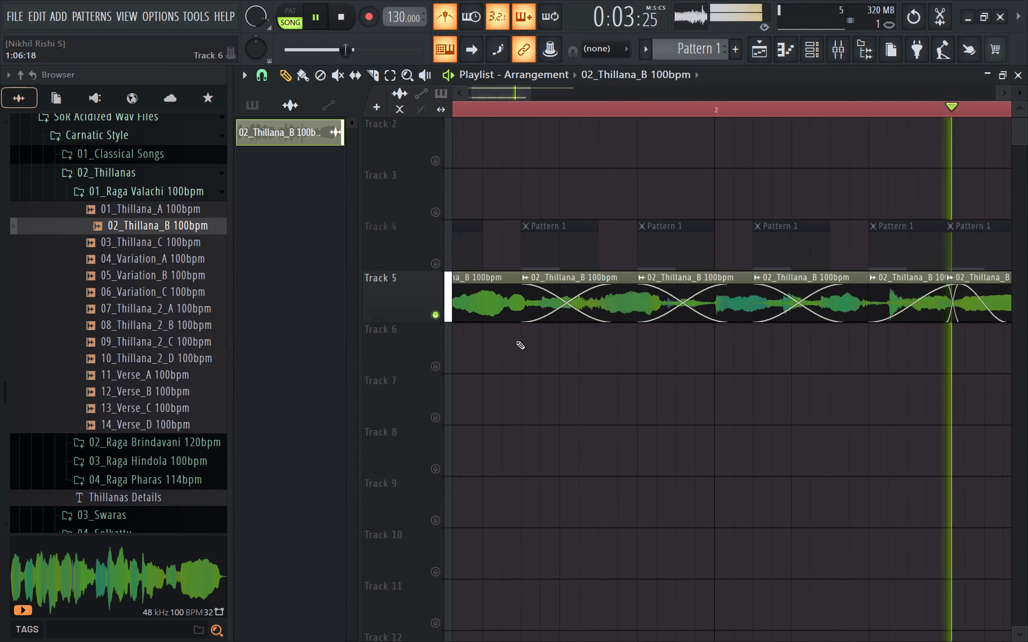
{"action": "scroll", "coordinate": [516, 341], "scroll_direction": "down", "scroll_amount": 3, "text": "ctrl"}
{"action": "key", "text": "space"}
Delete every vocal slice on Track 5 except the first one.
{"action": "right_click", "coordinate": [538, 277]}
{"action": "right_click_drag", "start_coordinate": [855, 309], "coordinate": [852, 309]}
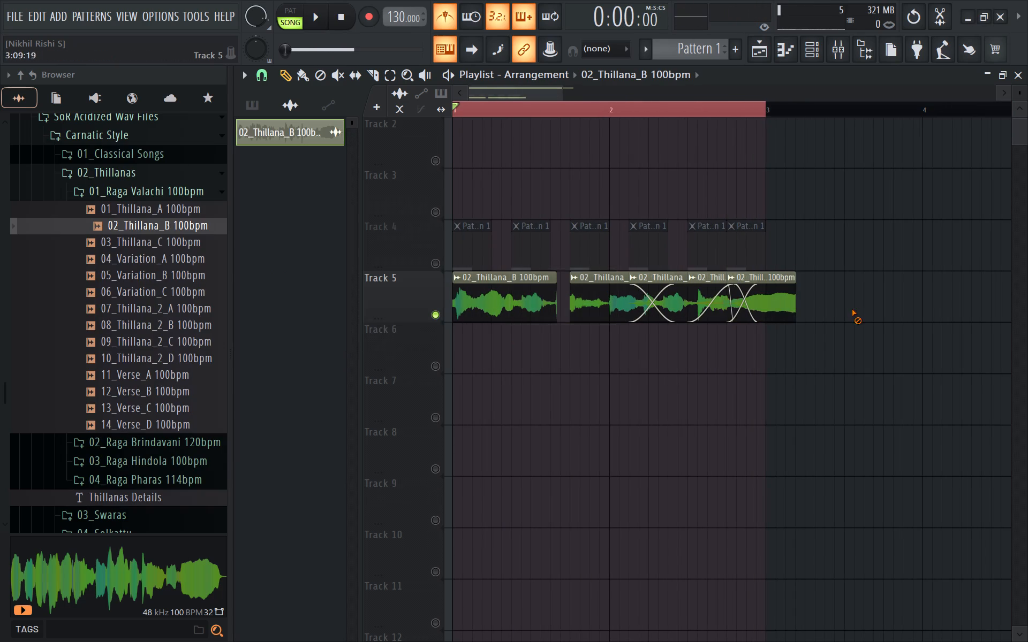
{"action": "right_click_drag", "start_coordinate": [852, 309], "coordinate": [596, 312]}
Audition the remaining Track 5 slice and stretch it to a length of about 0:11:16.
{"action": "scroll", "coordinate": [360, 315], "scroll_direction": "up", "scroll_amount": 8, "text": "ctrl"}
{"action": "scroll", "coordinate": [568, 316], "scroll_direction": "down", "scroll_amount": 5, "text": "ctrl"}
{"action": "left_click_drag", "start_coordinate": [509, 92], "coordinate": [447, 110]}
{"action": "scroll", "coordinate": [343, 299], "scroll_direction": "up", "scroll_amount": 5, "text": "ctrl"}
{"action": "key", "text": "space"}
{"action": "key", "text": "space"}
{"action": "key", "text": "space"}
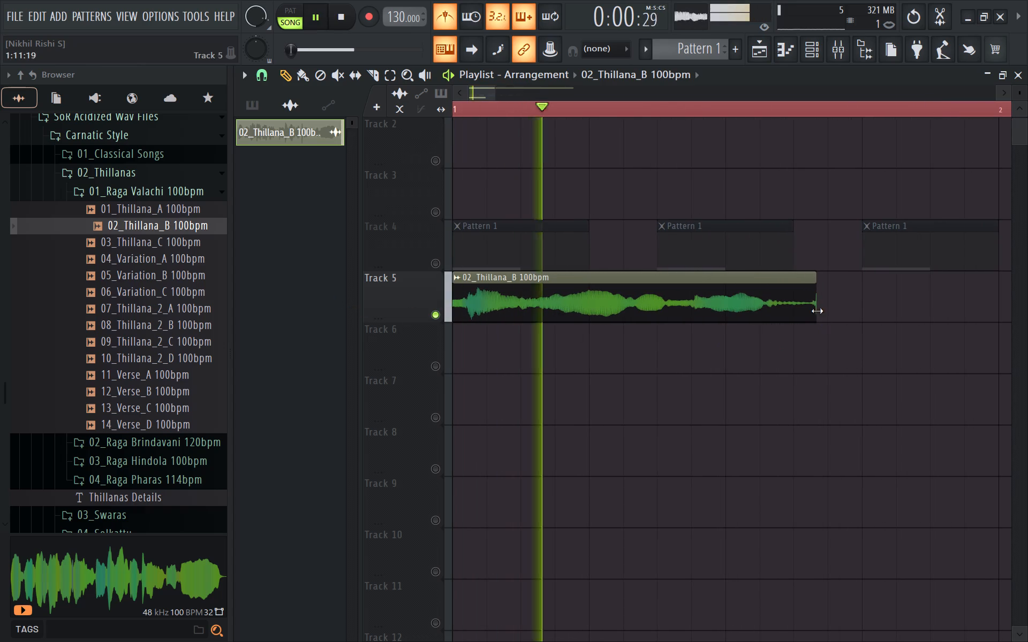
{"action": "key", "text": "space"}
{"action": "left_click_drag", "start_coordinate": [815, 302], "coordinate": [849, 296]}
{"action": "key", "text": "space"}
{"action": "key", "text": "space"}
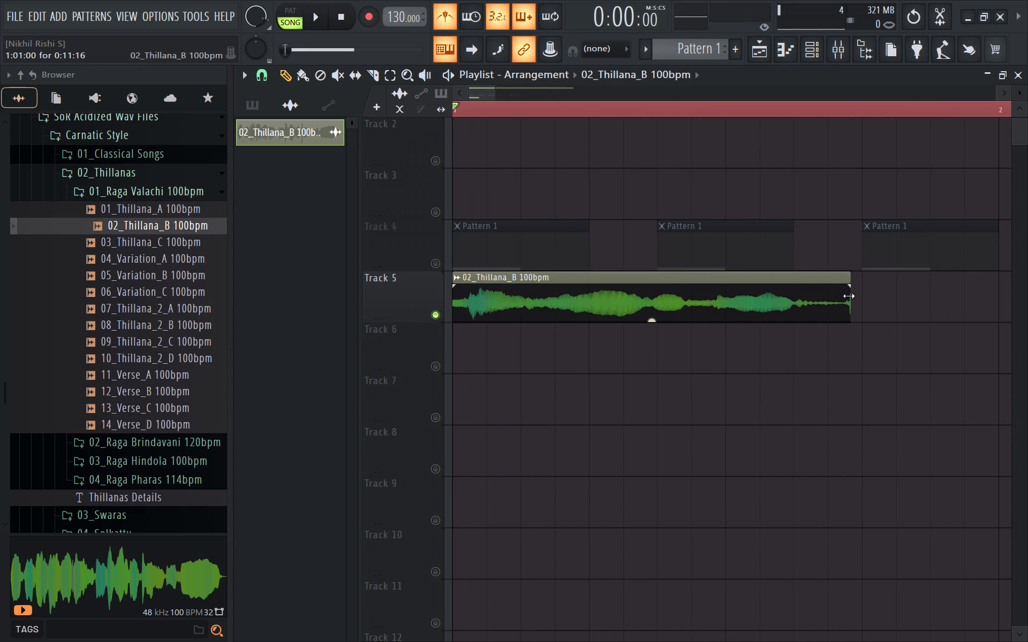
{"action": "left_click_drag", "start_coordinate": [849, 296], "coordinate": [859, 292]}
{"action": "key", "text": "space"}
{"action": "key", "text": "space"}
{"action": "key", "text": "space"}
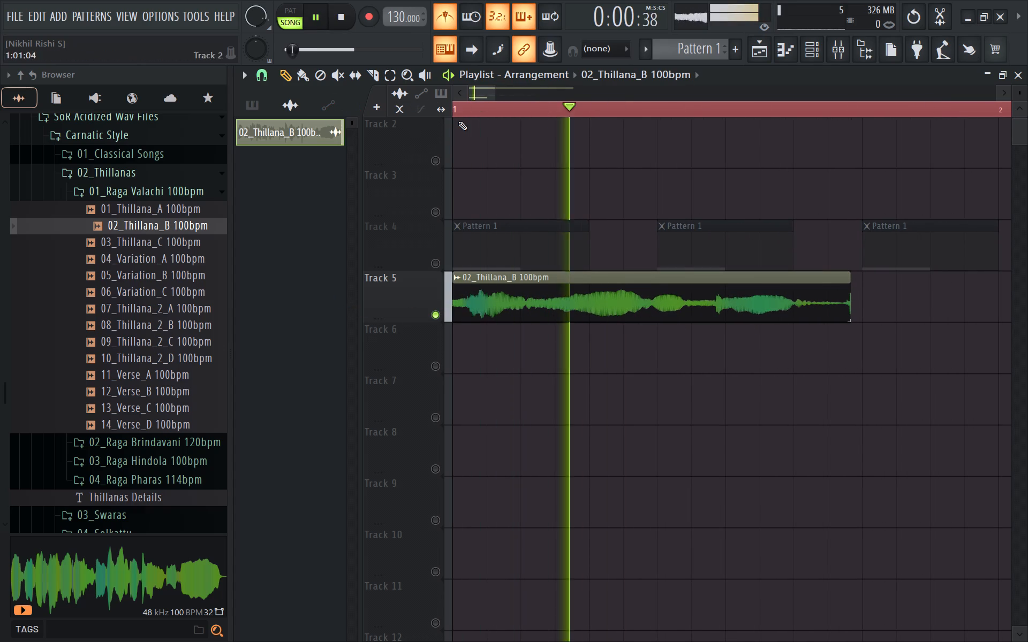
{"action": "key", "text": "space"}
Turn off resize stretching and trim the Track 5 slice to 0:06:00, ending where the second Pattern 1 clip starts.
{"action": "left_click", "coordinate": [437, 112]}
{"action": "key", "text": "space"}
{"action": "key", "text": "space"}
{"action": "left_click_drag", "start_coordinate": [849, 308], "coordinate": [642, 333]}
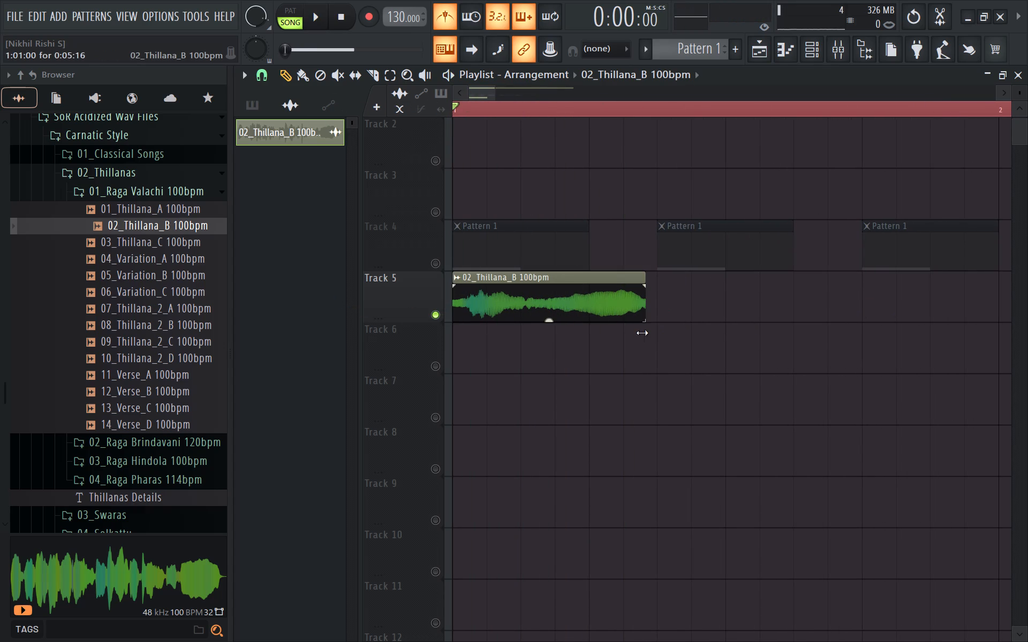
{"action": "left_click_drag", "start_coordinate": [642, 333], "coordinate": [659, 319]}
{"action": "scroll", "coordinate": [659, 319], "scroll_direction": "up", "scroll_amount": 15, "text": "ctrl"}
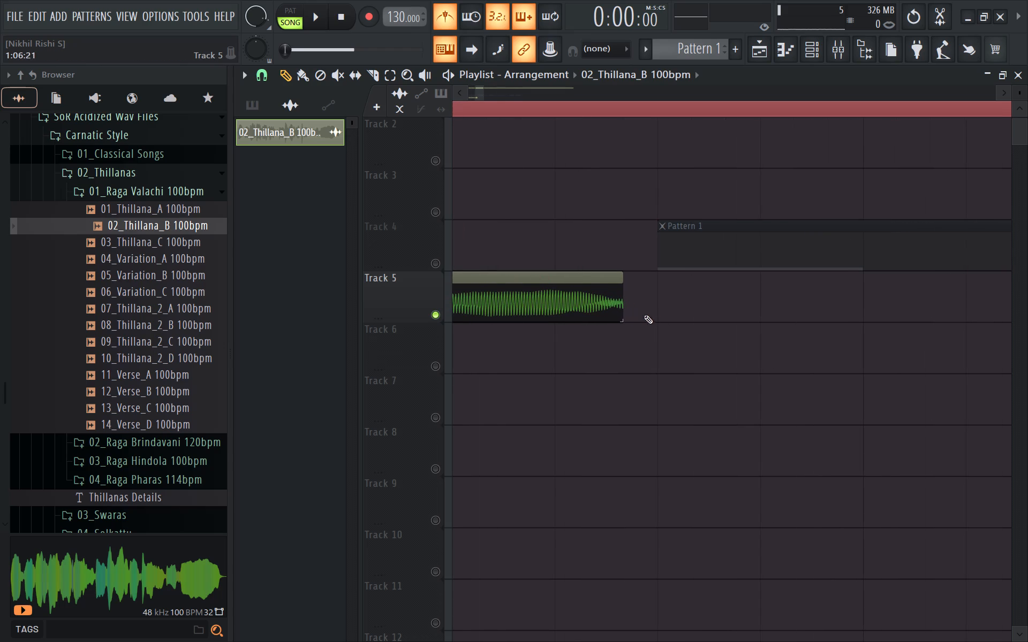
{"action": "scroll", "coordinate": [644, 315], "scroll_direction": "up", "scroll_amount": 1, "text": "ctrl"}
{"action": "left_click_drag", "start_coordinate": [620, 306], "coordinate": [655, 317]}
Duplicate the trimmed slice along Track 5 at the starts of the second through fifth Pattern 1 clips.
{"action": "scroll", "coordinate": [659, 316], "scroll_direction": "down", "scroll_amount": 11, "text": "ctrl"}
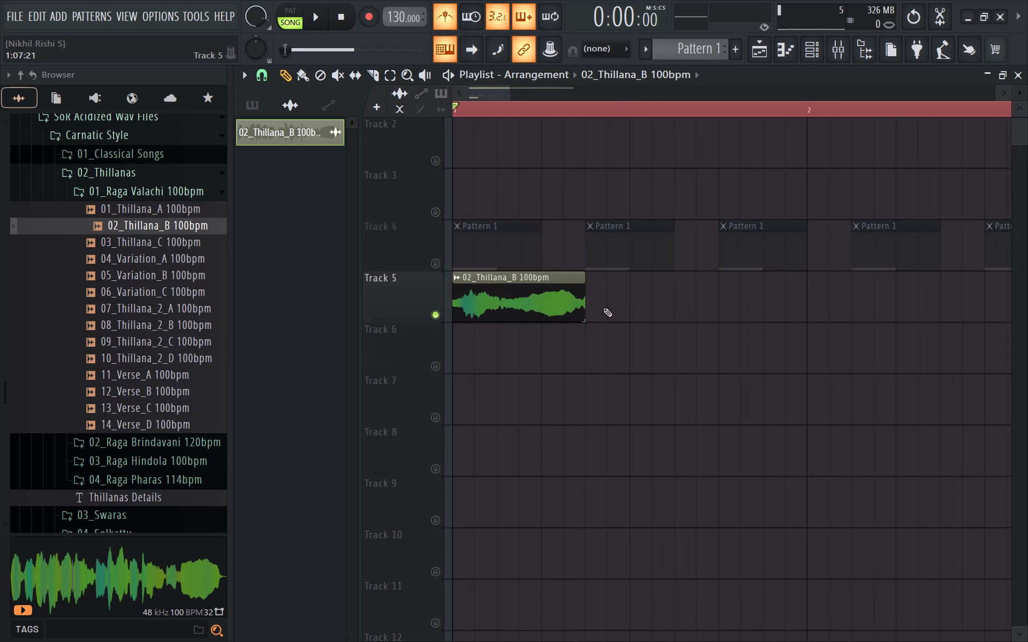
{"action": "left_click_drag", "start_coordinate": [565, 295], "coordinate": [701, 295], "text": "shift"}
{"action": "scroll", "coordinate": [708, 295], "scroll_direction": "down", "scroll_amount": 5, "text": "ctrl"}
{"action": "left_click_drag", "start_coordinate": [583, 296], "coordinate": [652, 300], "text": "shift"}
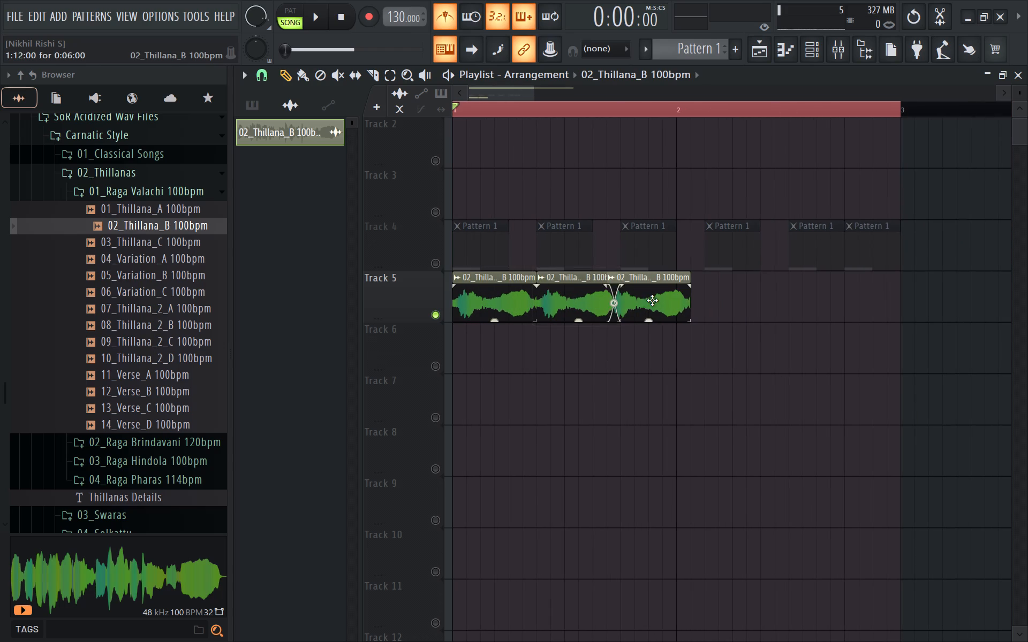
{"action": "left_click_drag", "start_coordinate": [652, 300], "coordinate": [664, 296], "text": "shift"}
{"action": "left_click_drag", "start_coordinate": [651, 301], "coordinate": [742, 288], "text": "shift"}
{"action": "left_click_drag", "start_coordinate": [734, 291], "coordinate": [715, 297]}
{"action": "left_click_drag", "start_coordinate": [731, 296], "coordinate": [813, 287], "text": "shift"}
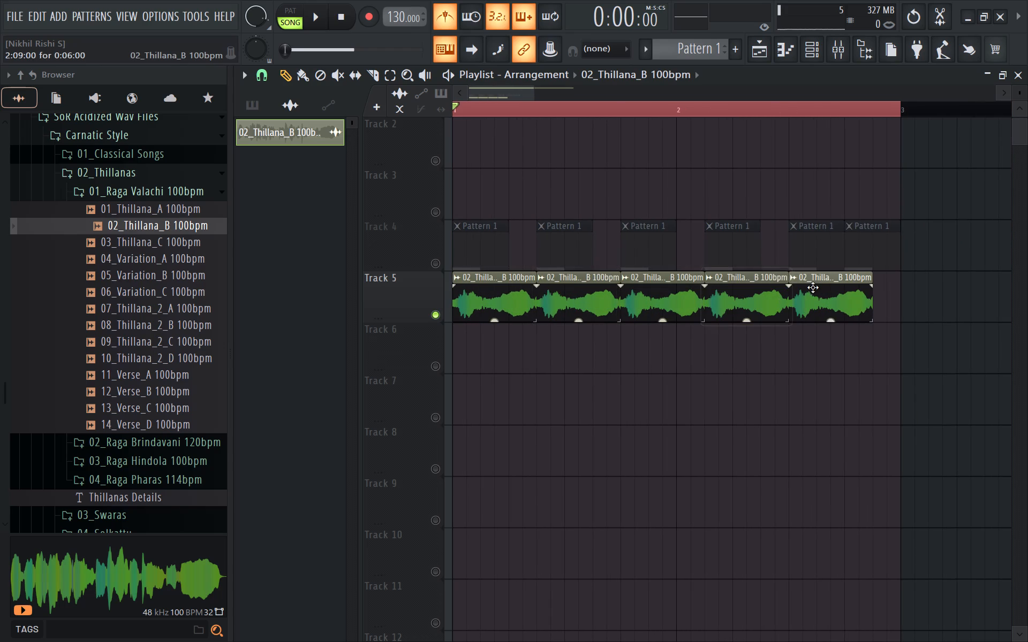
{"action": "left_click_drag", "start_coordinate": [813, 287], "coordinate": [819, 287], "text": "shift"}
Trim the fifth Track 5 slice to 0:04:00 and duplicate it at 2:13:00 to fill the two-bar loop.
{"action": "scroll", "coordinate": [873, 299], "scroll_direction": "up", "scroll_amount": 5, "text": "ctrl"}
{"action": "left_click_drag", "start_coordinate": [873, 299], "coordinate": [815, 319]}
{"action": "scroll", "coordinate": [815, 319], "scroll_direction": "up", "scroll_amount": 4, "text": "ctrl"}
{"action": "left_click_drag", "start_coordinate": [786, 308], "coordinate": [994, 274], "text": "shift"}
{"action": "scroll", "coordinate": [943, 296], "scroll_direction": "down", "scroll_amount": 9, "text": "ctrl"}
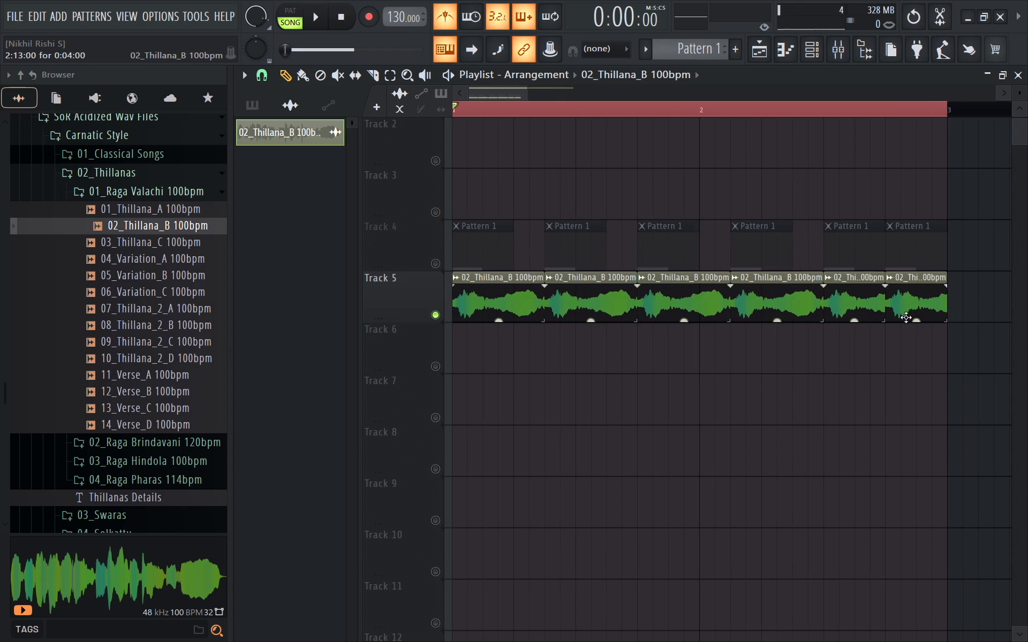
With the Slip tool, shift the audio inside the first Track 5 slice further into the vocal and audition it.
{"action": "left_click_drag", "start_coordinate": [512, 98], "coordinate": [464, 103]}
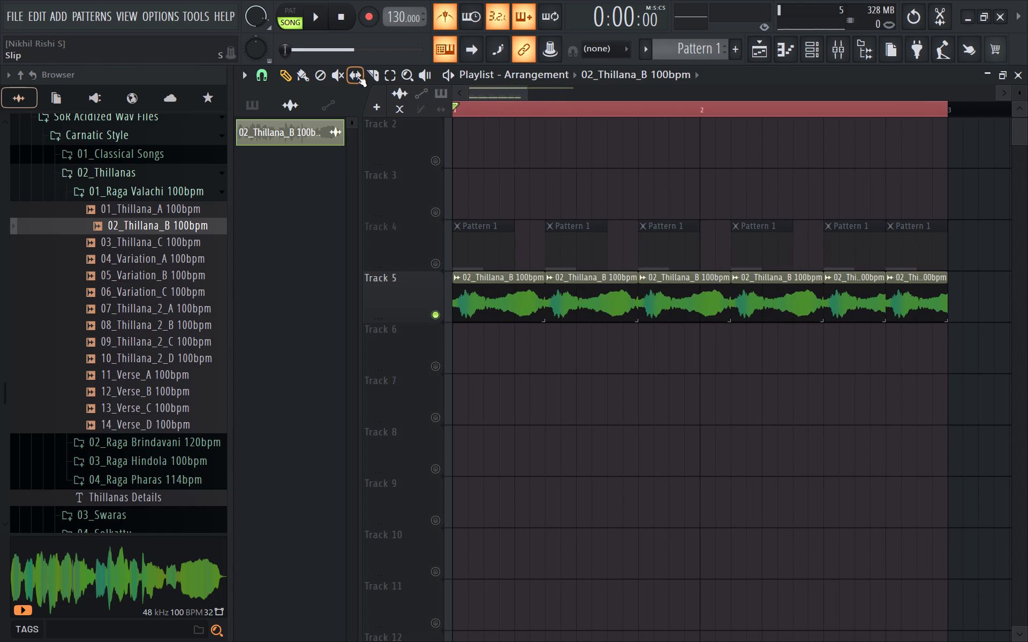
{"action": "left_click", "coordinate": [357, 77]}
{"action": "scroll", "coordinate": [445, 289], "scroll_direction": "up", "scroll_amount": 5, "text": "ctrl"}
{"action": "key", "text": "space"}
{"action": "key", "text": "space"}
{"action": "left_click_drag", "start_coordinate": [559, 294], "coordinate": [411, 307]}
{"action": "key", "text": "space"}
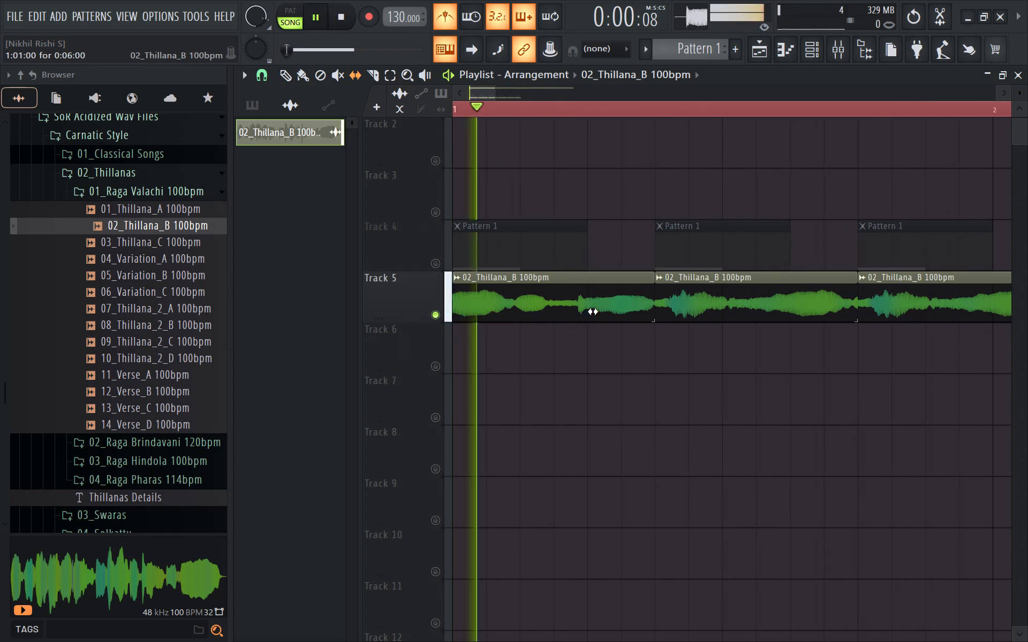
{"action": "key", "text": "space"}
{"action": "left_click_drag", "start_coordinate": [588, 308], "coordinate": [449, 323]}
{"action": "key", "text": "space"}
{"action": "key", "text": "space"}
Keep slipping the first Track 5 slice's audio deeper into the vocal, auditioning until it reaches a long sustained note.
{"action": "left_click_drag", "start_coordinate": [613, 317], "coordinate": [463, 322]}
{"action": "key", "text": "space"}
{"action": "key", "text": "space"}
{"action": "left_click_drag", "start_coordinate": [571, 293], "coordinate": [488, 308]}
{"action": "key", "text": "space"}
{"action": "key", "text": "space"}
{"action": "left_click_drag", "start_coordinate": [597, 311], "coordinate": [410, 323]}
{"action": "key", "text": "space"}
{"action": "key", "text": "space"}
{"action": "left_click_drag", "start_coordinate": [618, 308], "coordinate": [476, 334]}
{"action": "key", "text": "space"}
{"action": "key", "text": "space"}
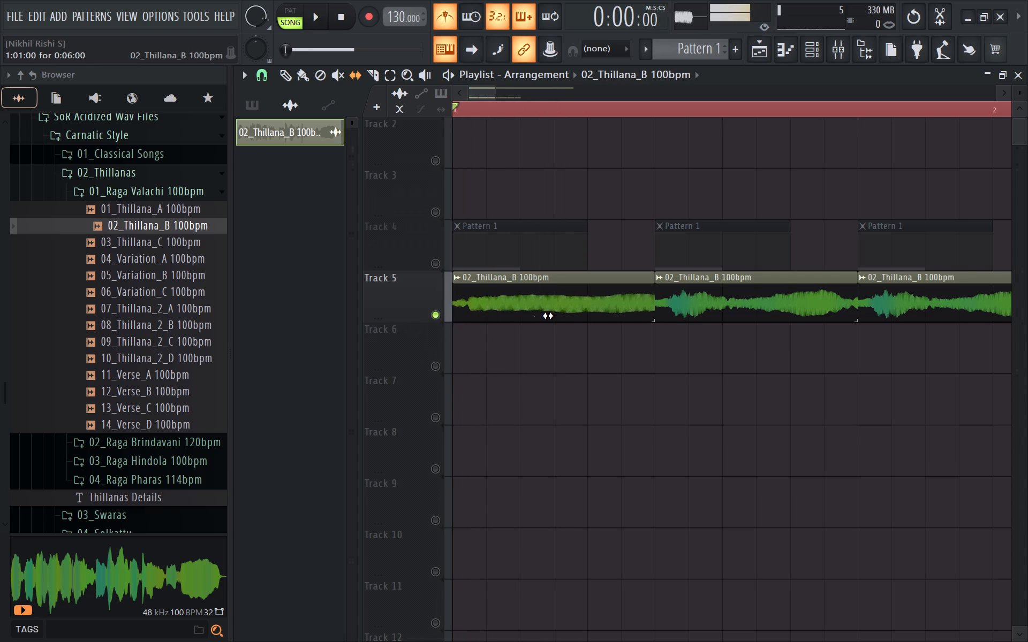
{"action": "key", "text": "space"}
{"action": "key", "text": "space"}
Turn off the metronome.
{"action": "double_click", "coordinate": [453, 14]}
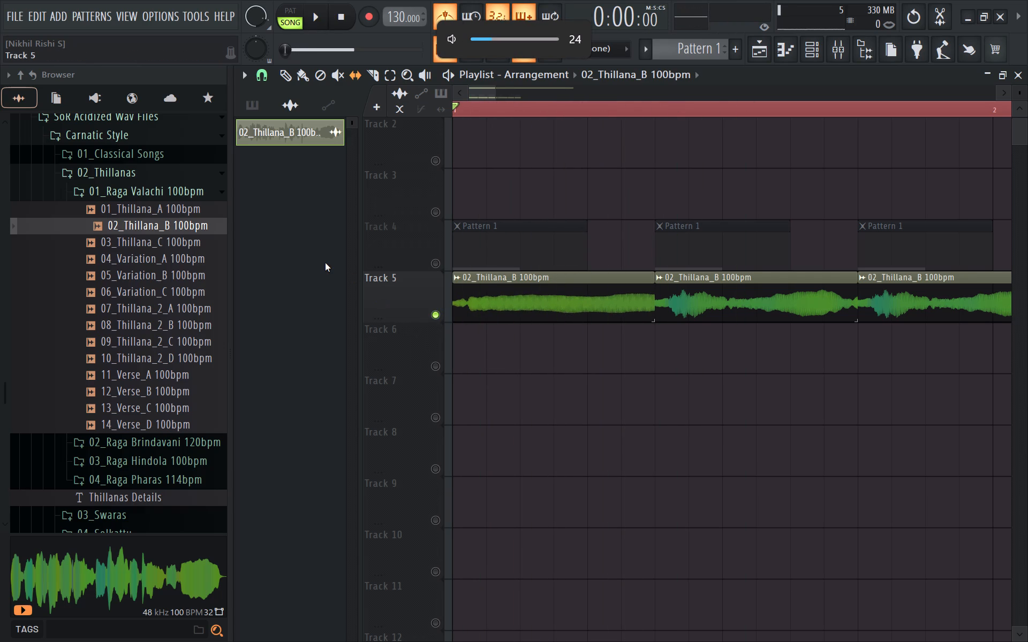
{"action": "left_click", "coordinate": [434, 13]}
Slip the first Track 5 slice's audio slightly further so it starts directly on the sustained note, auditioning each change.
{"action": "key", "text": "space"}
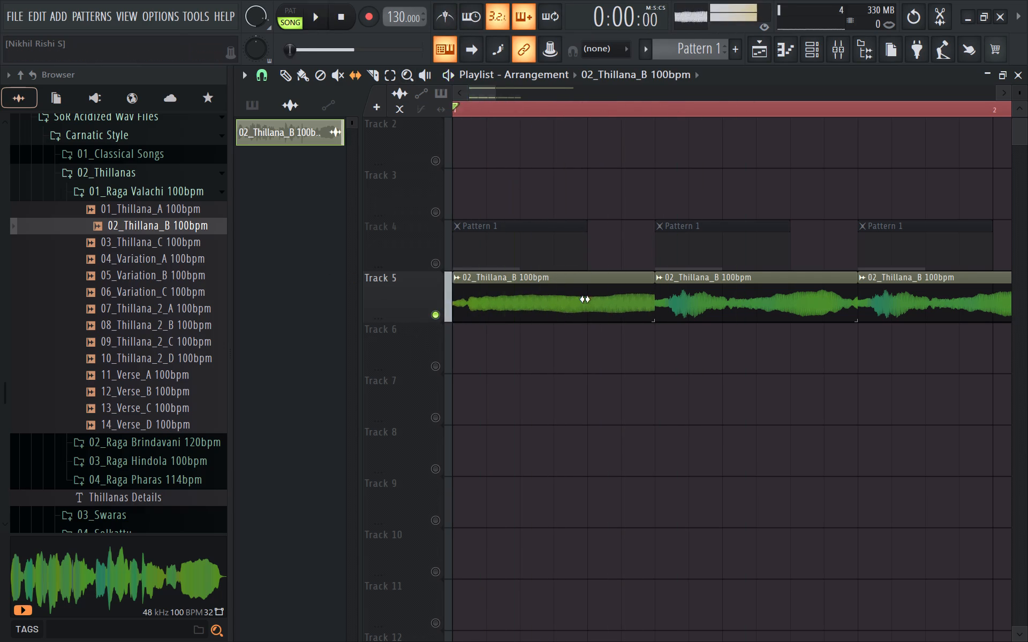
{"action": "key", "text": "space"}
{"action": "left_click_drag", "start_coordinate": [583, 300], "coordinate": [506, 326]}
{"action": "key", "text": "space"}
{"action": "key", "text": "space"}
{"action": "left_click_drag", "start_coordinate": [573, 308], "coordinate": [547, 315]}
{"action": "key", "text": "space"}
{"action": "key", "text": "space"}
{"action": "key", "text": "space"}
{"action": "key", "text": "space"}
{"action": "key", "text": "space"}
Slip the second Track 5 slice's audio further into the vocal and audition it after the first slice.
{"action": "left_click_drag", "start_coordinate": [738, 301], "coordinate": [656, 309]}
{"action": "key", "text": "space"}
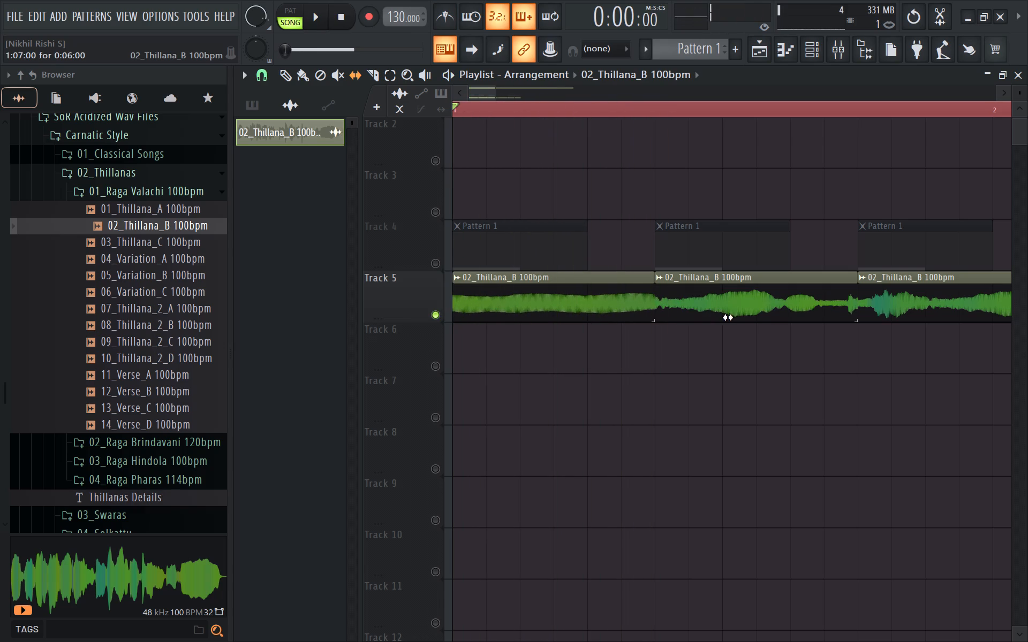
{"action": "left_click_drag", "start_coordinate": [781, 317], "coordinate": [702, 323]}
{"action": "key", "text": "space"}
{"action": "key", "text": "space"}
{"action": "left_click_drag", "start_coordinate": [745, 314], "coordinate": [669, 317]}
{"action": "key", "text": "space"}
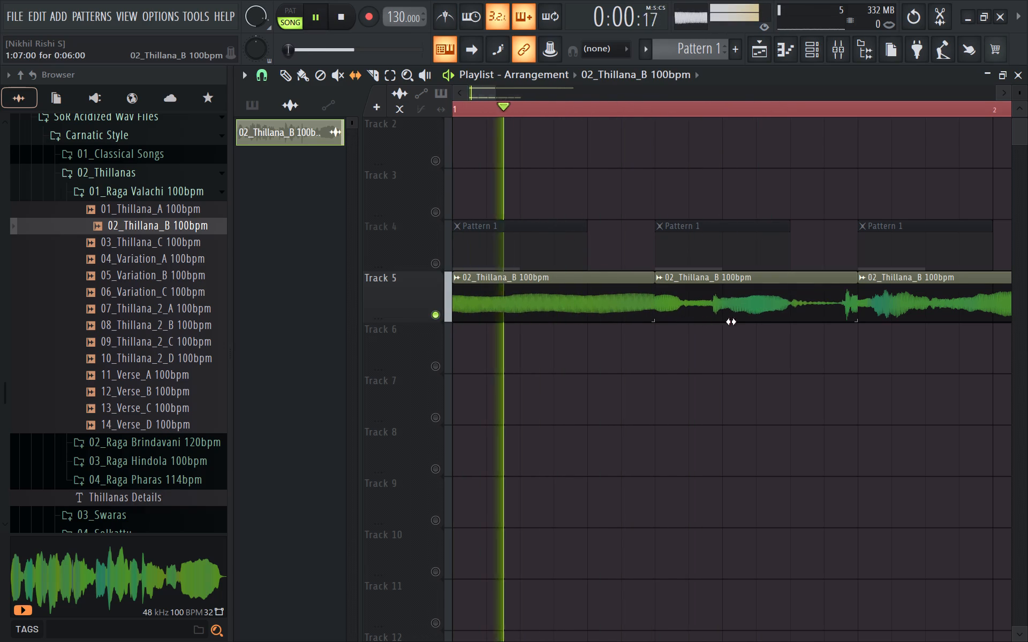
Slip the second Track 5 slice's audio back to earlier parts of the vocal, auditioning each position.
{"action": "left_click_drag", "start_coordinate": [757, 320], "coordinate": [823, 323]}
{"action": "key", "text": "space"}
{"action": "left_click_drag", "start_coordinate": [760, 294], "coordinate": [1027, 278]}
{"action": "key", "text": "space"}
{"action": "left_click_drag", "start_coordinate": [722, 316], "coordinate": [845, 292]}
{"action": "key", "text": "space"}
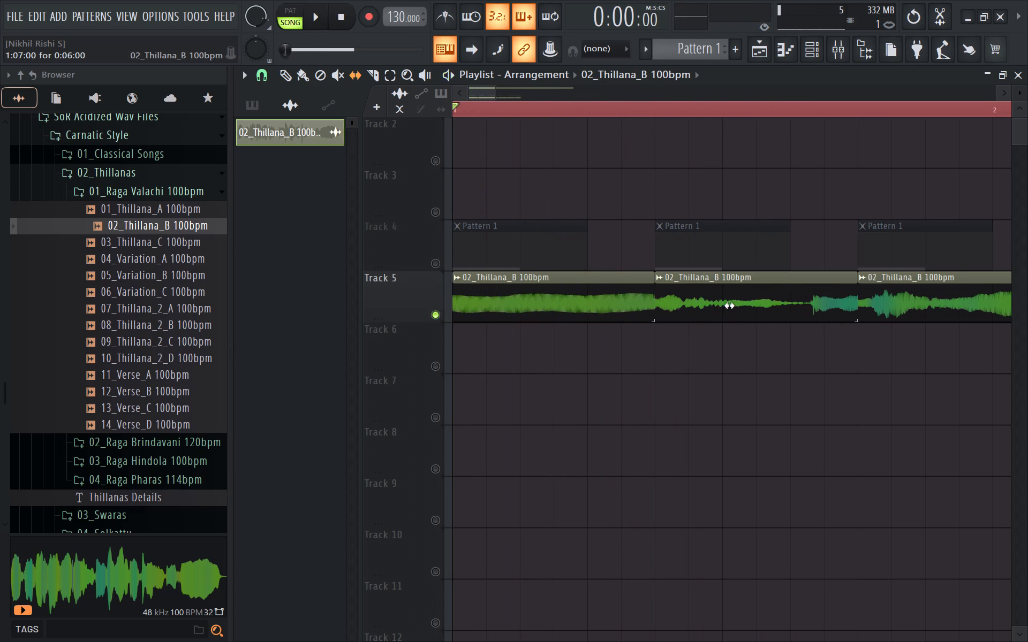
{"action": "key", "text": "space"}
{"action": "left_click_drag", "start_coordinate": [728, 305], "coordinate": [890, 325]}
{"action": "key", "text": "space"}
{"action": "left_click_drag", "start_coordinate": [803, 308], "coordinate": [900, 310]}
{"action": "key", "text": "space"}
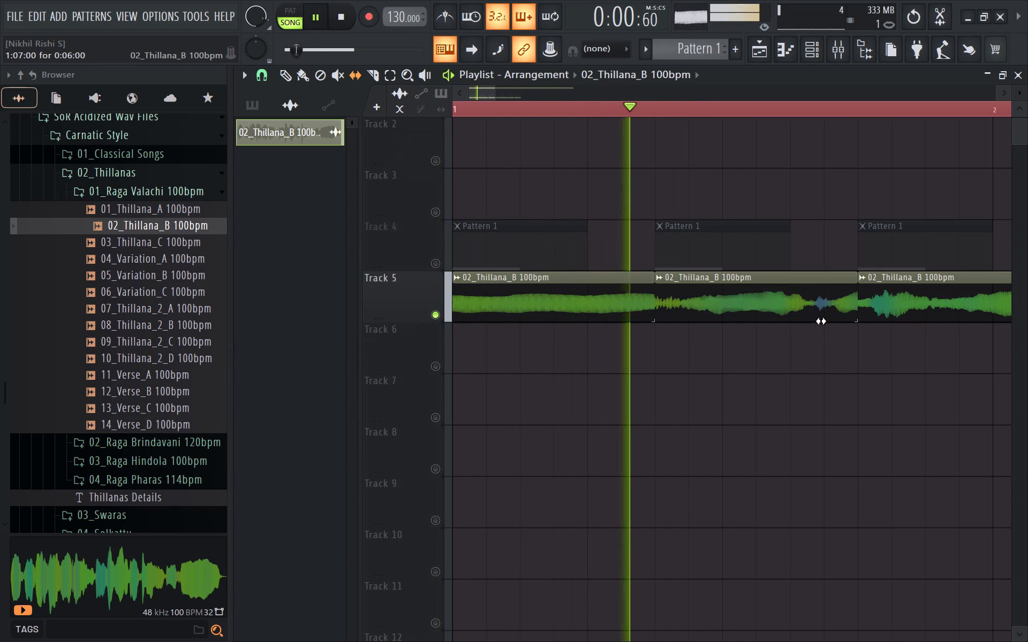
{"action": "left_click_drag", "start_coordinate": [779, 315], "coordinate": [836, 324]}
{"action": "key", "text": "space"}
{"action": "key", "text": "space"}
{"action": "key", "text": "space"}
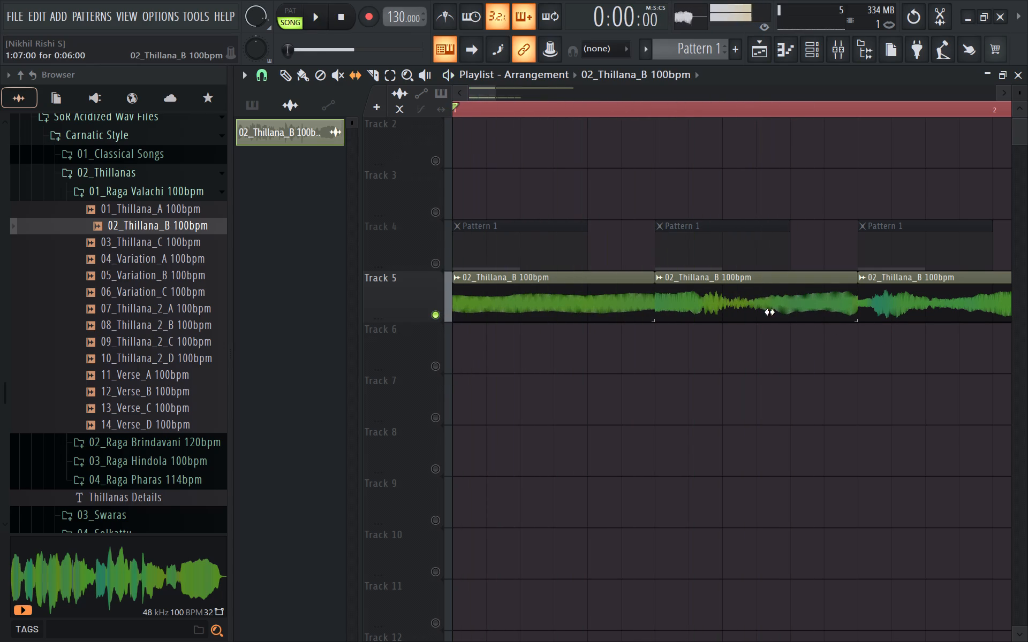
Slip the second Track 5 slice's audio further back until it starts on a strong sung note, auditioning each position.
{"action": "left_click_drag", "start_coordinate": [769, 312], "coordinate": [864, 309]}
{"action": "key", "text": "space"}
{"action": "key", "text": "space"}
{"action": "left_click_drag", "start_coordinate": [765, 311], "coordinate": [844, 315]}
{"action": "key", "text": "space"}
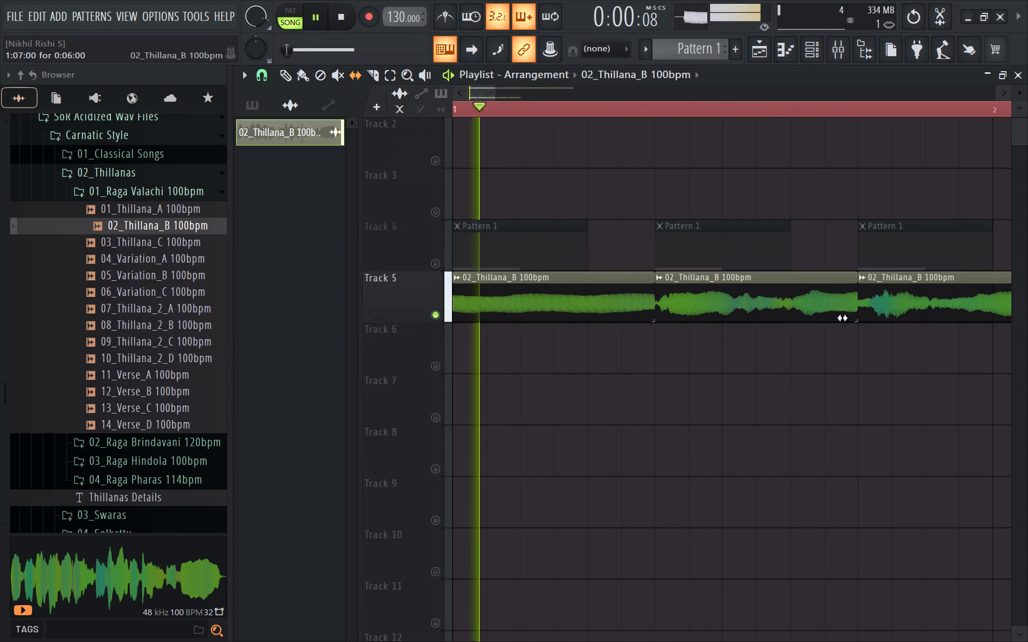
{"action": "key", "text": "space"}
{"action": "left_click_drag", "start_coordinate": [766, 309], "coordinate": [874, 315]}
{"action": "key", "text": "space"}
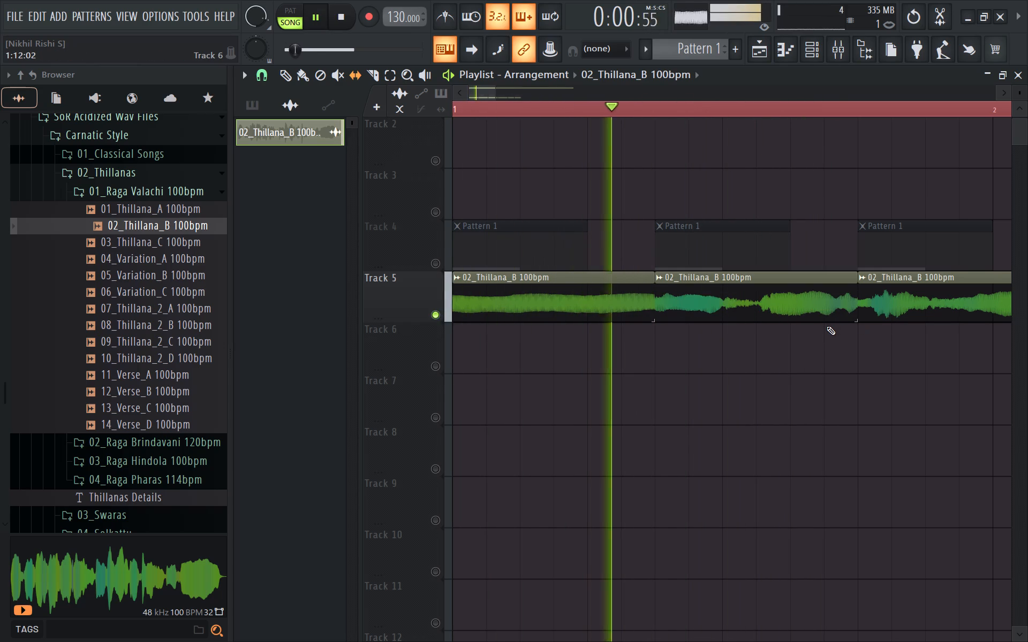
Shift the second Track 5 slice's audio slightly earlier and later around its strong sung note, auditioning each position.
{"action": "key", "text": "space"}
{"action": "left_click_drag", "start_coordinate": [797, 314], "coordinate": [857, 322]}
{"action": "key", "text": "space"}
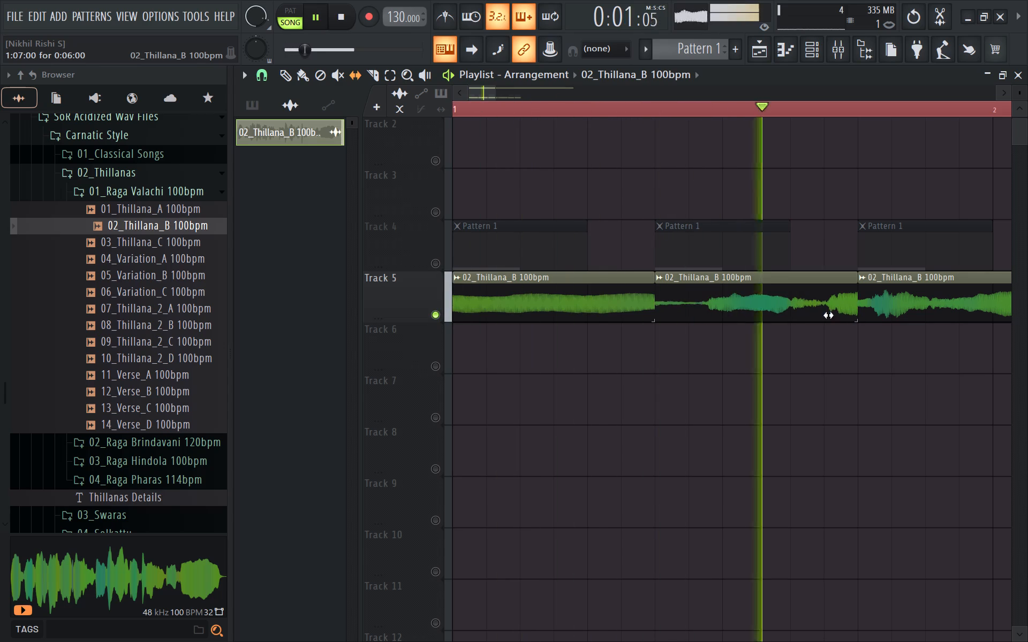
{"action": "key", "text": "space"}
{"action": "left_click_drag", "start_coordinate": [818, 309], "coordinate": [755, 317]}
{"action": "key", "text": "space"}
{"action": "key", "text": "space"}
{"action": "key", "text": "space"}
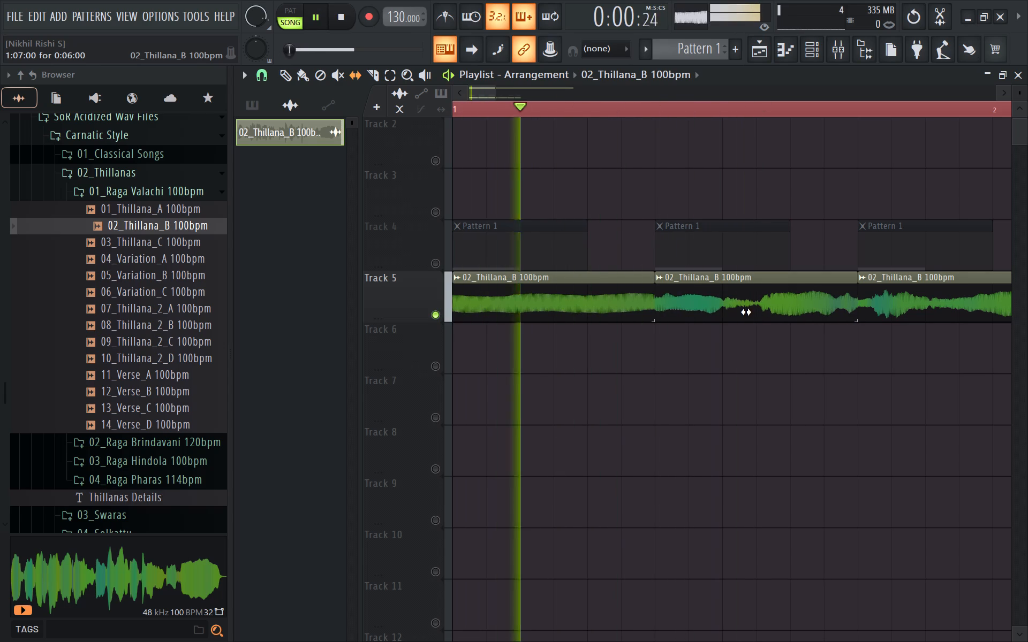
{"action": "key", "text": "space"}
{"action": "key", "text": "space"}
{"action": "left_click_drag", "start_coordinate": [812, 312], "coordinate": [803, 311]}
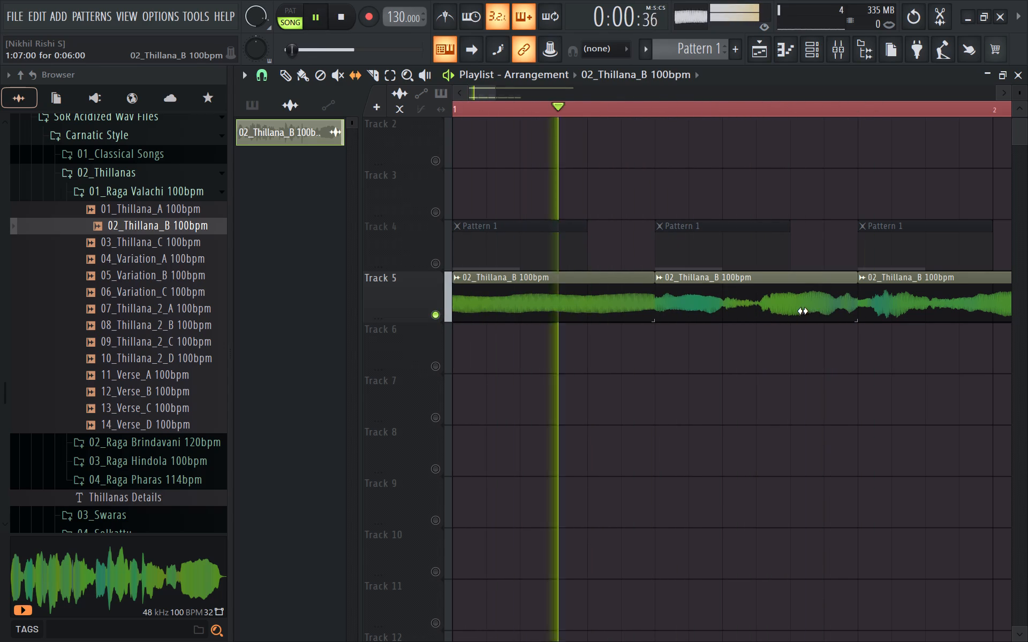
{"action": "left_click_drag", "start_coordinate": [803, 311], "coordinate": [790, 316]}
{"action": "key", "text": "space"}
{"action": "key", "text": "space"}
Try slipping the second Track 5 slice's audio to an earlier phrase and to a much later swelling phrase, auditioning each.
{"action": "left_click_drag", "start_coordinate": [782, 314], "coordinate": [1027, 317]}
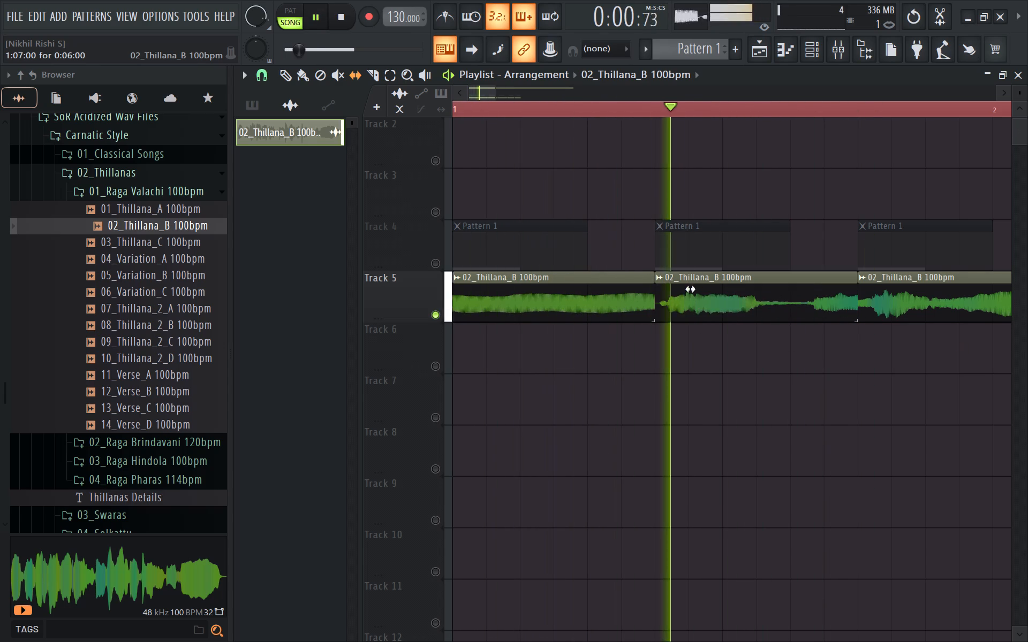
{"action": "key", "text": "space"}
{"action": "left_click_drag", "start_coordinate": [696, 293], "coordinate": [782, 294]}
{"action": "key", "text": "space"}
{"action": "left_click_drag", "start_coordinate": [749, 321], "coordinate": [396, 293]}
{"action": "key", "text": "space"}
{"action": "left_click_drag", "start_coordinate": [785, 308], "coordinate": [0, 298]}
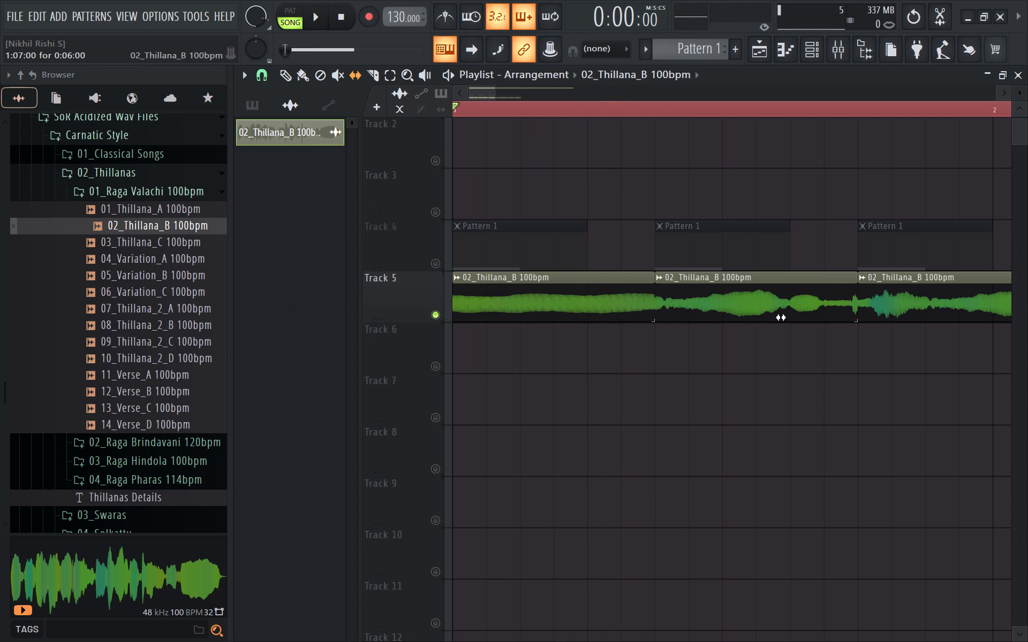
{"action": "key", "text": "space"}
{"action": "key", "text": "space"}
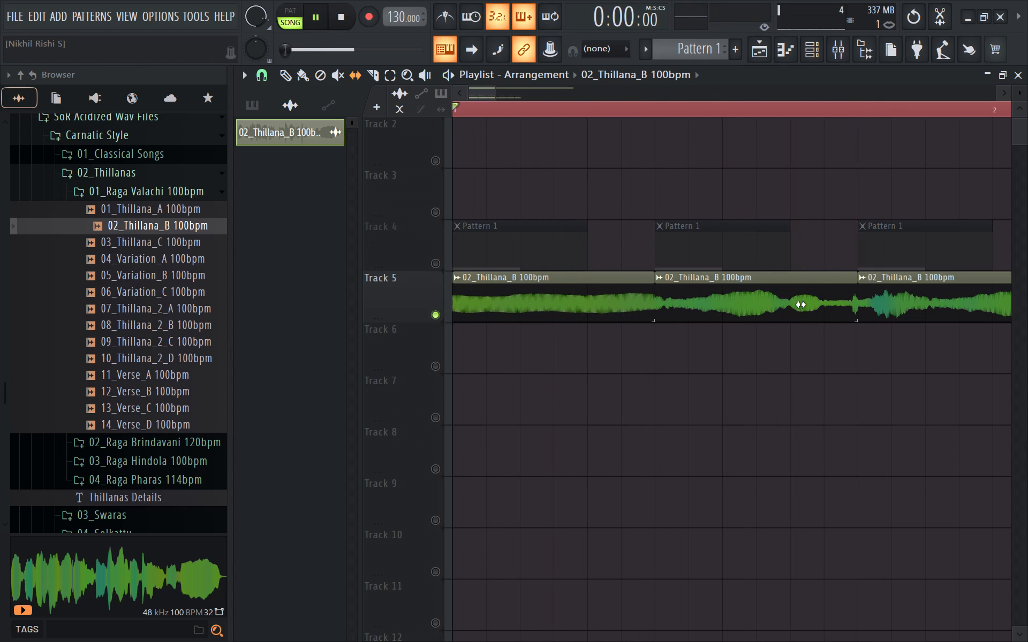
Audition the end of the second Track 5 slice and its transition into the third slice.
{"action": "key", "text": "space"}
{"action": "scroll", "coordinate": [811, 304], "scroll_direction": "down", "scroll_amount": 11, "text": "ctrl"}
{"action": "key", "text": "space"}
{"action": "scroll", "coordinate": [645, 321], "scroll_direction": "up", "scroll_amount": 3, "text": "ctrl"}
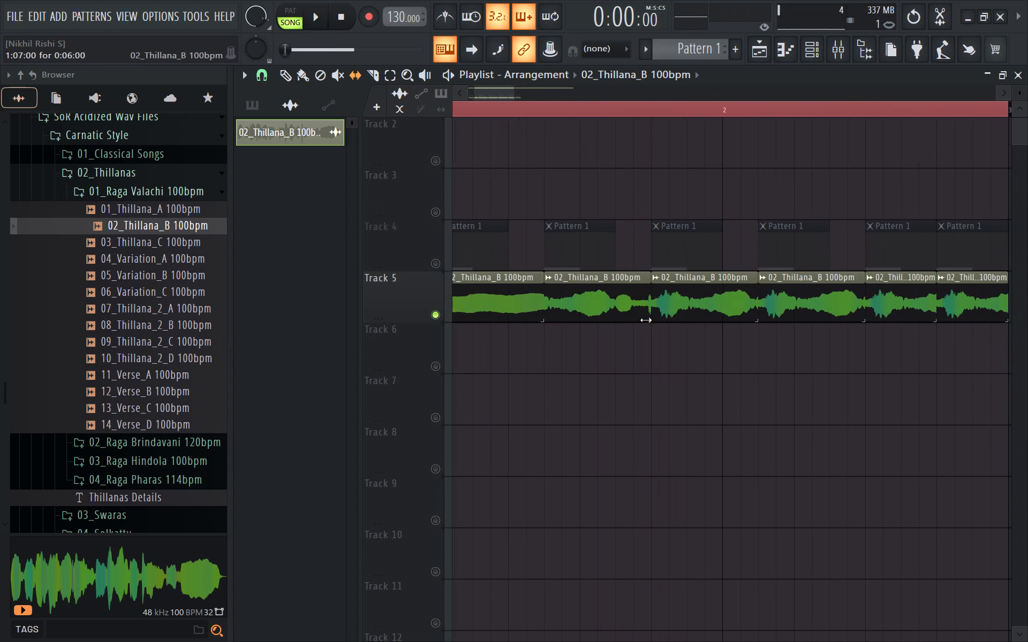
{"action": "scroll", "coordinate": [646, 320], "scroll_direction": "up", "scroll_amount": 2, "text": "ctrl"}
{"action": "key", "text": "ctrl+space"}
{"action": "key", "text": "space"}
{"action": "key", "text": "space"}
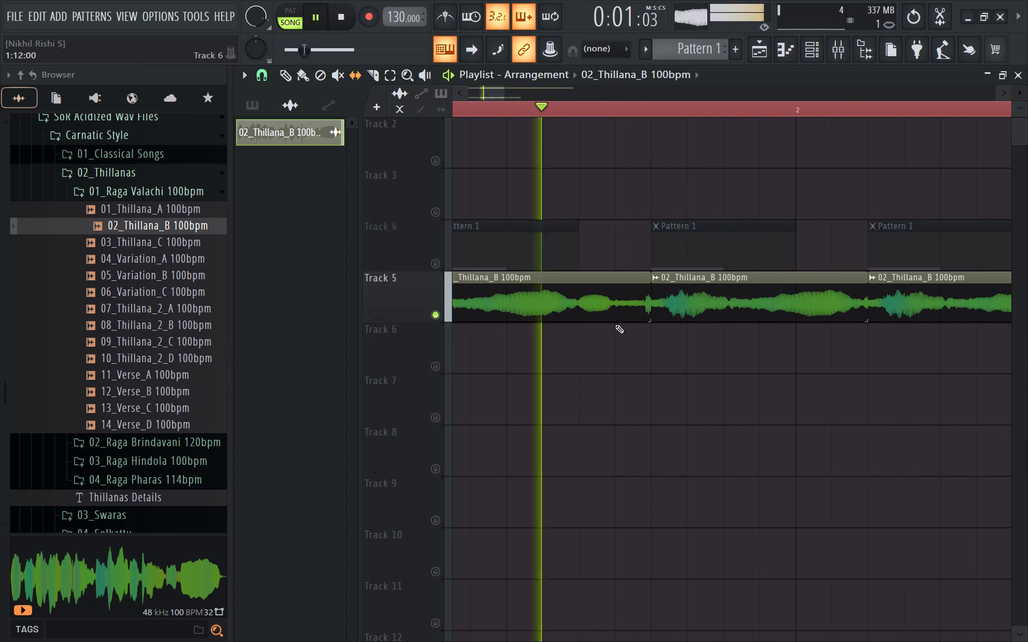
{"action": "key", "text": "space"}
{"action": "key", "text": "space"}
{"action": "key", "text": "space"}
{"action": "left_click", "coordinate": [652, 106]}
{"action": "key", "text": "space"}
{"action": "key", "text": "space"}
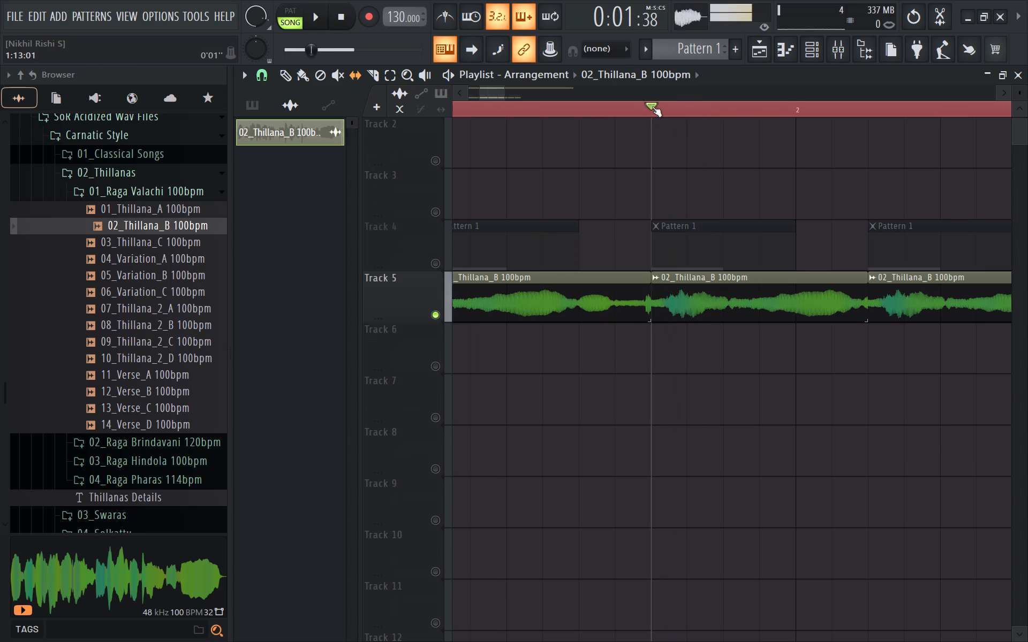
{"action": "key", "text": "space"}
{"action": "key", "text": "space"}
{"action": "left_click_drag", "start_coordinate": [588, 109], "coordinate": [583, 109]}
{"action": "key", "text": "space"}
{"action": "key", "text": "space"}
{"action": "key", "text": "space"}
{"action": "key", "text": "space"}
{"action": "key", "text": "space"}
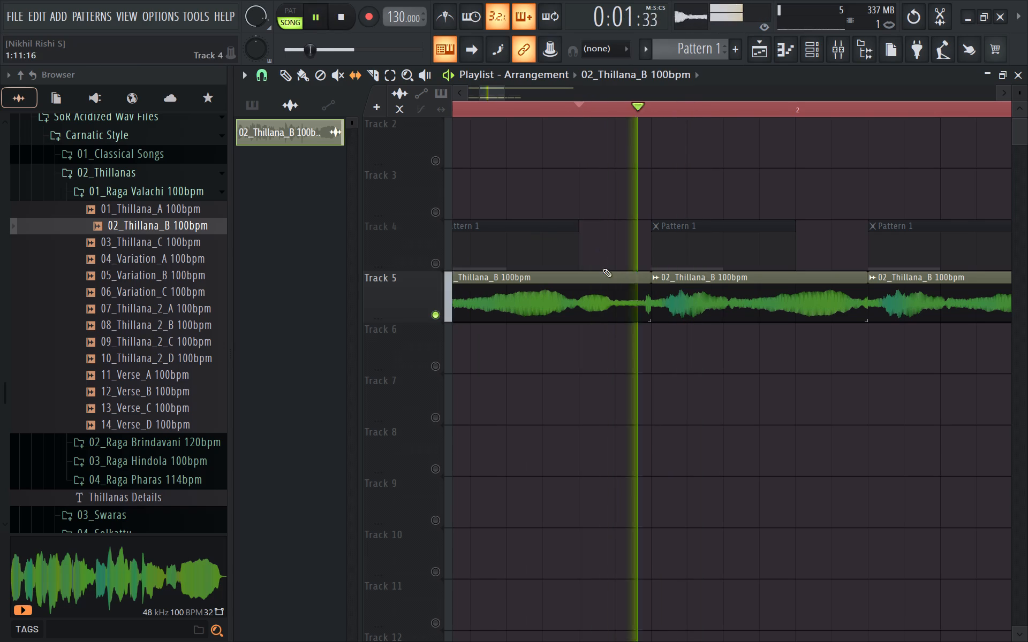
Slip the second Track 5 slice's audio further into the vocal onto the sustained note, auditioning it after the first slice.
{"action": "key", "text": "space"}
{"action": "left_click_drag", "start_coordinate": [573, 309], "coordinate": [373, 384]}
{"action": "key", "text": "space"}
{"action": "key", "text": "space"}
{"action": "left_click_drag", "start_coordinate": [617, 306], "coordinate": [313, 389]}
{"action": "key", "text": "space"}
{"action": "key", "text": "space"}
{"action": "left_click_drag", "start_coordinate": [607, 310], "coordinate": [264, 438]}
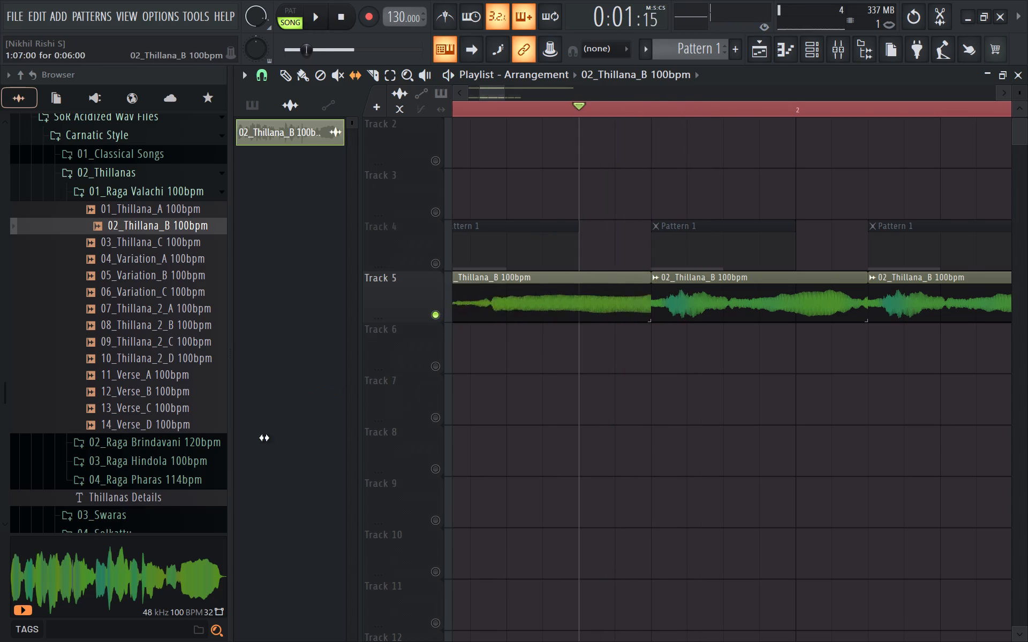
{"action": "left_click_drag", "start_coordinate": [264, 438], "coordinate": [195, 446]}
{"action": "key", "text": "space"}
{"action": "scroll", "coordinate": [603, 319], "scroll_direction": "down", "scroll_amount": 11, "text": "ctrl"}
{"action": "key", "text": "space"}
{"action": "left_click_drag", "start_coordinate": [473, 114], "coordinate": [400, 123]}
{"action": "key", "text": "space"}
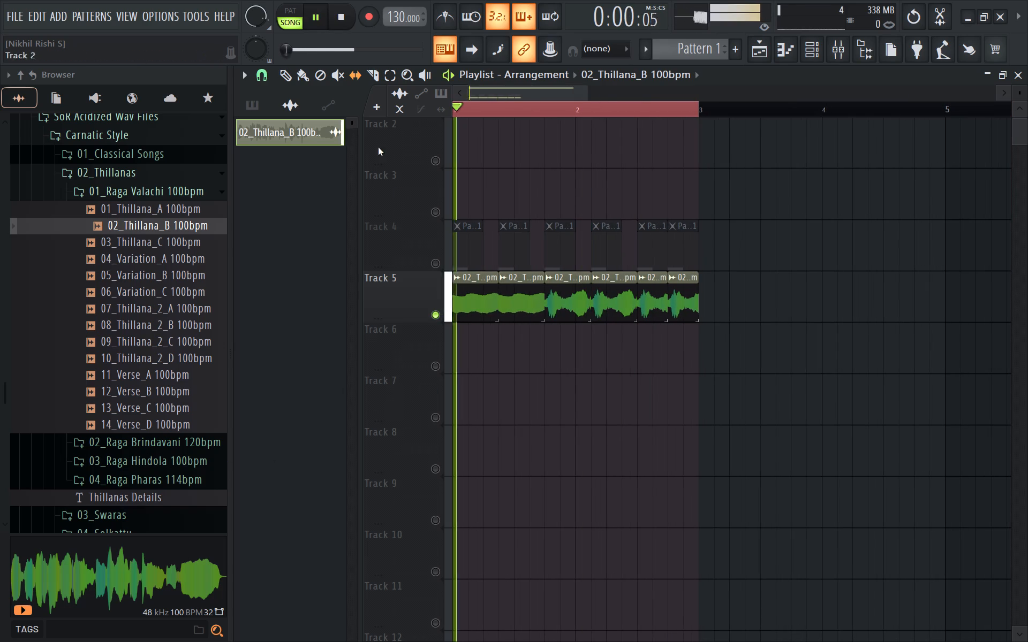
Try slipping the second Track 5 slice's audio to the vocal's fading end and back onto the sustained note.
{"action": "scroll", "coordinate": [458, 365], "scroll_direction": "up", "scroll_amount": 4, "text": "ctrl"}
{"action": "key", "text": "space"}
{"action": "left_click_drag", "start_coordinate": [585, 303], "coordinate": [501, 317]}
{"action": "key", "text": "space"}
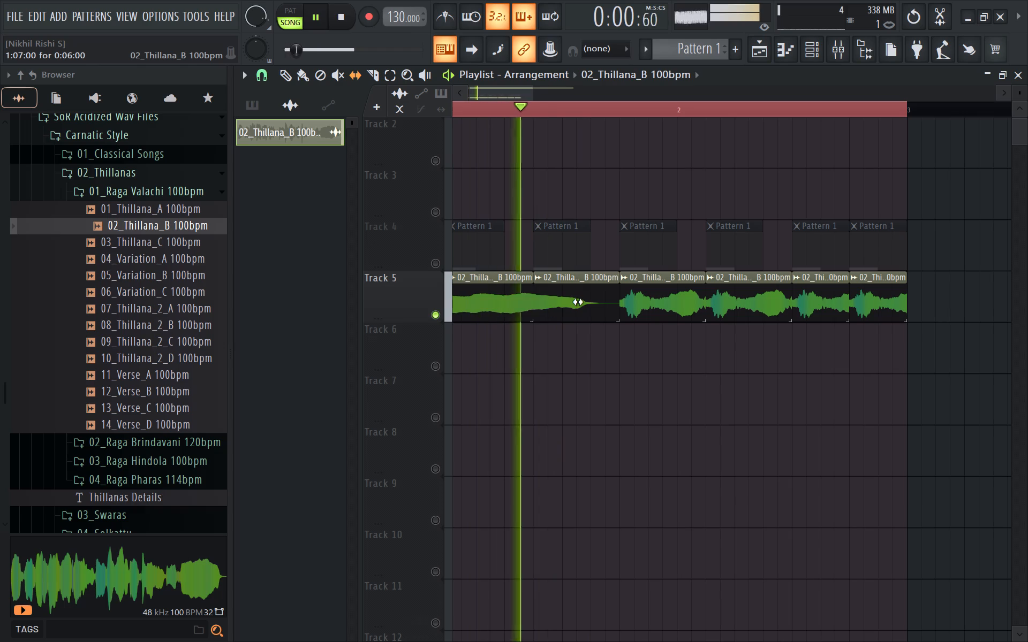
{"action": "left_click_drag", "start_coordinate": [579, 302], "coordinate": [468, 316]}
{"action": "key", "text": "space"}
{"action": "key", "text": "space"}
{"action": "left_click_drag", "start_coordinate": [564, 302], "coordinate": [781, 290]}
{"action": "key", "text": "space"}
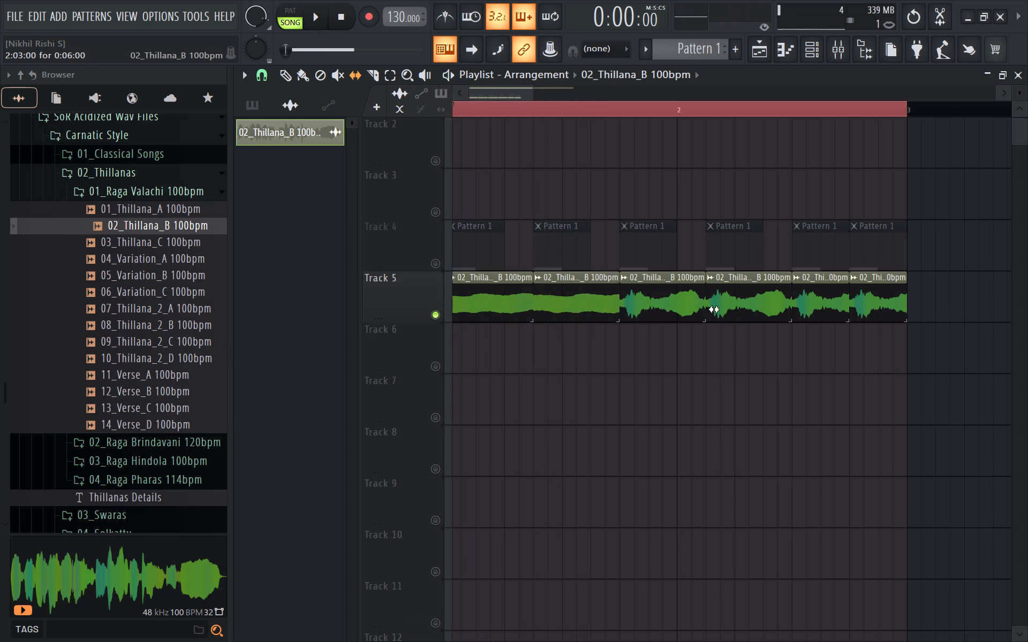
Slip the second Track 5 slice's audio back to the softer phrases before the sustained note, auditioning each position.
{"action": "key", "text": "space"}
{"action": "left_click_drag", "start_coordinate": [561, 322], "coordinate": [671, 305]}
{"action": "key", "text": "space"}
{"action": "key", "text": "space"}
{"action": "scroll", "coordinate": [670, 305], "scroll_direction": "up", "scroll_amount": 1}
{"action": "left_click_drag", "start_coordinate": [671, 305], "coordinate": [645, 316]}
{"action": "key", "text": "space"}
{"action": "key", "text": "space"}
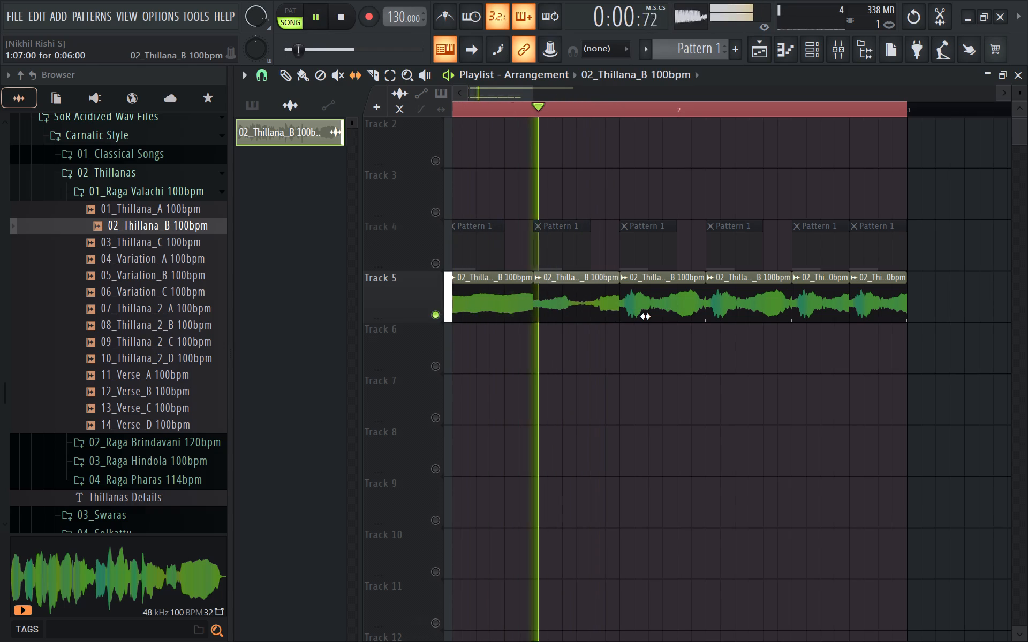
{"action": "left_click_drag", "start_coordinate": [645, 316], "coordinate": [721, 310]}
{"action": "key", "text": "space"}
{"action": "key", "text": "space"}
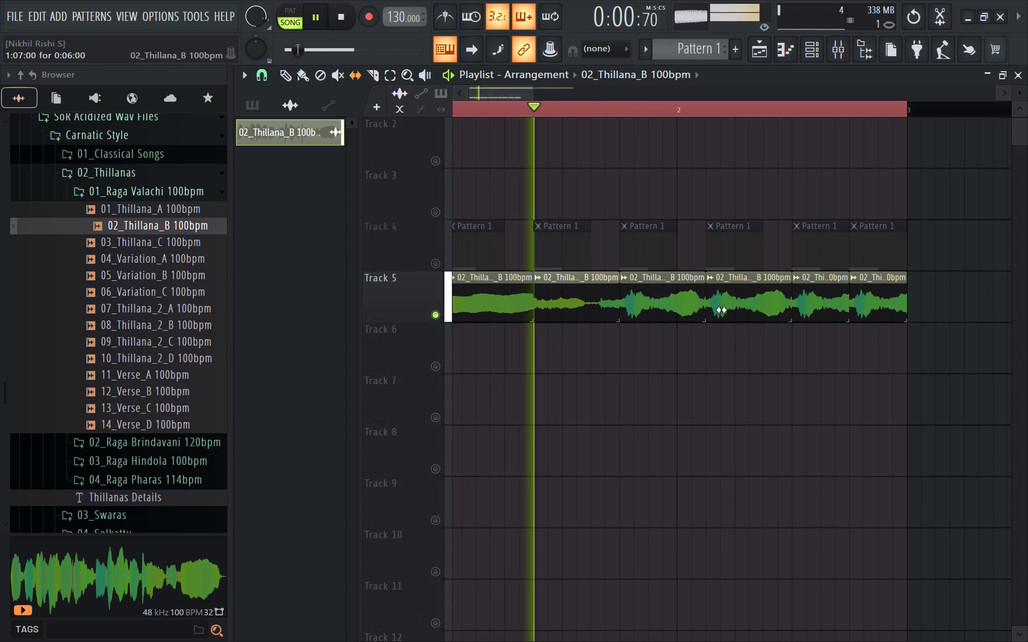
Slip the second Track 5 slice's audio slightly further back so a soft phrase fills the slice, and audition it from the start.
{"action": "left_click_drag", "start_coordinate": [721, 310], "coordinate": [762, 304]}
{"action": "key", "text": "space"}
{"action": "key", "text": "space"}
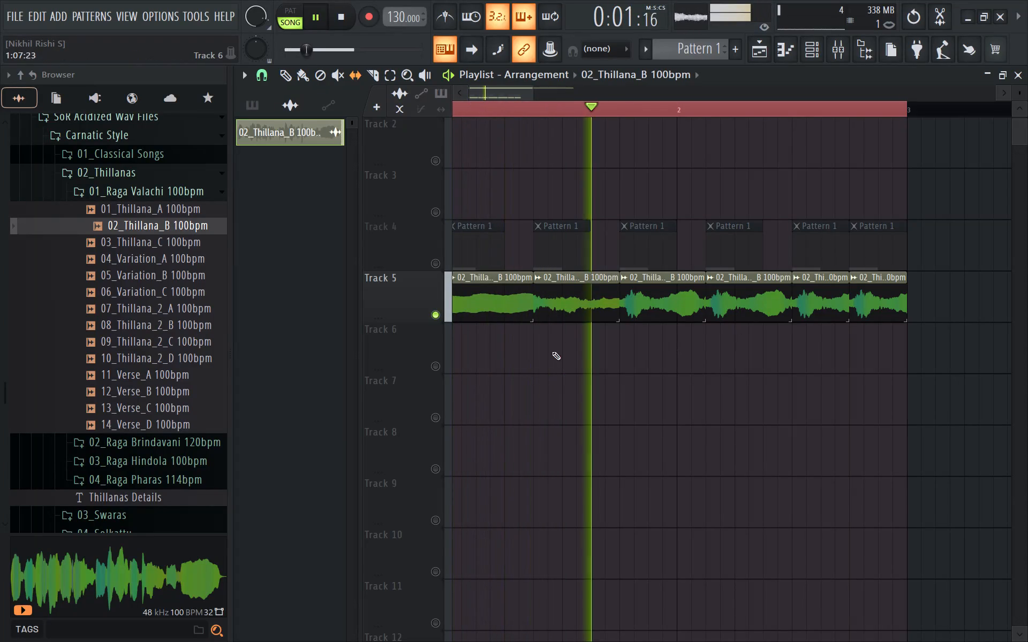
{"action": "key", "text": "space"}
{"action": "key", "text": "space"}
{"action": "left_click_drag", "start_coordinate": [564, 310], "coordinate": [564, 318]}
{"action": "key", "text": "space"}
{"action": "key", "text": "space"}
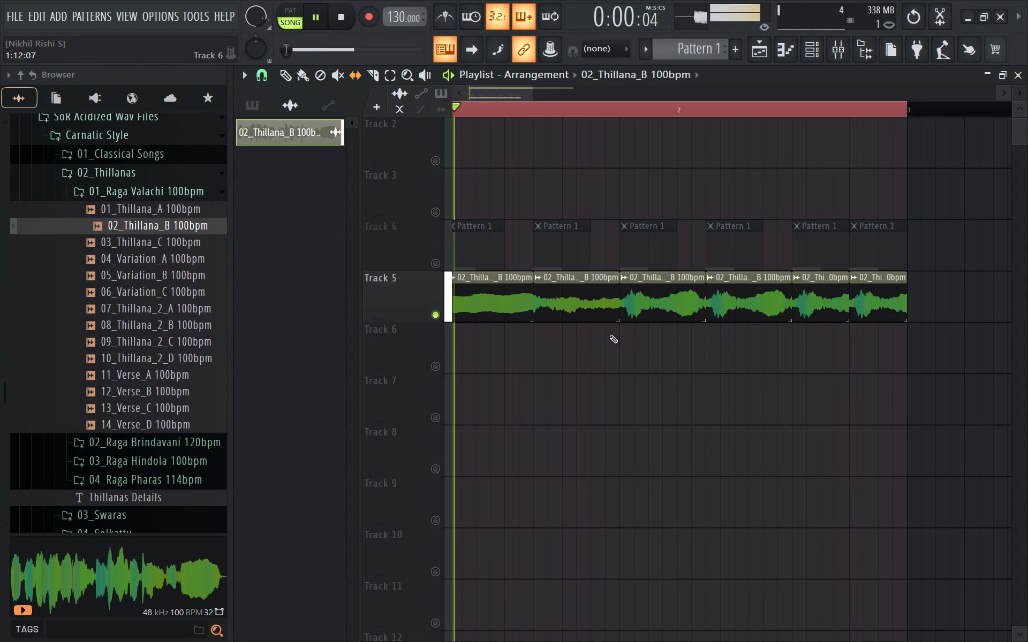
{"action": "key", "text": "space"}
{"action": "key", "text": "space"}
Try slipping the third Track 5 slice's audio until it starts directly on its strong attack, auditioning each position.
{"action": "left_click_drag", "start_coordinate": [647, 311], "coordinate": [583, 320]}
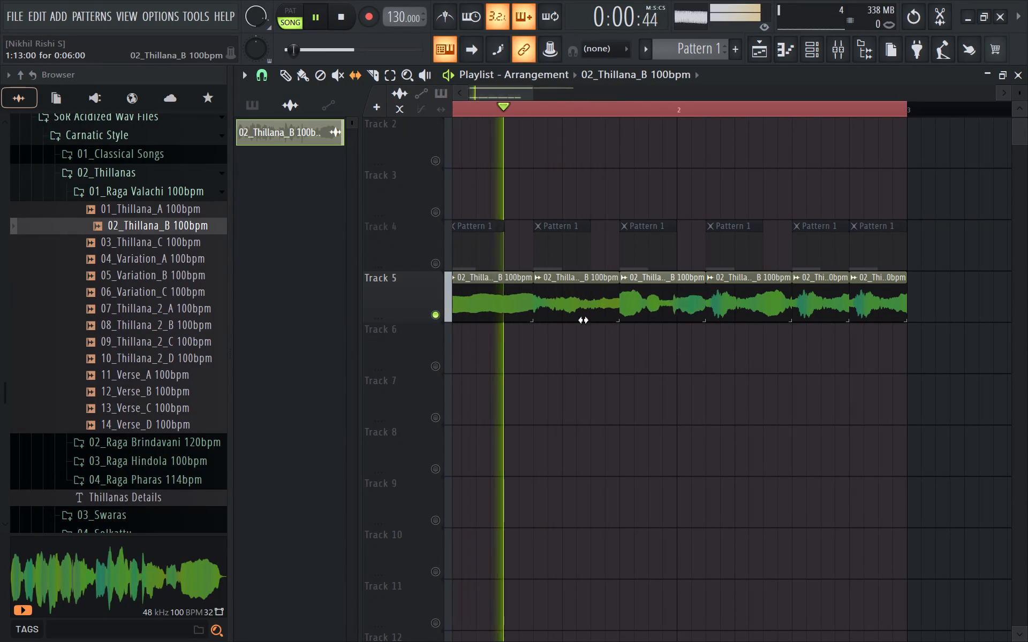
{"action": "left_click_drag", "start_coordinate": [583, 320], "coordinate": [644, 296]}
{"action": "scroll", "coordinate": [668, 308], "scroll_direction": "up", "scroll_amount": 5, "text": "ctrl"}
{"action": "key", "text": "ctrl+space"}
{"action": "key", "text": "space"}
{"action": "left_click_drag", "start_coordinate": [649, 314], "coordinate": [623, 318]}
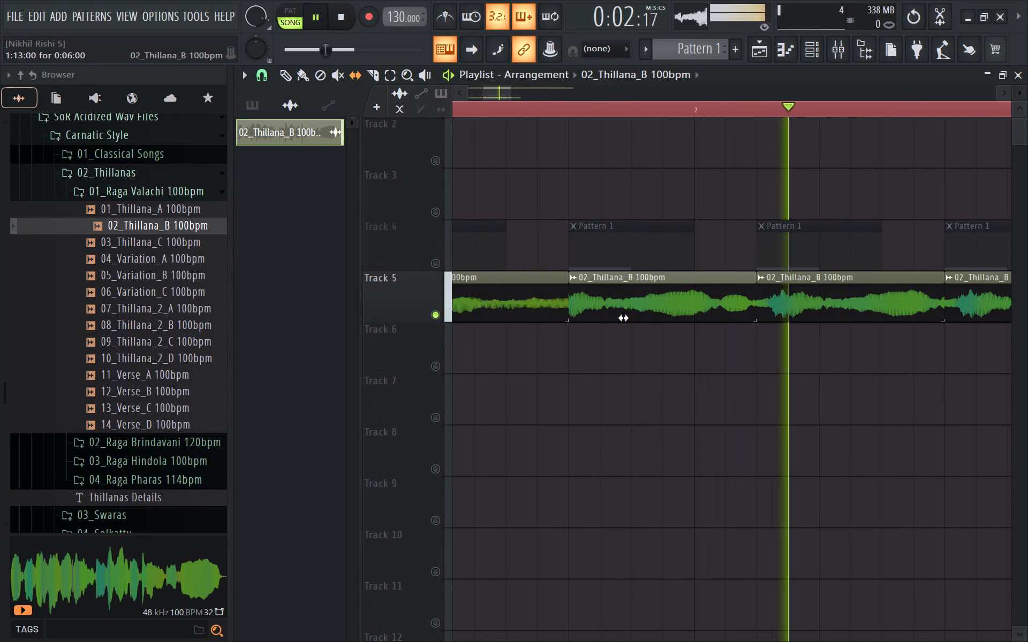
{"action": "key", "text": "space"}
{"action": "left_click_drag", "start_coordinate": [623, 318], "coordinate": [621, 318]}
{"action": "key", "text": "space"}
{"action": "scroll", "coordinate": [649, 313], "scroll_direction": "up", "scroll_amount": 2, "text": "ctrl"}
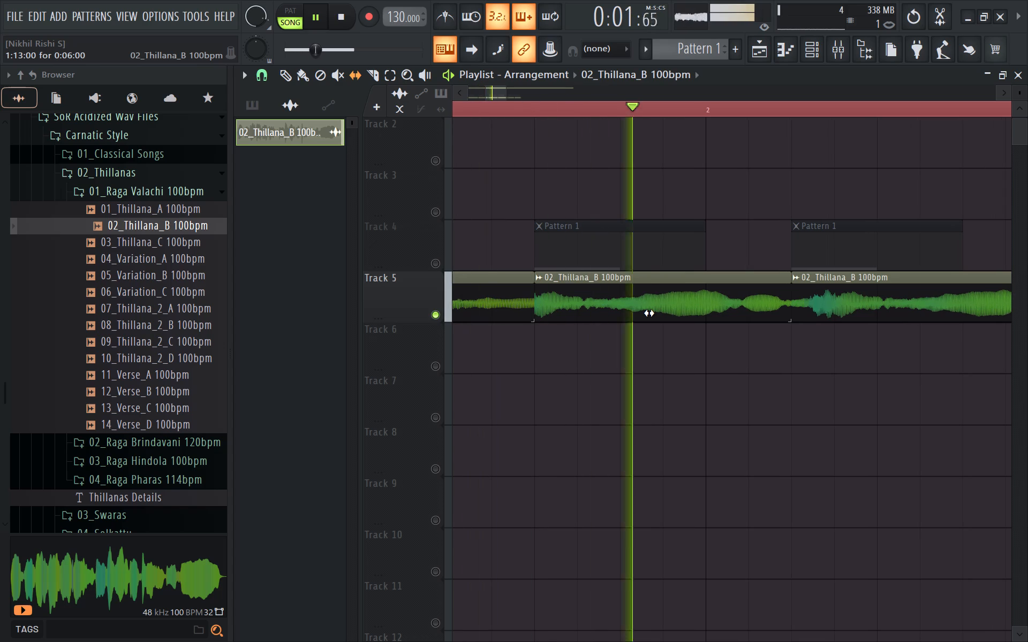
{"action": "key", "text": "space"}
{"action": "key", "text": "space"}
Slip the third Track 5 slice's audio back to an earlier phrase so it starts directly on a sung note, auditioning each position.
{"action": "scroll", "coordinate": [649, 314], "scroll_direction": "down", "scroll_amount": 3, "text": "ctrl"}
{"action": "scroll", "coordinate": [571, 315], "scroll_direction": "up", "scroll_amount": 5, "text": "ctrl"}
{"action": "scroll", "coordinate": [603, 298], "scroll_direction": "down", "scroll_amount": 6, "text": "ctrl"}
{"action": "left_click_drag", "start_coordinate": [603, 302], "coordinate": [750, 289]}
{"action": "key", "text": "space"}
{"action": "key", "text": "space"}
{"action": "left_click_drag", "start_coordinate": [669, 317], "coordinate": [690, 319]}
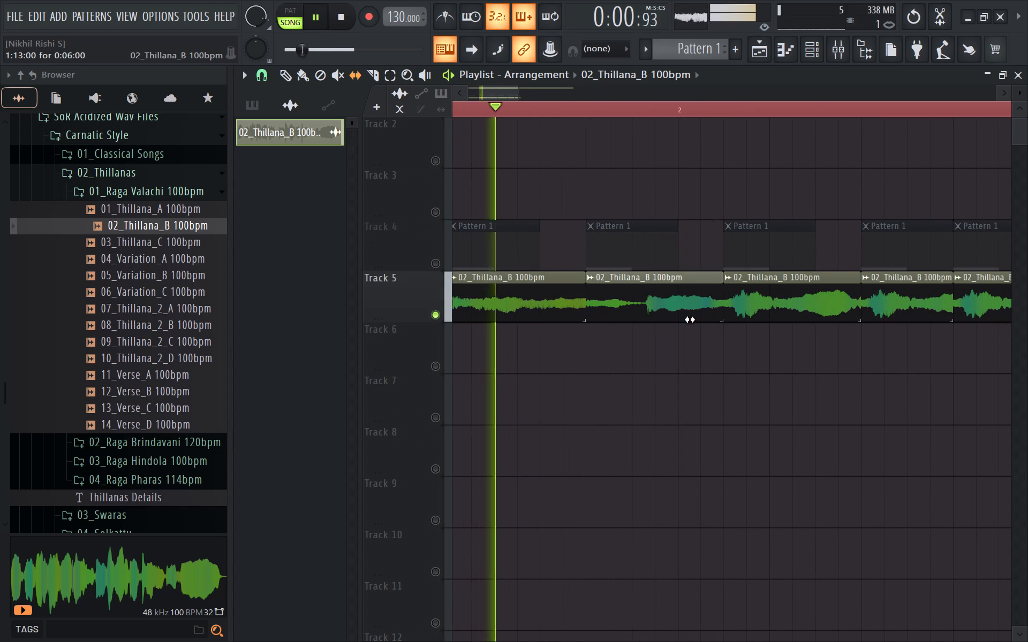
{"action": "left_click_drag", "start_coordinate": [690, 319], "coordinate": [629, 340]}
{"action": "key", "text": "space"}
{"action": "key", "text": "space"}
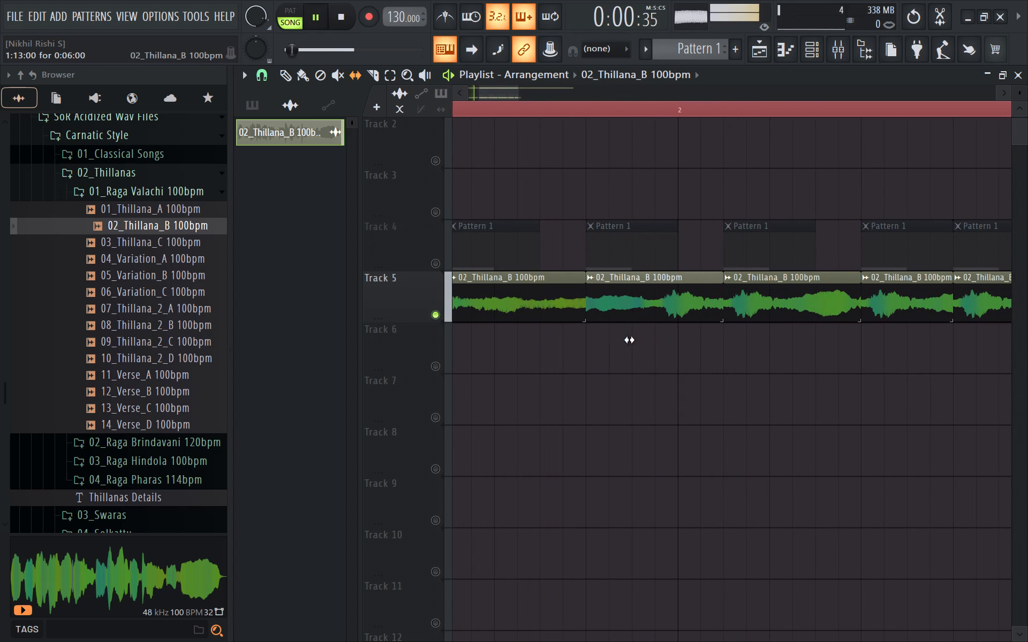
{"action": "left_click_drag", "start_coordinate": [629, 340], "coordinate": [623, 340]}
{"action": "key", "text": "space"}
Slip the third Track 5 slice's audio further back until it starts on a swelling sung note, auditioning each position.
{"action": "left_click_drag", "start_coordinate": [649, 300], "coordinate": [702, 288]}
{"action": "key", "text": "space"}
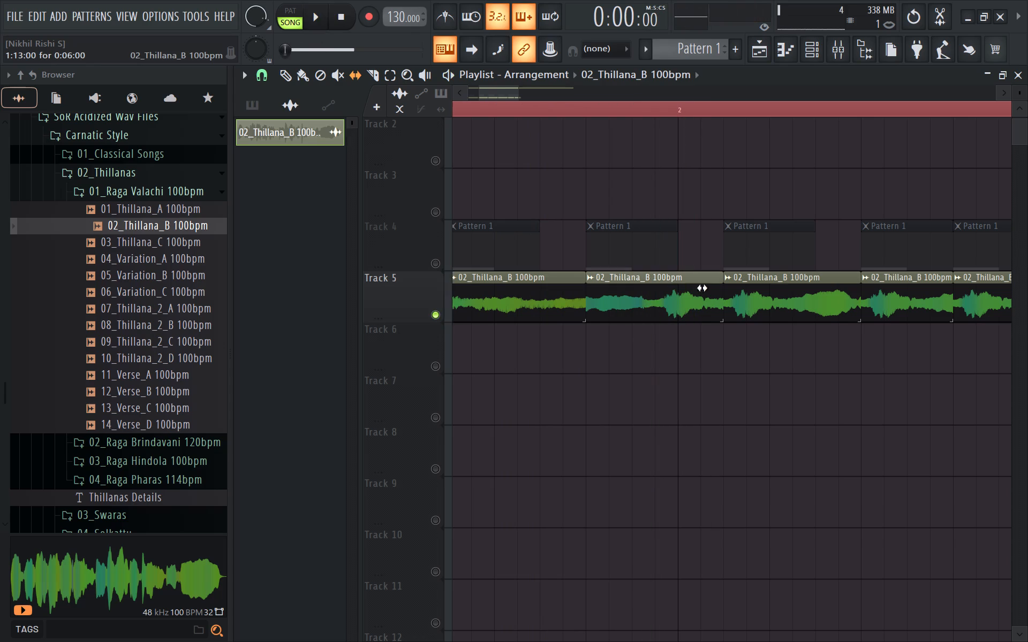
{"action": "left_click_drag", "start_coordinate": [702, 288], "coordinate": [782, 278]}
{"action": "key", "text": "space"}
{"action": "left_click_drag", "start_coordinate": [640, 316], "coordinate": [755, 293]}
{"action": "key", "text": "space"}
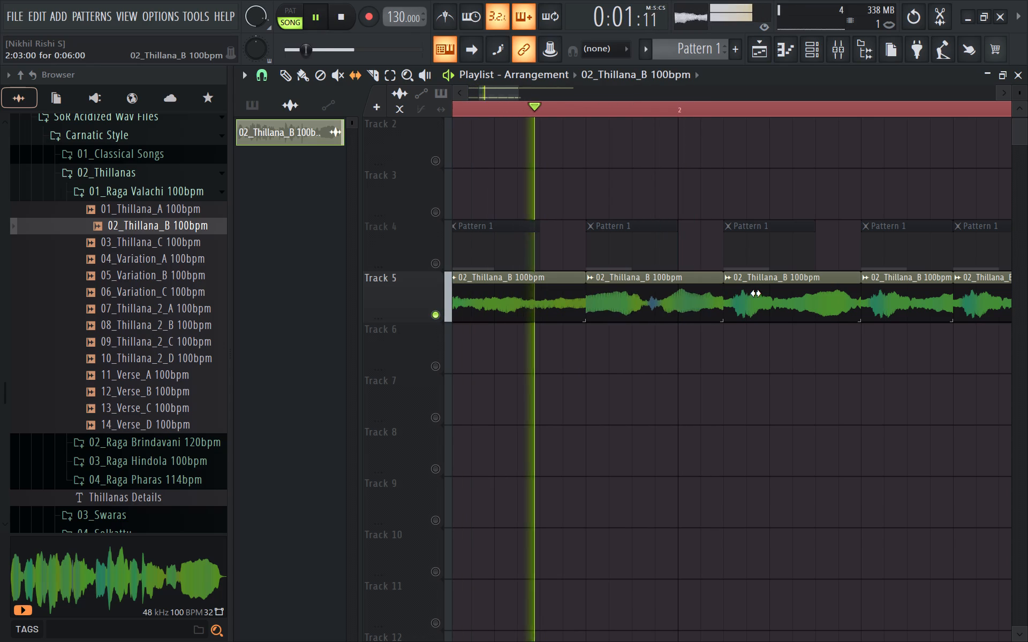
{"action": "key", "text": "space"}
{"action": "left_click_drag", "start_coordinate": [659, 307], "coordinate": [724, 314]}
{"action": "key", "text": "space"}
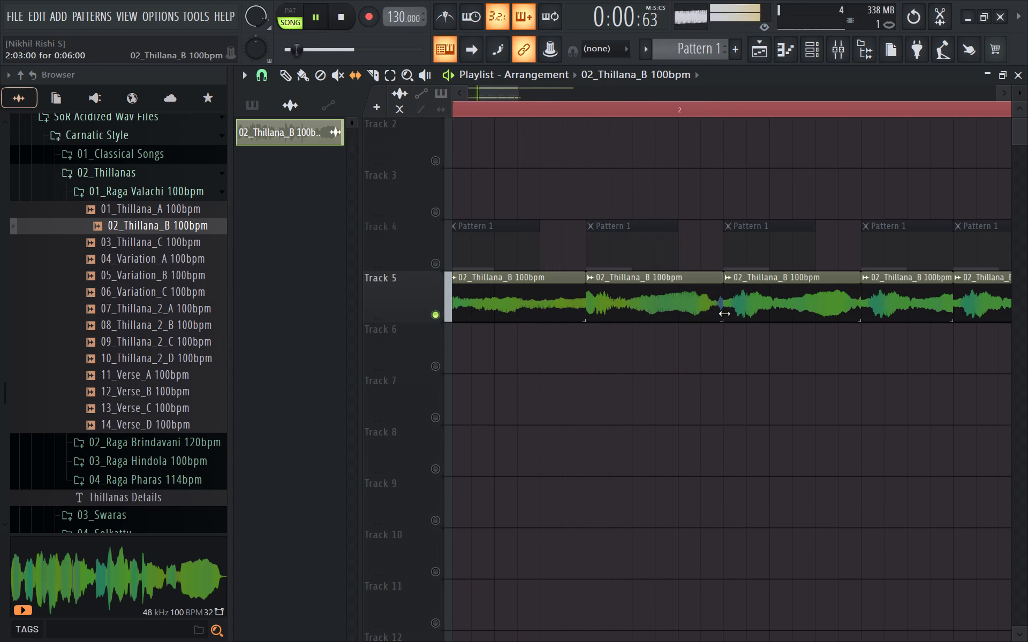
{"action": "key", "text": "space"}
{"action": "left_click_drag", "start_coordinate": [704, 305], "coordinate": [663, 308]}
{"action": "key", "text": "space"}
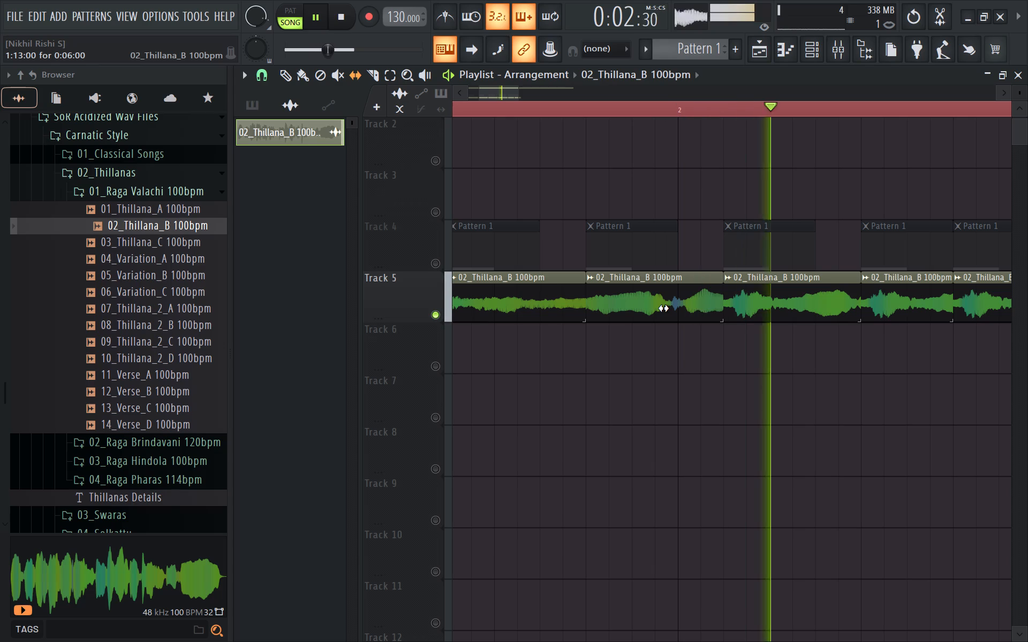
{"action": "key", "text": "space"}
{"action": "key", "text": "space"}
Slip the fourth Track 5 slice's audio between phrases until it starts directly on a strong sung note, auditioning each position.
{"action": "left_click_drag", "start_coordinate": [767, 304], "coordinate": [1008, 312]}
{"action": "scroll", "coordinate": [742, 324], "scroll_direction": "down", "scroll_amount": 5, "text": "ctrl"}
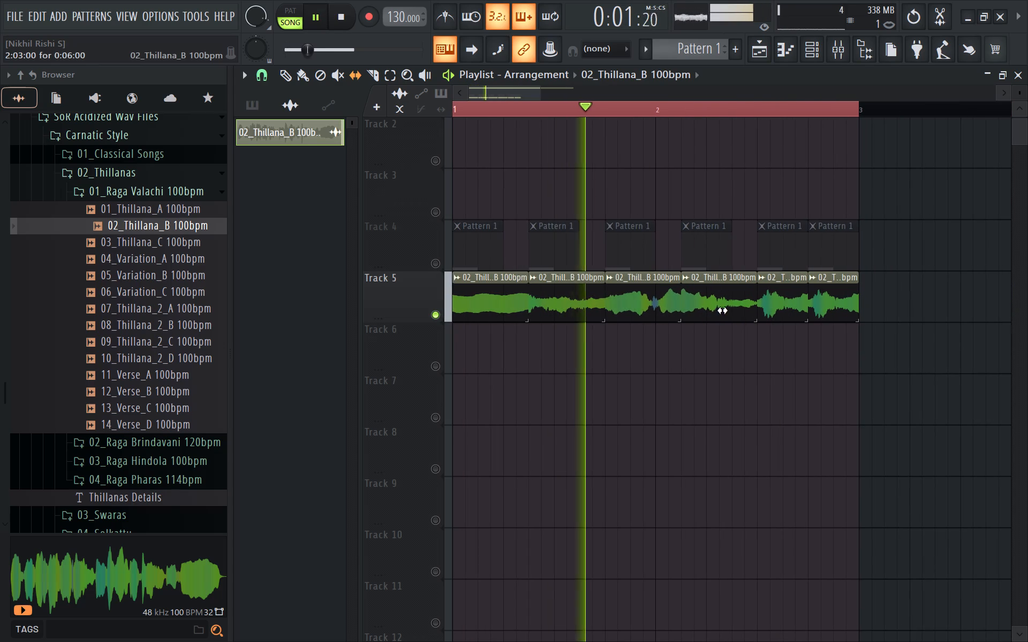
{"action": "left_click_drag", "start_coordinate": [709, 307], "coordinate": [744, 301]}
{"action": "key", "text": "space"}
{"action": "left_click_drag", "start_coordinate": [731, 308], "coordinate": [579, 319]}
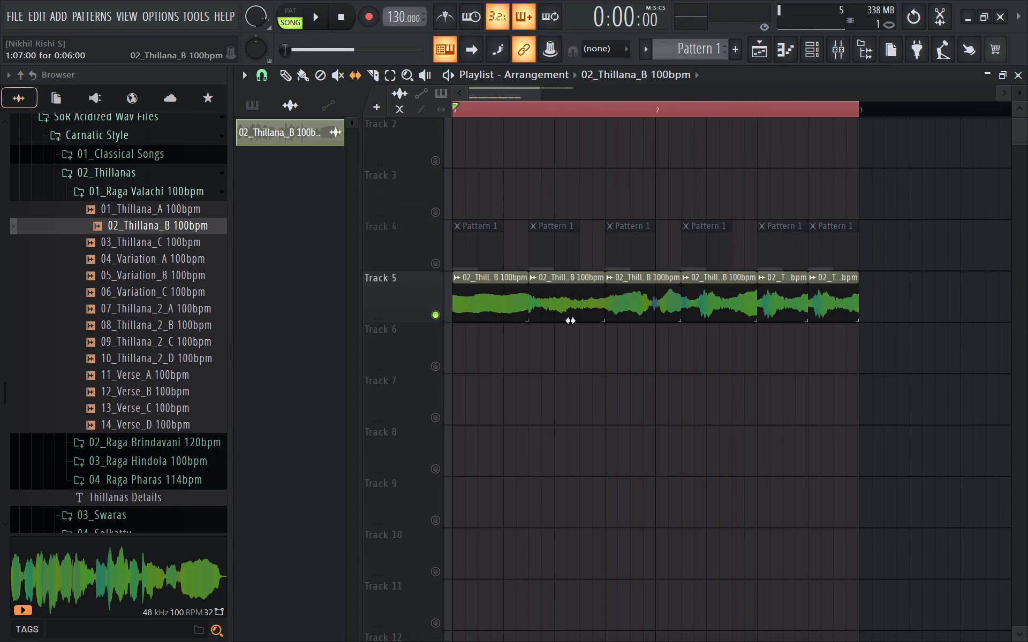
{"action": "key", "text": "space"}
{"action": "left_click_drag", "start_coordinate": [723, 301], "coordinate": [662, 318]}
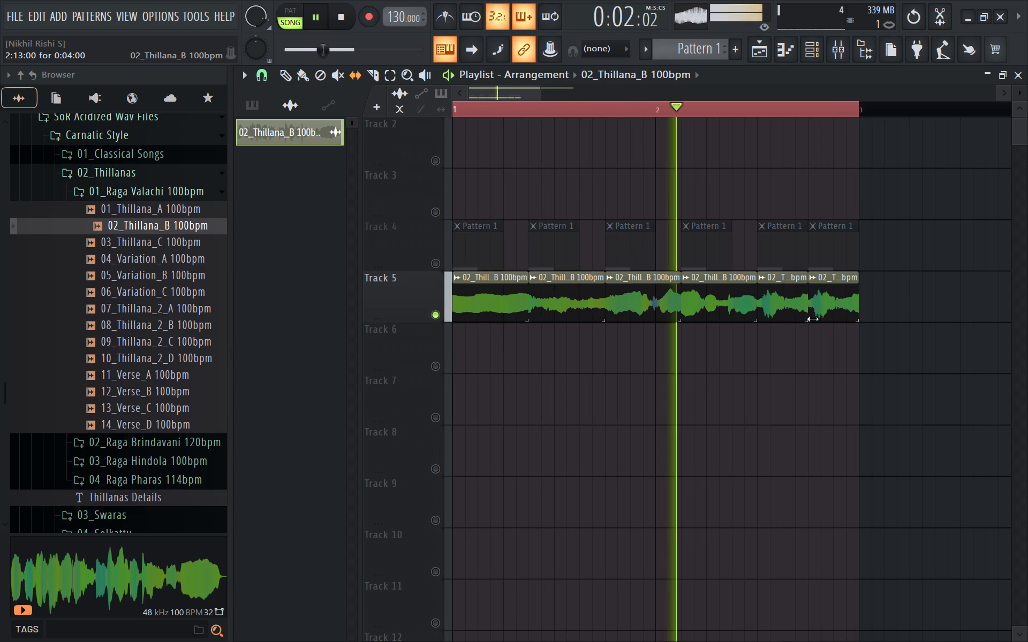
Slip the fifth Track 5 slice's audio slightly further into the vocal so it starts closer to the strong attack.
{"action": "scroll", "coordinate": [776, 332], "scroll_direction": "up", "scroll_amount": 10, "text": "ctrl"}
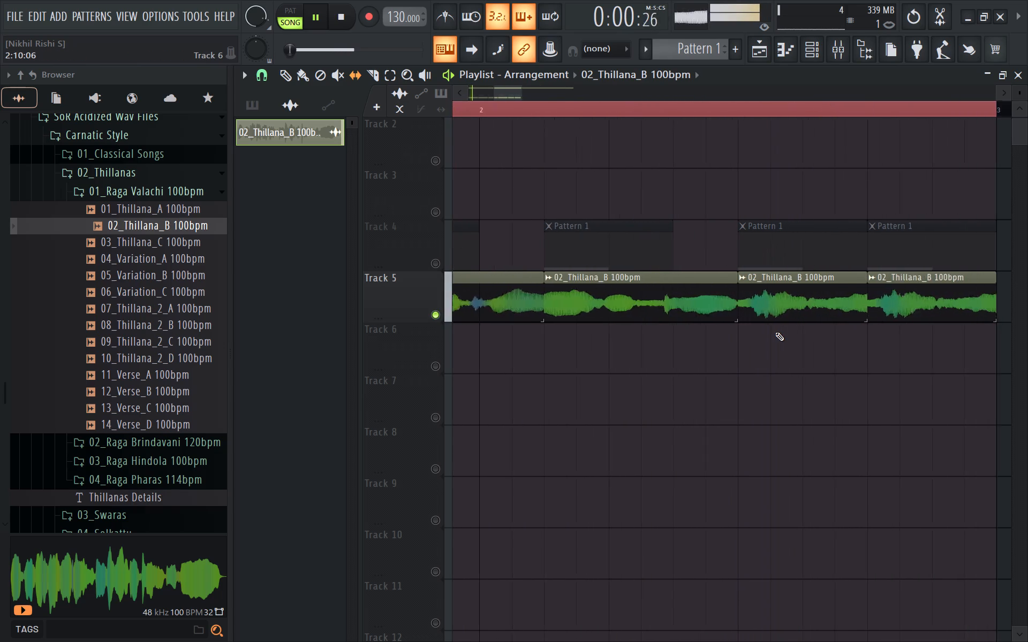
{"action": "scroll", "coordinate": [775, 332], "scroll_direction": "up", "scroll_amount": 10, "text": "ctrl"}
{"action": "left_click_drag", "start_coordinate": [775, 311], "coordinate": [721, 320]}
{"action": "scroll", "coordinate": [723, 318], "scroll_direction": "down", "scroll_amount": 15, "text": "ctrl"}
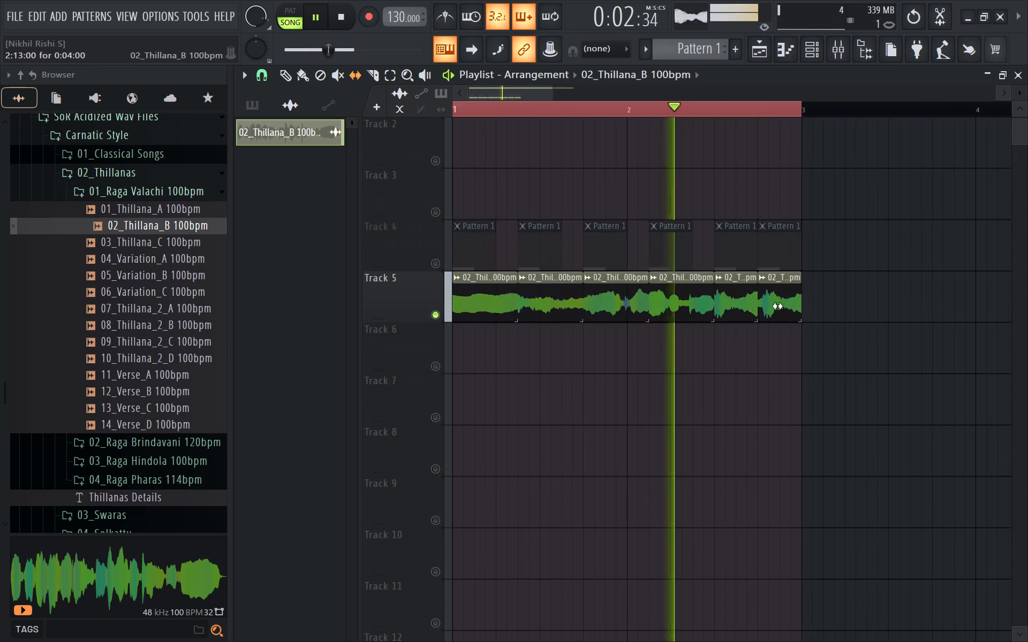
Slip the sixth Track 5 slice's audio slightly further into the vocal to start nearer its attack, and audition the closing slices.
{"action": "scroll", "coordinate": [812, 301], "scroll_direction": "up", "scroll_amount": 20, "text": "ctrl"}
{"action": "scroll", "coordinate": [812, 301], "scroll_direction": "up", "scroll_amount": 2, "text": "ctrl"}
{"action": "left_click_drag", "start_coordinate": [607, 310], "coordinate": [554, 315]}
{"action": "scroll", "coordinate": [569, 301], "scroll_direction": "down", "scroll_amount": 9, "text": "ctrl"}
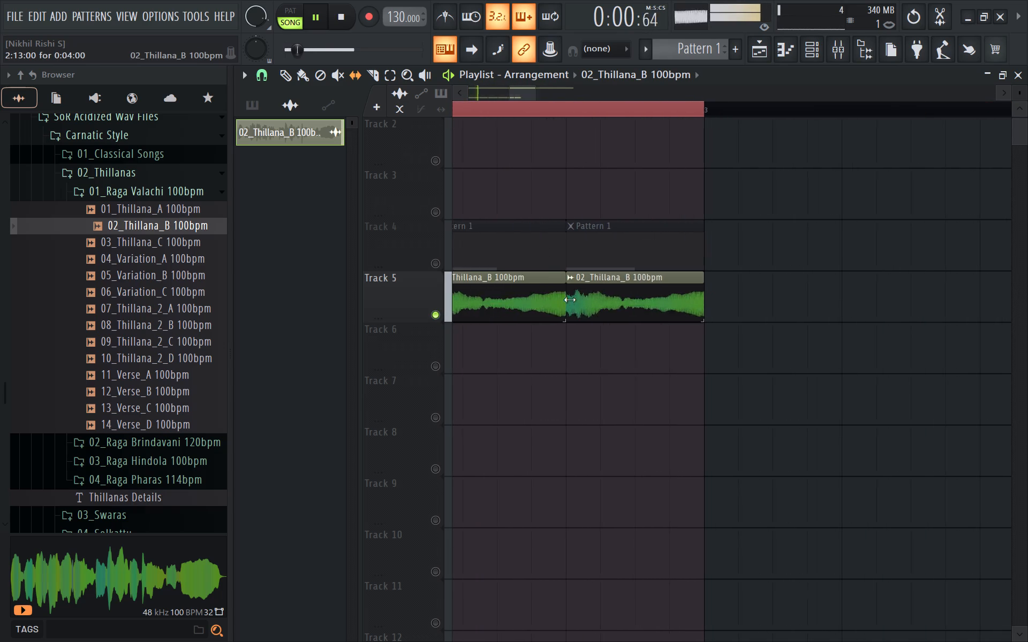
{"action": "scroll", "coordinate": [570, 300], "scroll_direction": "down", "scroll_amount": 3, "text": "ctrl"}
{"action": "key", "text": "ctrl+space"}
{"action": "scroll", "coordinate": [471, 104], "scroll_direction": "down", "scroll_amount": 5, "text": "ctrl"}
{"action": "left_click", "coordinate": [468, 111]}
{"action": "key", "text": "space"}
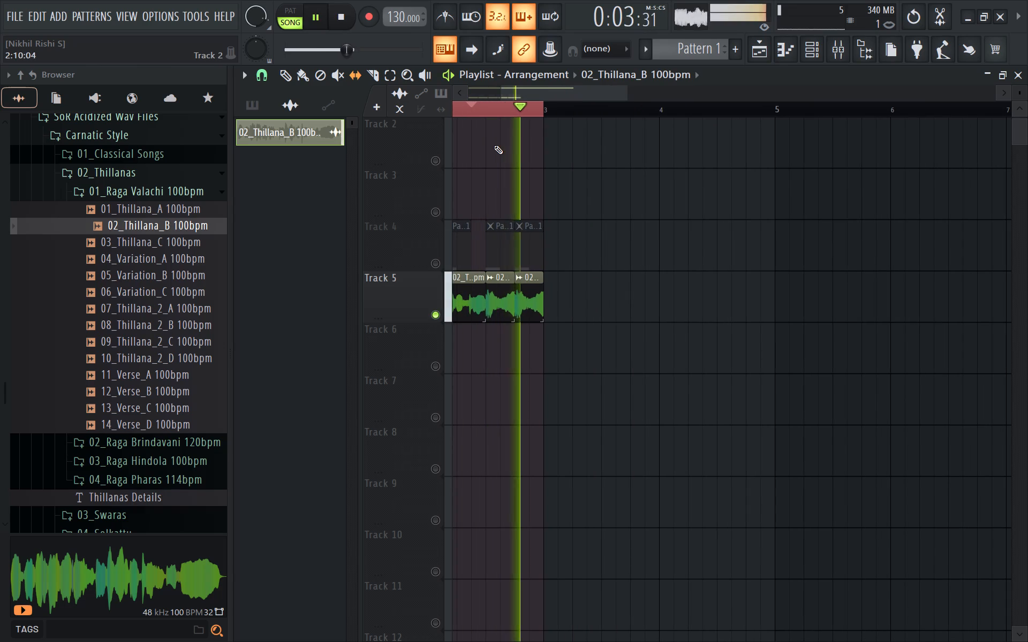
Set the 02_Thillana_B 100bpm audio clip's time-stretching mode to e3 generic.
{"action": "scroll", "coordinate": [498, 145], "scroll_direction": "down", "scroll_amount": 5, "text": "ctrl"}
{"action": "scroll", "coordinate": [421, 193], "scroll_direction": "up", "scroll_amount": 10, "text": "ctrl"}
{"action": "double_click", "coordinate": [568, 286]}
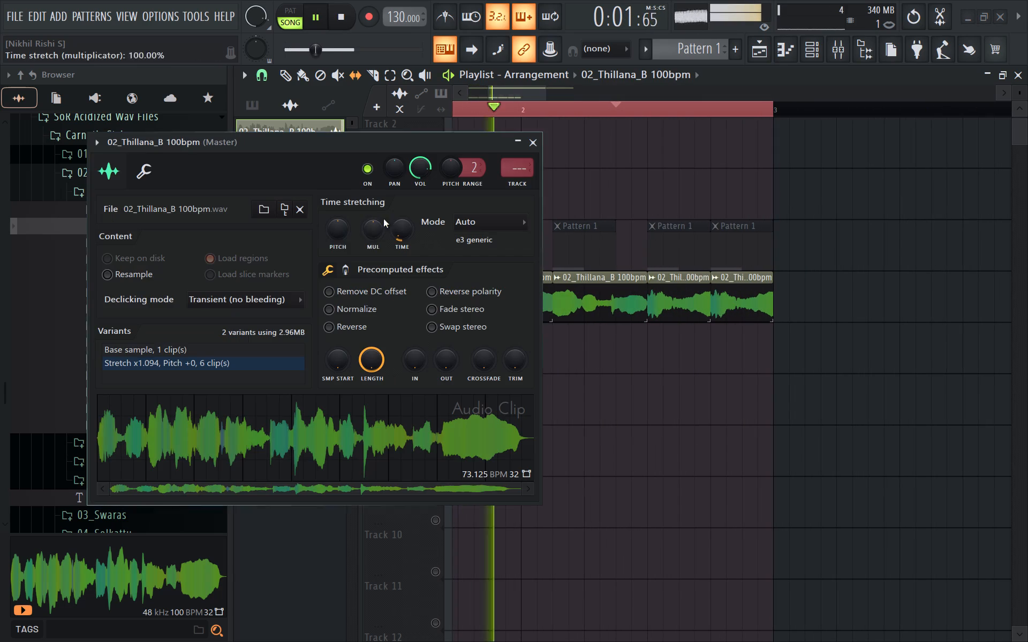
{"action": "left_click", "coordinate": [452, 227]}
{"action": "left_click", "coordinate": [485, 230]}
{"action": "left_click", "coordinate": [490, 301]}
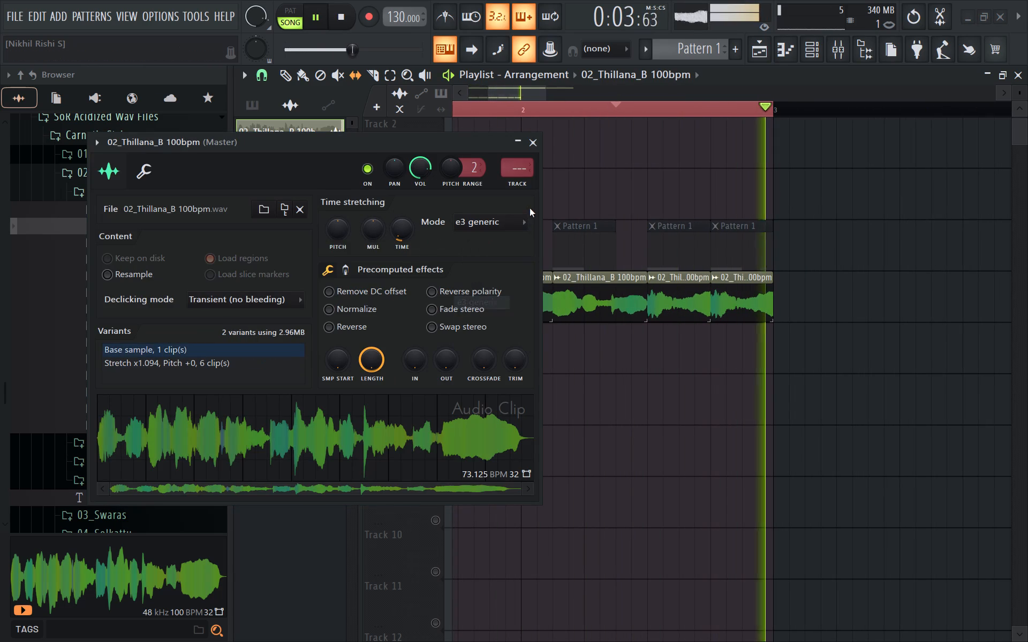
{"action": "left_click", "coordinate": [541, 144]}
{"action": "left_click", "coordinate": [535, 142]}
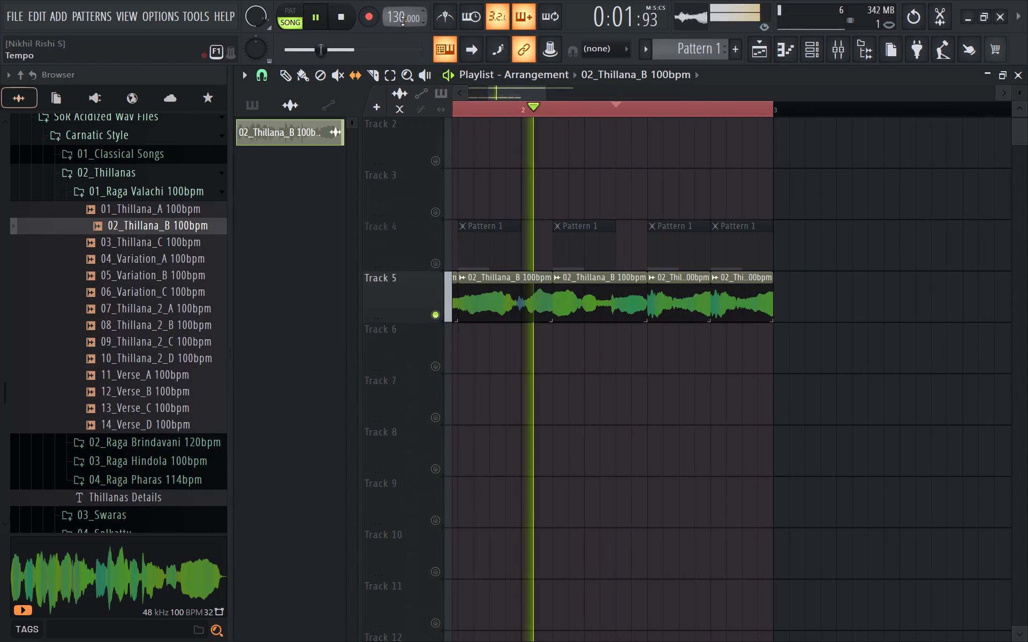
Raise the project tempo to 159 BPM and restretch all channels to match.
{"action": "left_click_drag", "start_coordinate": [397, 18], "coordinate": [449, 521]}
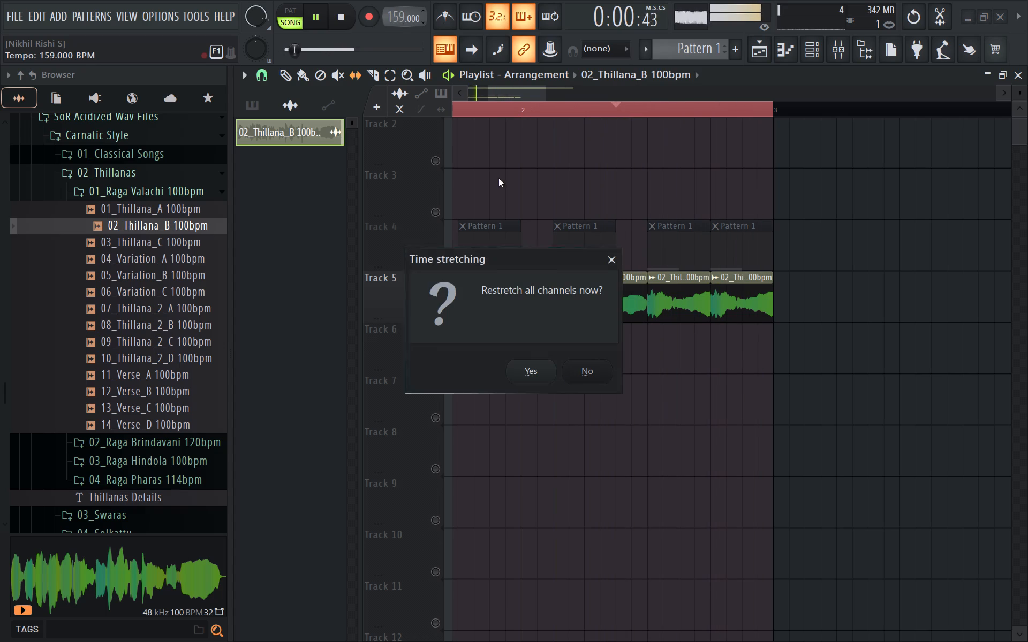
{"action": "left_click", "coordinate": [545, 377]}
Raise the time-stretching pitch shift of the 02_Thillana_B 100bpm clip slightly.
{"action": "scroll", "coordinate": [617, 317], "scroll_direction": "down", "scroll_amount": 10, "text": "ctrl"}
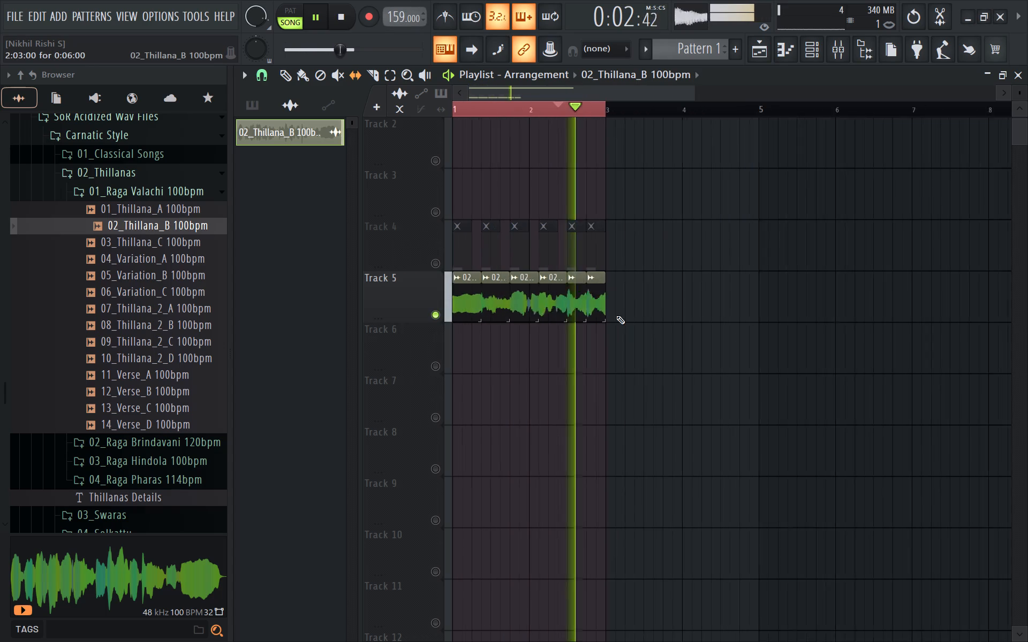
{"action": "scroll", "coordinate": [527, 330], "scroll_direction": "up", "scroll_amount": 9, "text": "ctrl"}
{"action": "left_click_drag", "start_coordinate": [519, 89], "coordinate": [387, 105]}
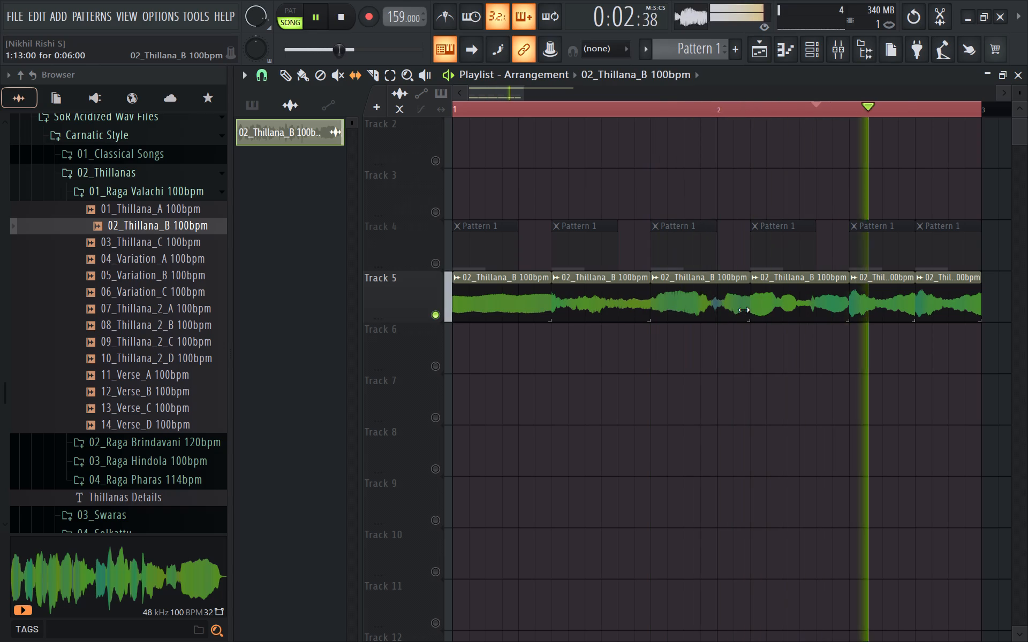
{"action": "scroll", "coordinate": [744, 310], "scroll_direction": "down", "scroll_amount": 3, "text": "ctrl"}
{"action": "double_click", "coordinate": [756, 301]}
{"action": "left_click_drag", "start_coordinate": [337, 222], "coordinate": [340, 221]}
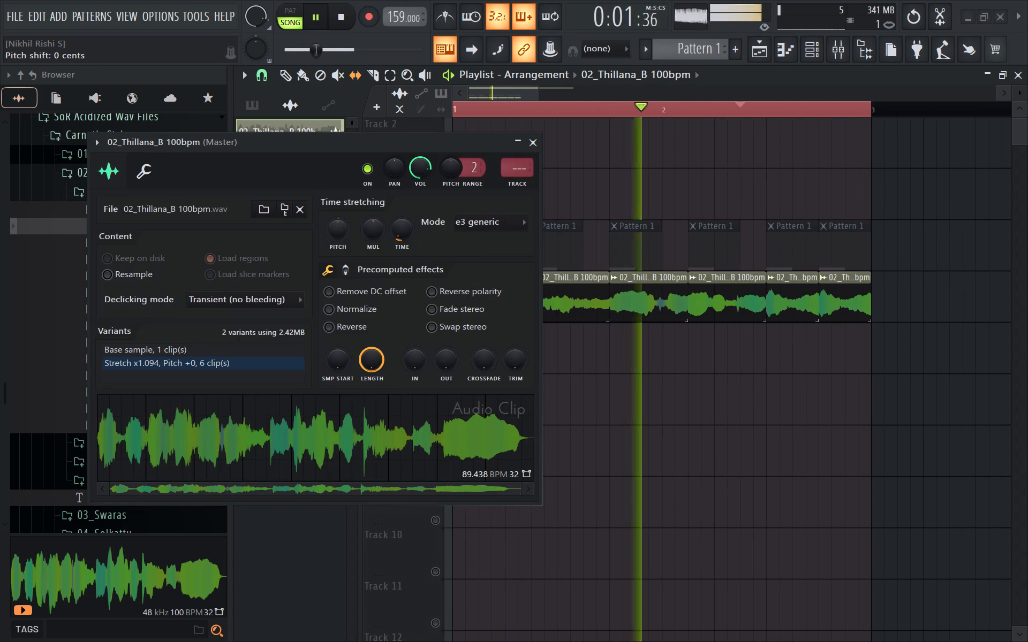
{"action": "left_click_drag", "start_coordinate": [340, 221], "coordinate": [345, 197]}
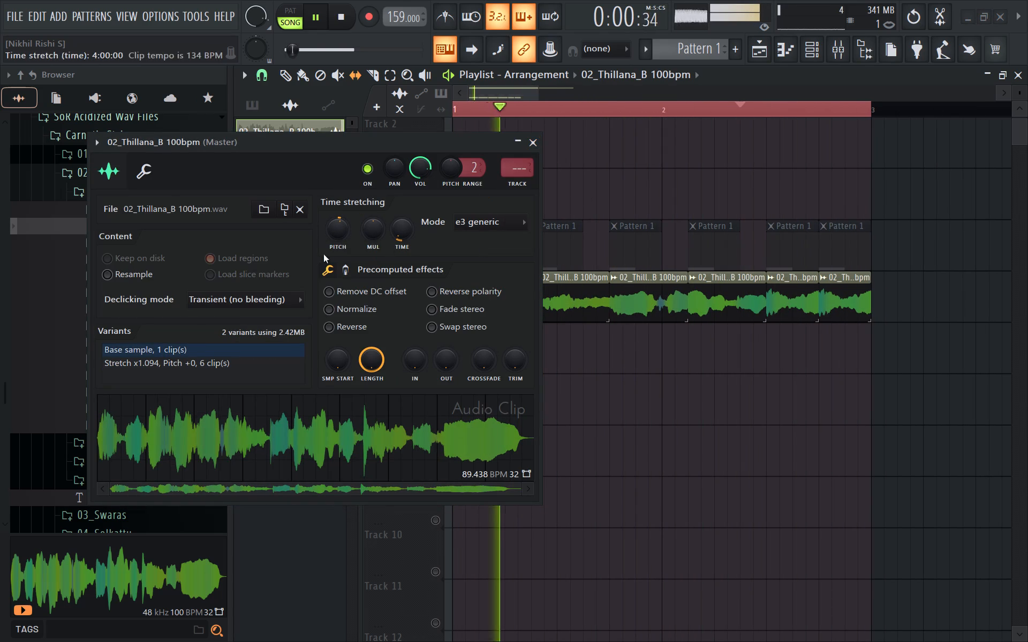
{"action": "left_click_drag", "start_coordinate": [345, 232], "coordinate": [367, 205]}
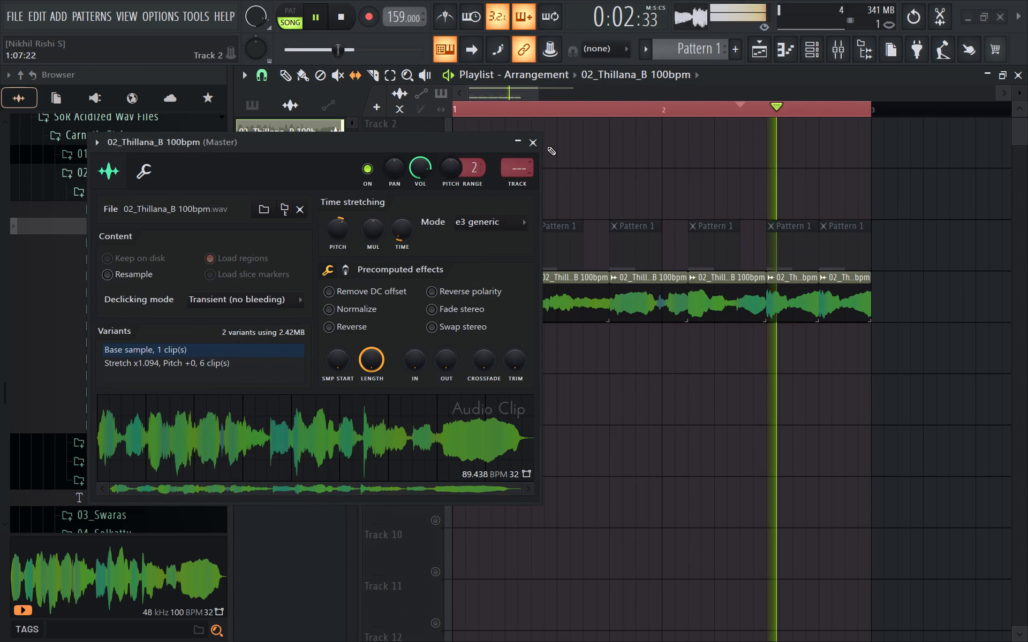
{"action": "left_click", "coordinate": [535, 146]}
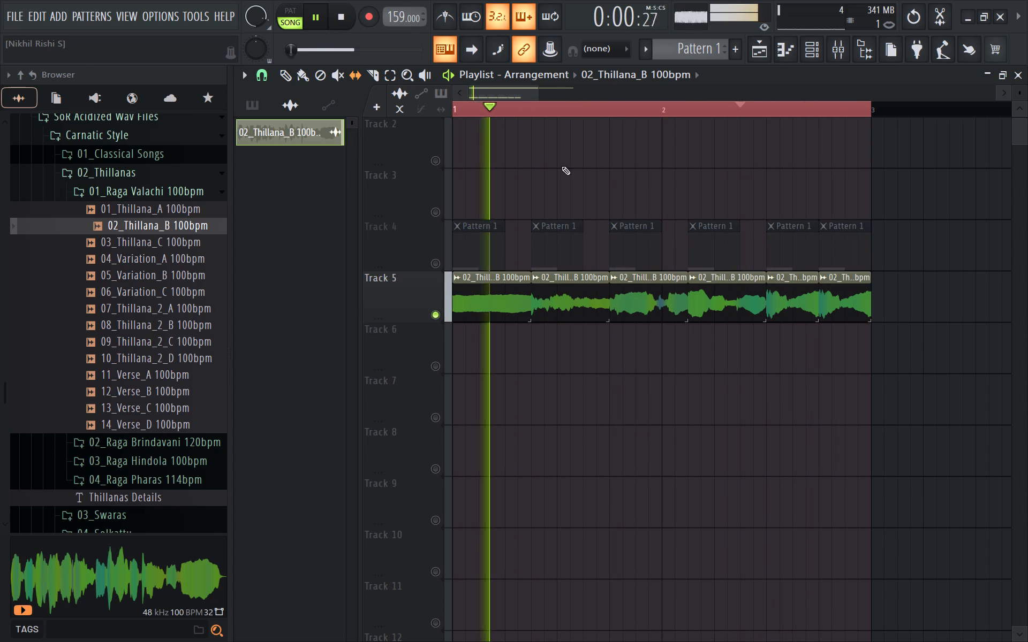
Slip the fifth Track 5 slice's audio back to an earlier part of the vocal, auditioning each position.
{"action": "key", "text": "space"}
{"action": "key", "text": "space"}
{"action": "left_click_drag", "start_coordinate": [788, 300], "coordinate": [872, 300]}
{"action": "key", "text": "space"}
{"action": "key", "text": "space"}
{"action": "key", "text": "space"}
{"action": "left_click_drag", "start_coordinate": [790, 308], "coordinate": [863, 296]}
{"action": "key", "text": "space"}
{"action": "key", "text": "space"}
{"action": "key", "text": "space"}
{"action": "key", "text": "space"}
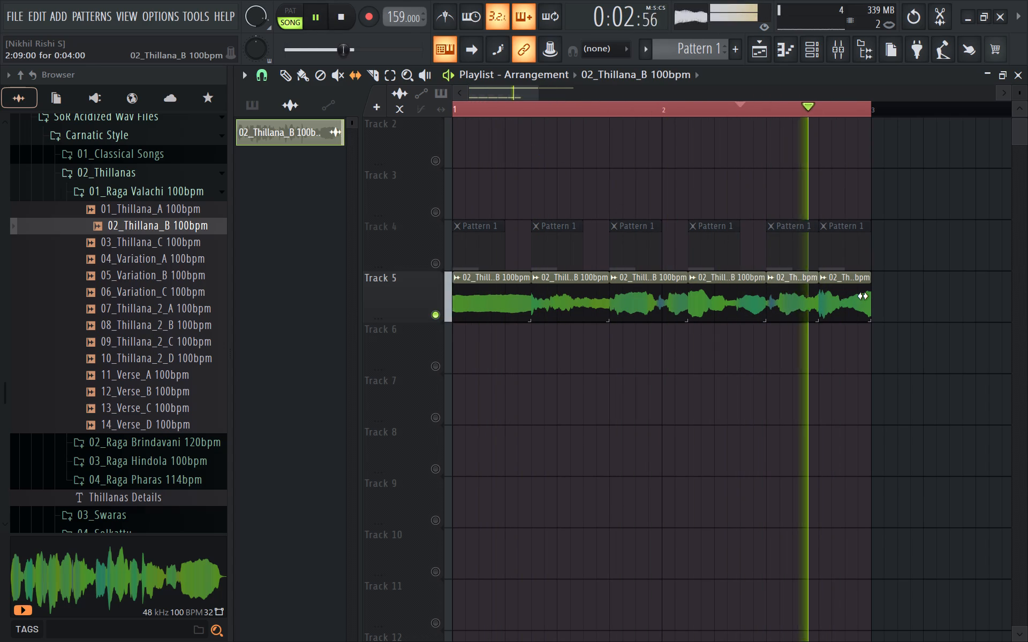
{"action": "left_click_drag", "start_coordinate": [863, 296], "coordinate": [935, 288]}
{"action": "key", "text": "space"}
{"action": "key", "text": "space"}
{"action": "key", "text": "space"}
{"action": "key", "text": "space"}
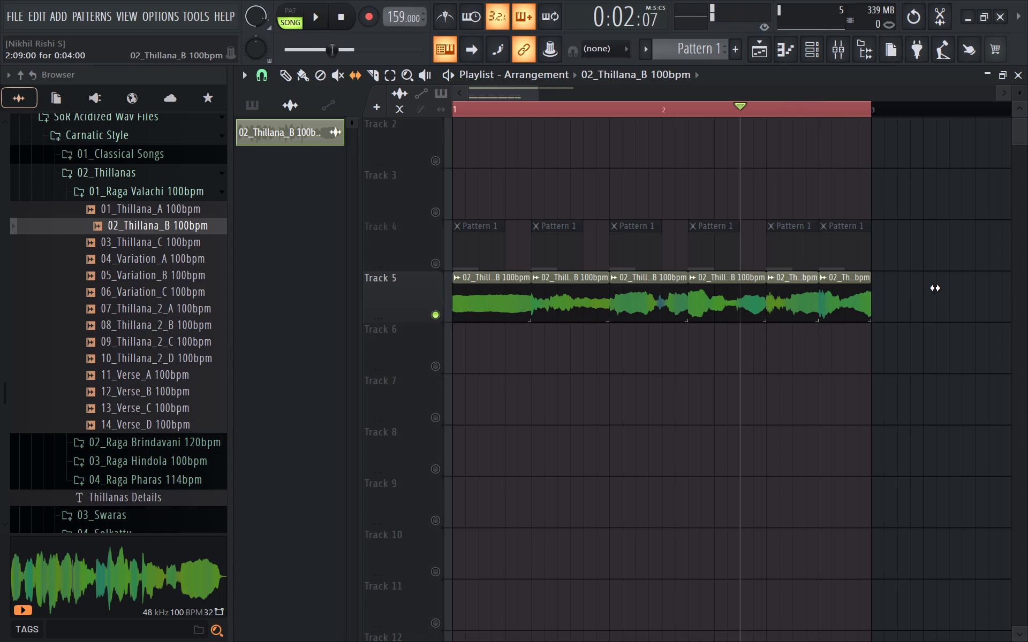
Fine-tune the fifth Track 5 slice's audio, first further back and then slightly forward, so it starts on a strong note.
{"action": "left_click_drag", "start_coordinate": [935, 288], "coordinate": [992, 291]}
{"action": "key", "text": "space"}
{"action": "key", "text": "space"}
{"action": "key", "text": "space"}
{"action": "key", "text": "space"}
{"action": "key", "text": "space"}
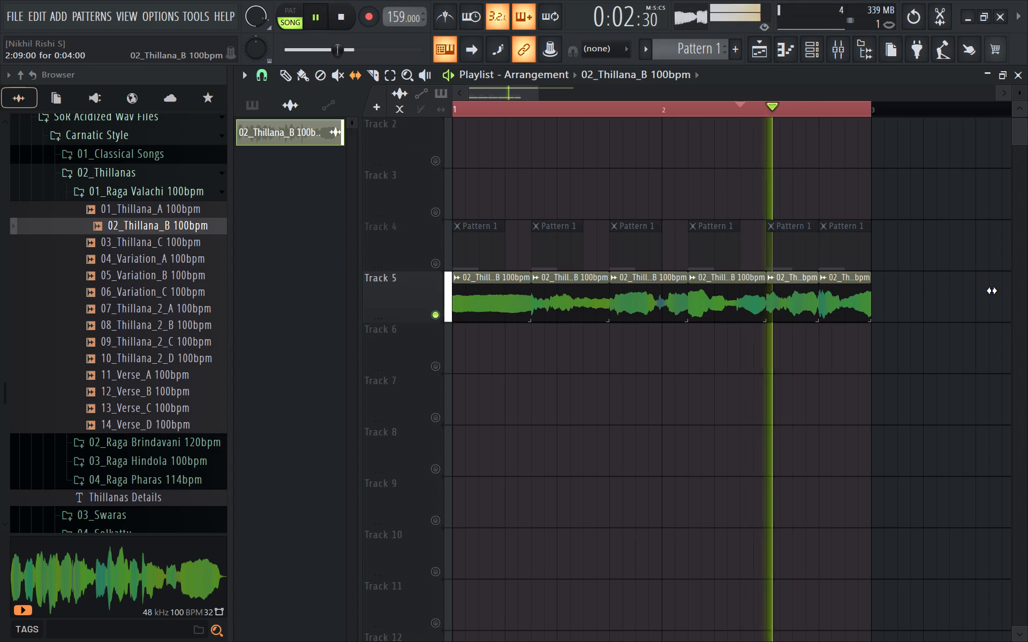
{"action": "left_click_drag", "start_coordinate": [992, 291], "coordinate": [955, 302]}
{"action": "key", "text": "space"}
{"action": "key", "text": "space"}
{"action": "key", "text": "space"}
{"action": "key", "text": "space"}
Slip the sixth Track 5 slice's audio back to an earlier part of the vocal, auditioning each position.
{"action": "left_click_drag", "start_coordinate": [839, 310], "coordinate": [906, 303]}
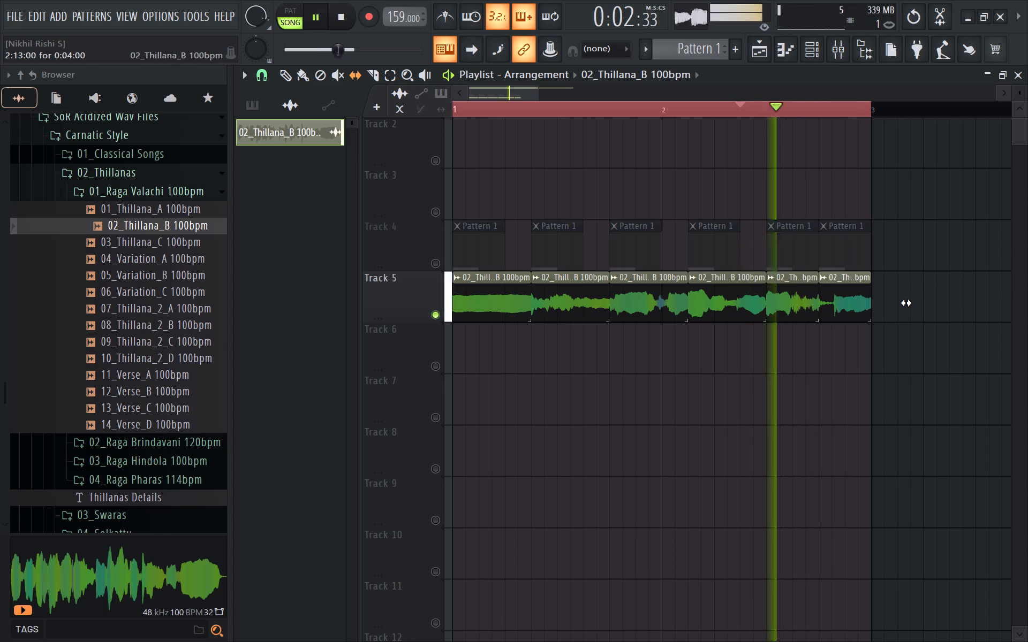
{"action": "left_click_drag", "start_coordinate": [906, 303], "coordinate": [982, 287]}
{"action": "key", "text": "space"}
{"action": "key", "text": "space"}
{"action": "key", "text": "space"}
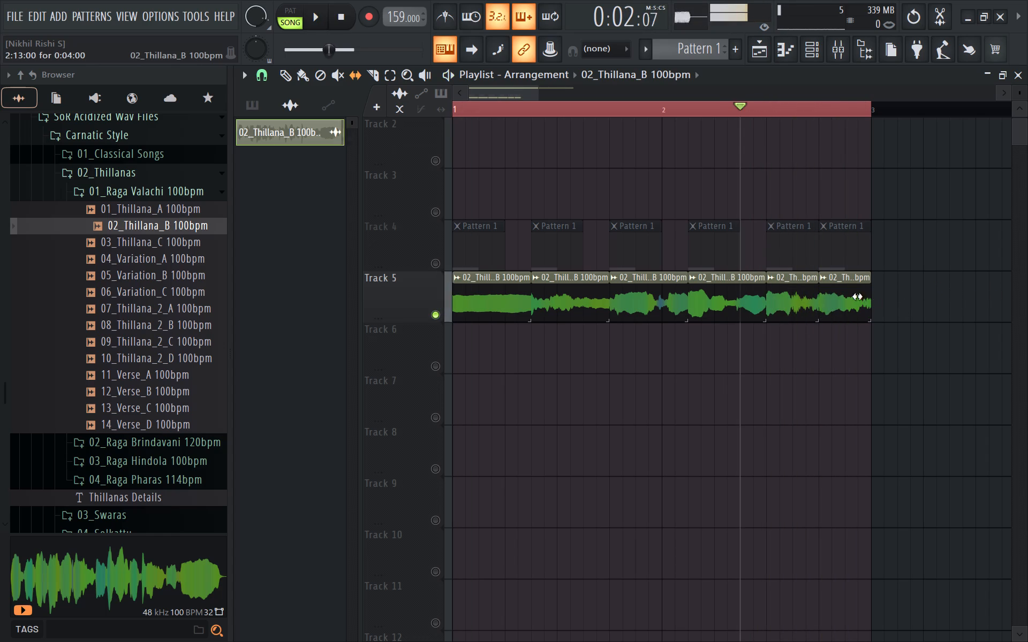
{"action": "left_click_drag", "start_coordinate": [857, 296], "coordinate": [919, 284]}
{"action": "key", "text": "space"}
{"action": "key", "text": "space"}
{"action": "left_click_drag", "start_coordinate": [855, 308], "coordinate": [898, 299]}
{"action": "key", "text": "space"}
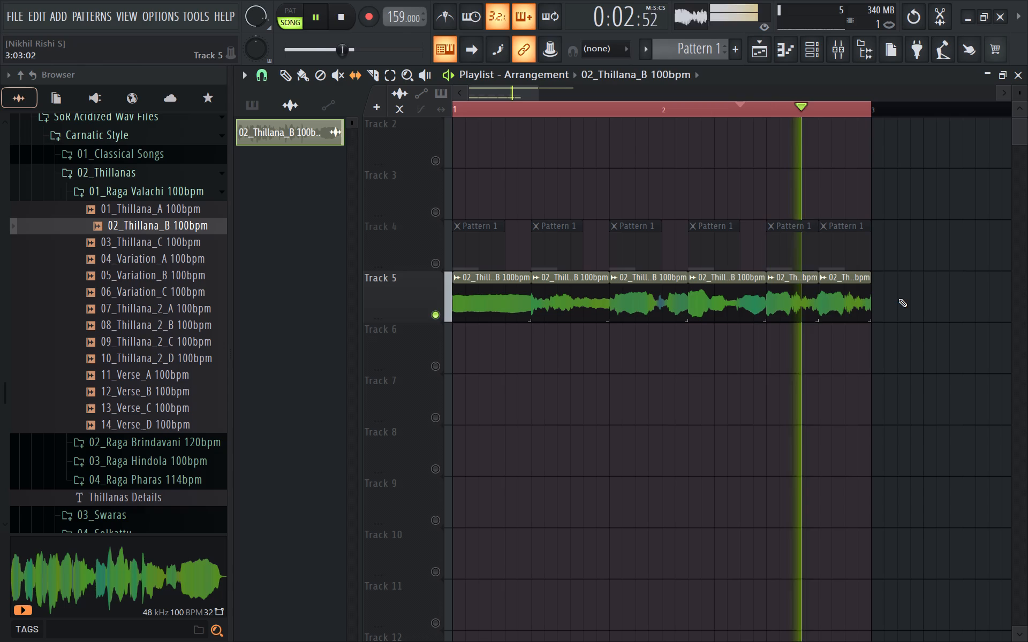
{"action": "key", "text": "space"}
Keep slipping the sixth Track 5 slice's audio further back through earlier phrases of the vocal, auditioning each position.
{"action": "left_click_drag", "start_coordinate": [845, 308], "coordinate": [935, 301]}
{"action": "key", "text": "space"}
{"action": "key", "text": "space"}
{"action": "key", "text": "space"}
{"action": "key", "text": "space"}
{"action": "left_click_drag", "start_coordinate": [846, 307], "coordinate": [885, 295]}
{"action": "key", "text": "space"}
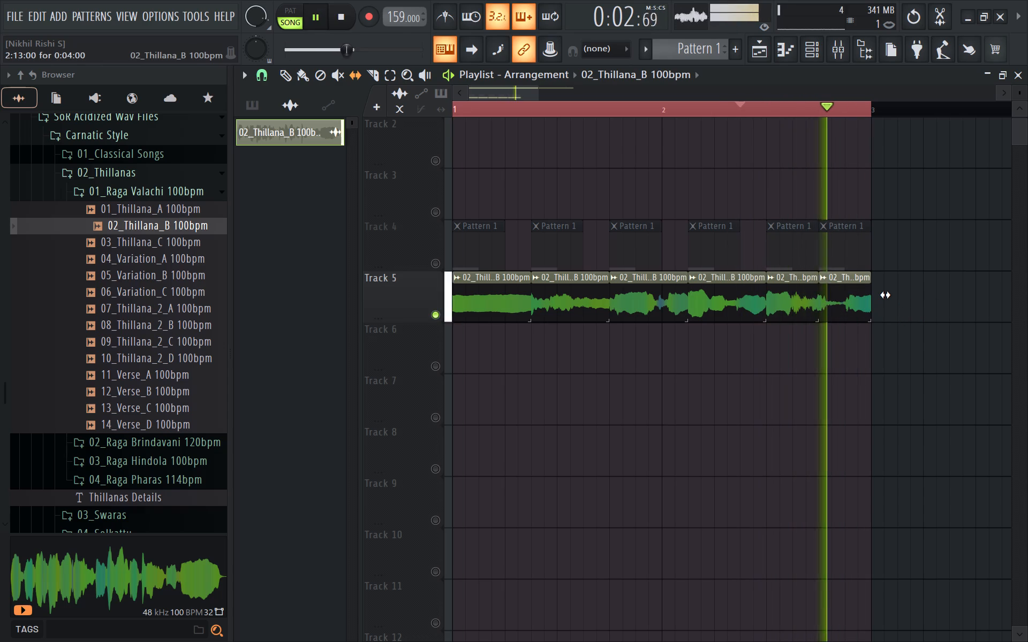
{"action": "left_click_drag", "start_coordinate": [885, 295], "coordinate": [925, 289]}
{"action": "key", "text": "space"}
{"action": "key", "text": "space"}
{"action": "key", "text": "space"}
{"action": "left_click_drag", "start_coordinate": [840, 309], "coordinate": [898, 292]}
{"action": "key", "text": "space"}
{"action": "key", "text": "space"}
Slip the sixth Track 5 slice's audio forward again in small amounts towards a swelling sung note, auditioning each position.
{"action": "left_click_drag", "start_coordinate": [849, 304], "coordinate": [822, 313]}
{"action": "key", "text": "space"}
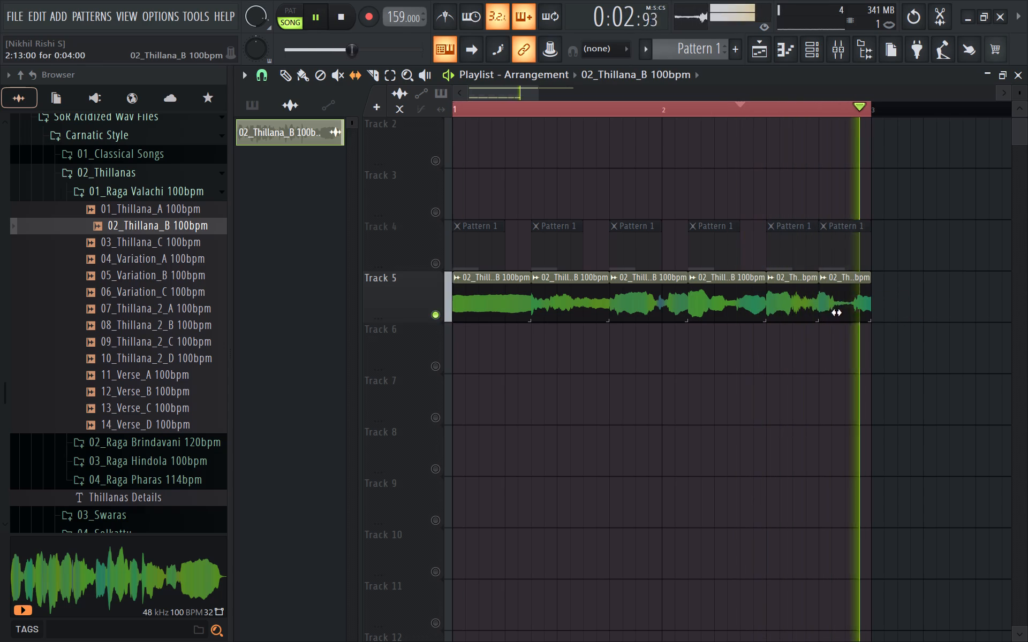
{"action": "key", "text": "space"}
{"action": "left_click_drag", "start_coordinate": [848, 309], "coordinate": [816, 317]}
{"action": "key", "text": "space"}
{"action": "left_click_drag", "start_coordinate": [846, 309], "coordinate": [830, 315]}
{"action": "key", "text": "space"}
{"action": "left_click_drag", "start_coordinate": [852, 303], "coordinate": [808, 314]}
{"action": "key", "text": "space"}
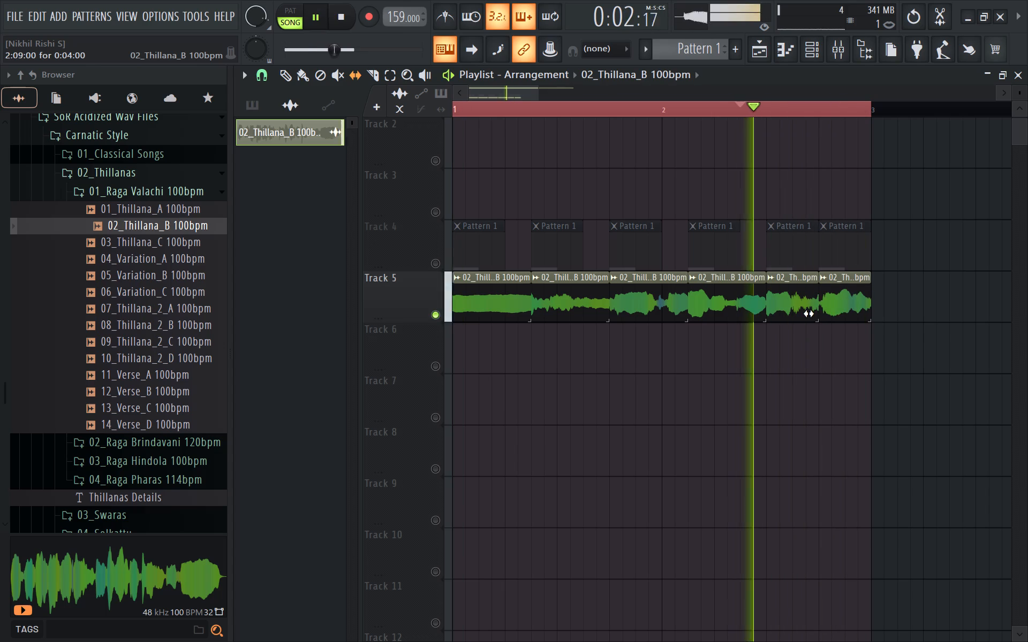
{"action": "left_click_drag", "start_coordinate": [844, 305], "coordinate": [827, 311]}
{"action": "key", "text": "space"}
{"action": "key", "text": "space"}
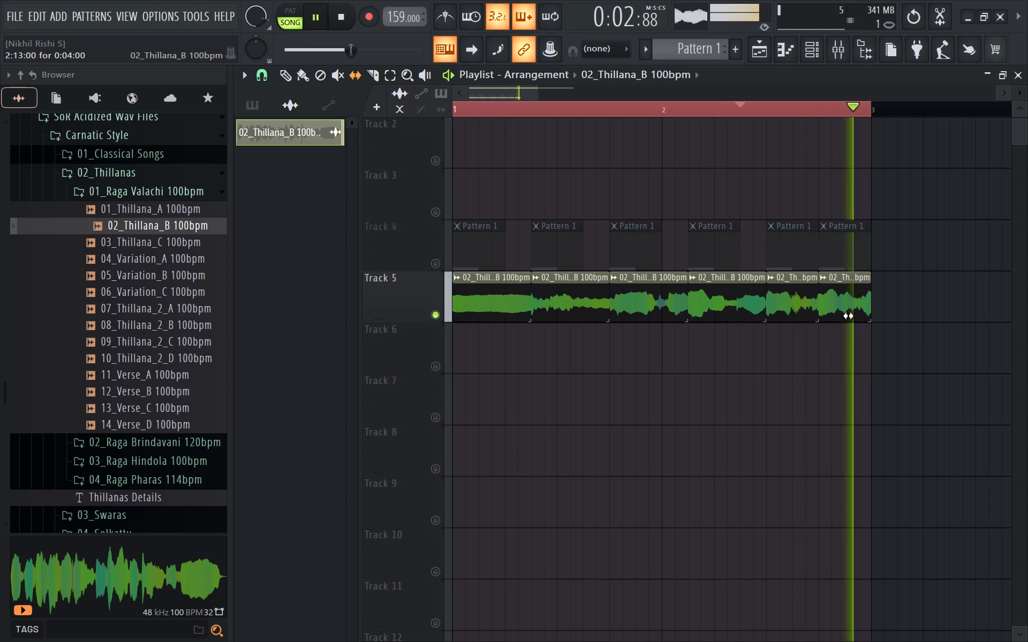
{"action": "key", "text": "space"}
Slip the sixth Track 5 slice's audio further forward until it starts on a sung note that tapers off, then audition it.
{"action": "left_click_drag", "start_coordinate": [853, 312], "coordinate": [807, 310]}
{"action": "key", "text": "space"}
{"action": "left_click_drag", "start_coordinate": [838, 308], "coordinate": [799, 311]}
{"action": "key", "text": "space"}
{"action": "key", "text": "space"}
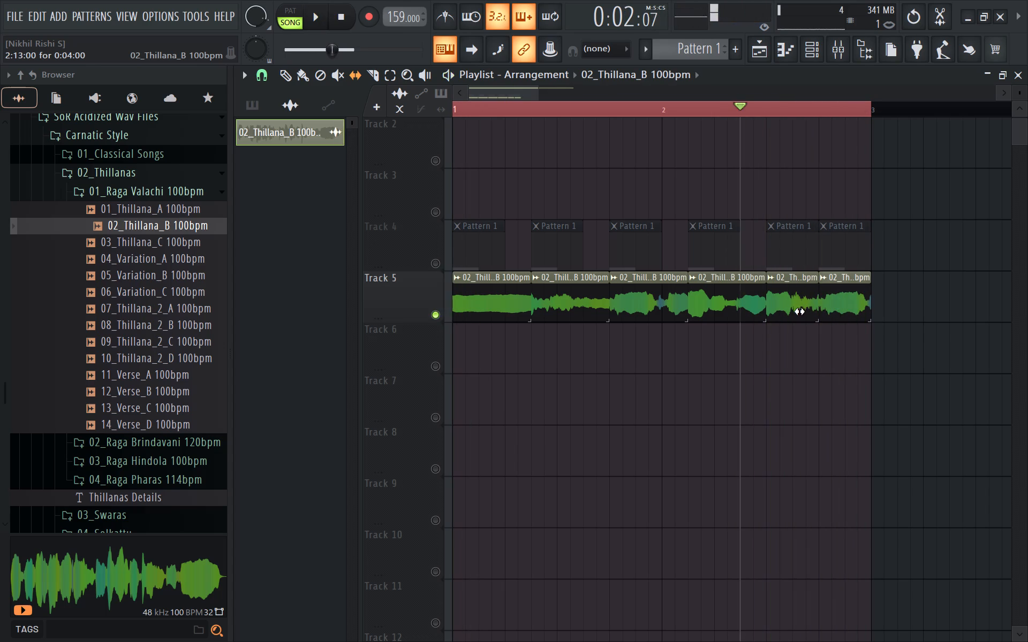
{"action": "left_click_drag", "start_coordinate": [842, 313], "coordinate": [803, 316]}
{"action": "key", "text": "space"}
{"action": "key", "text": "space"}
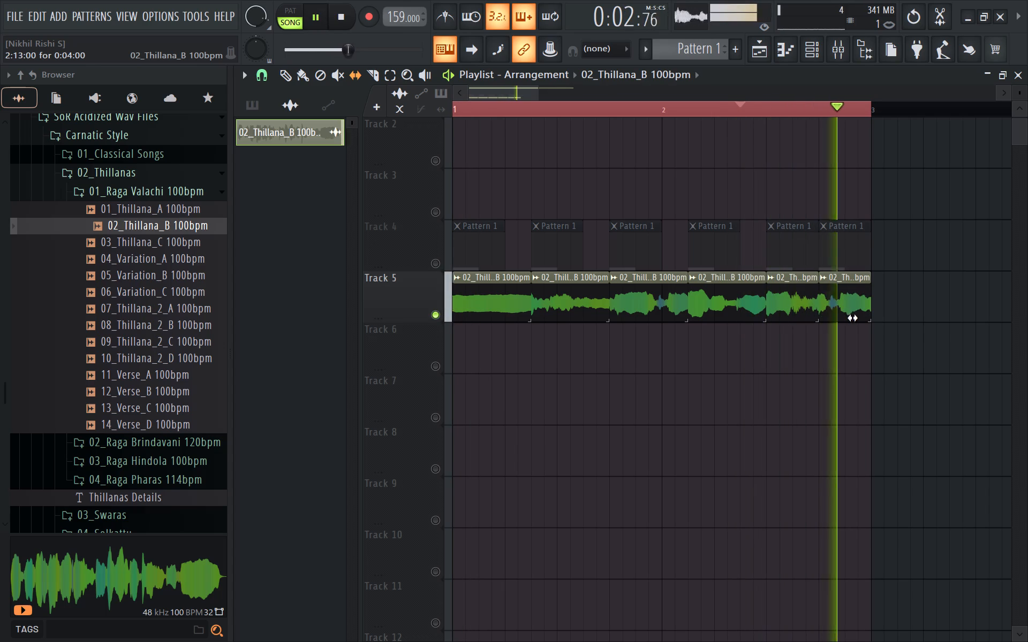
{"action": "left_click_drag", "start_coordinate": [849, 315], "coordinate": [807, 309]}
{"action": "key", "text": "space"}
{"action": "key", "text": "space"}
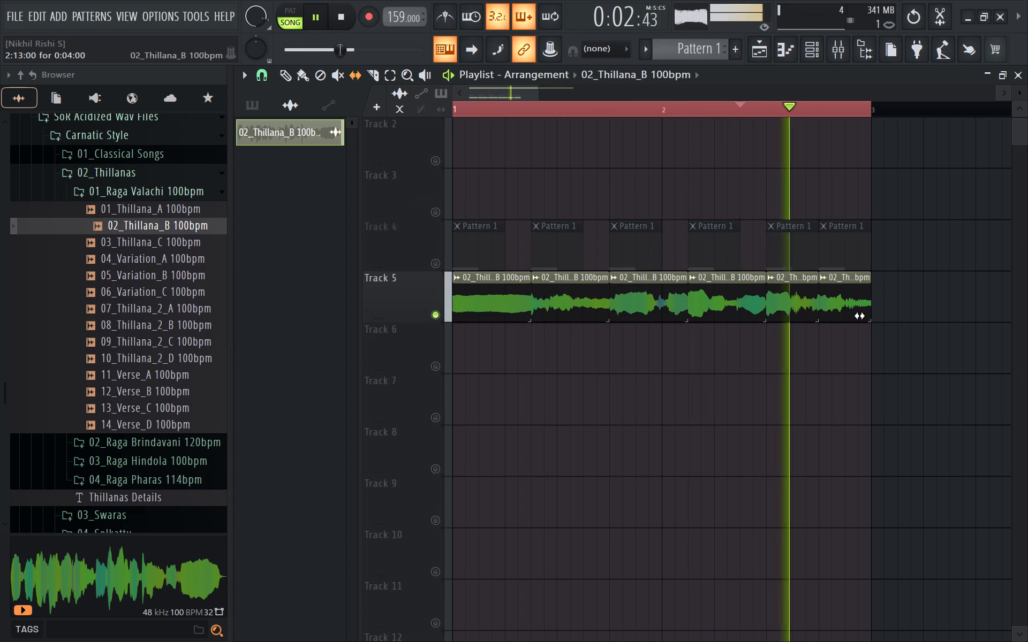
{"action": "key", "text": "space"}
Slip the first Track 5 slice's audio back from the long sustained note to an earlier phrase, auditioning each position.
{"action": "left_click_drag", "start_coordinate": [483, 317], "coordinate": [534, 305]}
{"action": "key", "text": "space"}
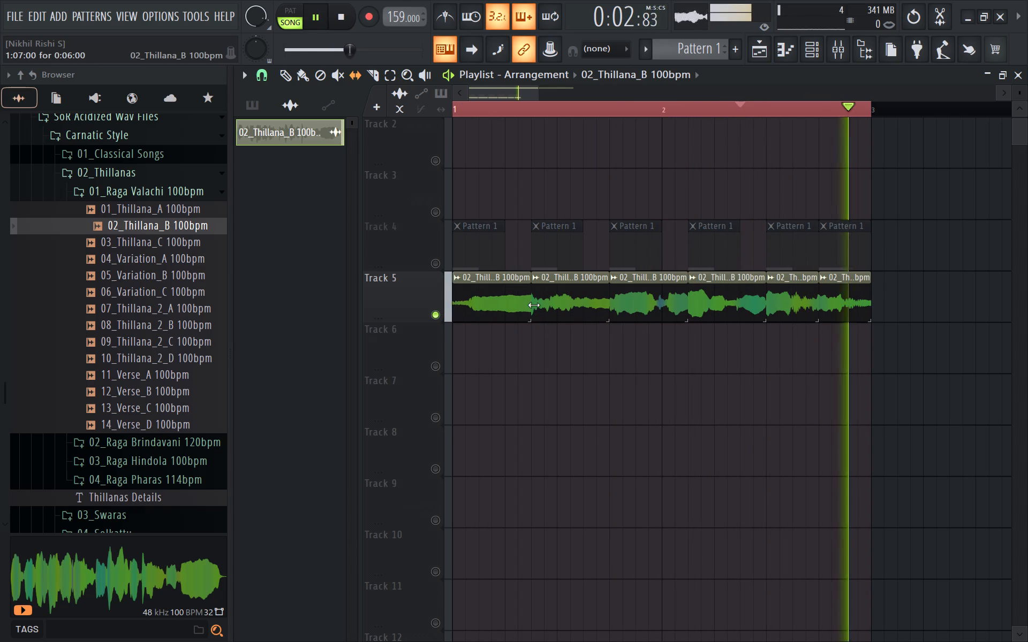
{"action": "left_click_drag", "start_coordinate": [488, 304], "coordinate": [563, 293]}
{"action": "key", "text": "space"}
{"action": "key", "text": "space"}
{"action": "left_click_drag", "start_coordinate": [470, 319], "coordinate": [530, 302]}
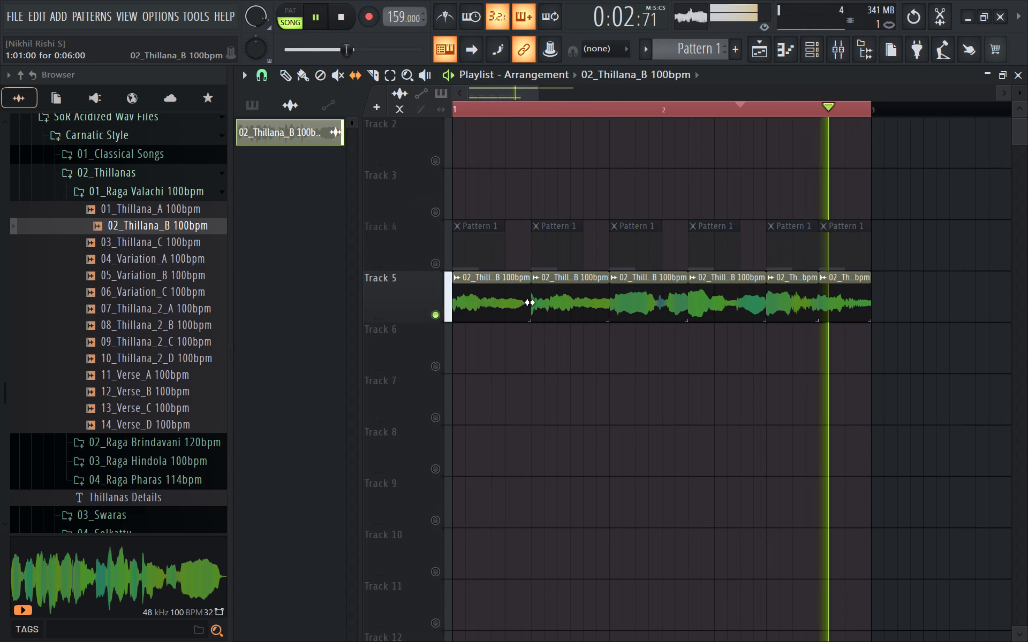
{"action": "left_click_drag", "start_coordinate": [530, 302], "coordinate": [532, 302]}
{"action": "left_click_drag", "start_coordinate": [481, 303], "coordinate": [579, 299]}
{"action": "key", "text": "space"}
{"action": "key", "text": "space"}
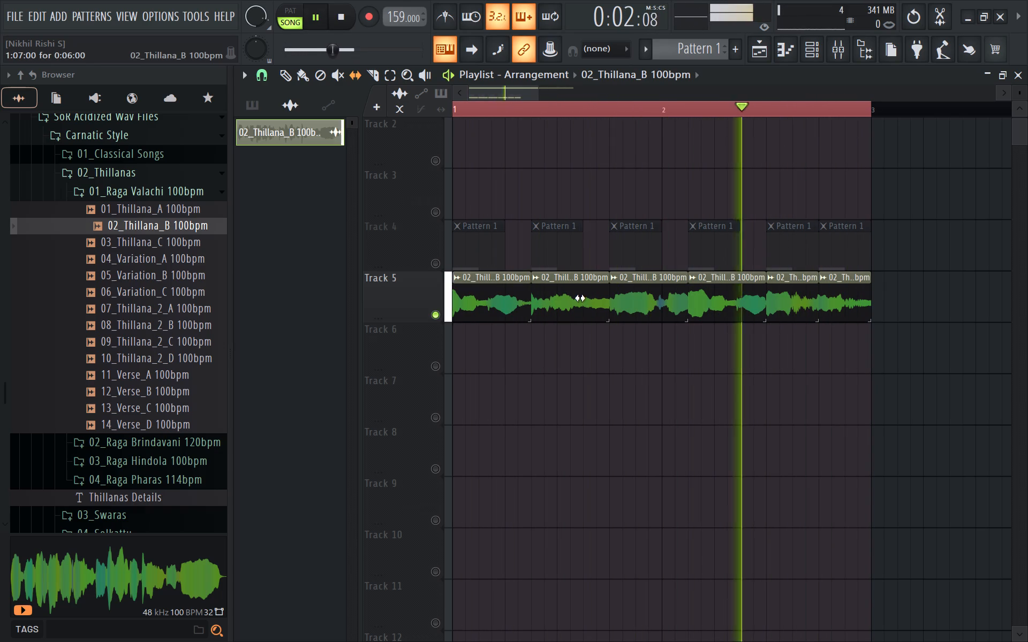
{"action": "left_click_drag", "start_coordinate": [503, 305], "coordinate": [542, 304]}
{"action": "key", "text": "space"}
{"action": "key", "text": "space"}
{"action": "key", "text": "space"}
Set playback to start at bar 1 and slip the first Track 5 slice's audio further back, auditioning each position.
{"action": "left_click_drag", "start_coordinate": [470, 111], "coordinate": [431, 116]}
{"action": "key", "text": "space"}
{"action": "key", "text": "space"}
{"action": "left_click_drag", "start_coordinate": [479, 304], "coordinate": [523, 304]}
{"action": "key", "text": "space"}
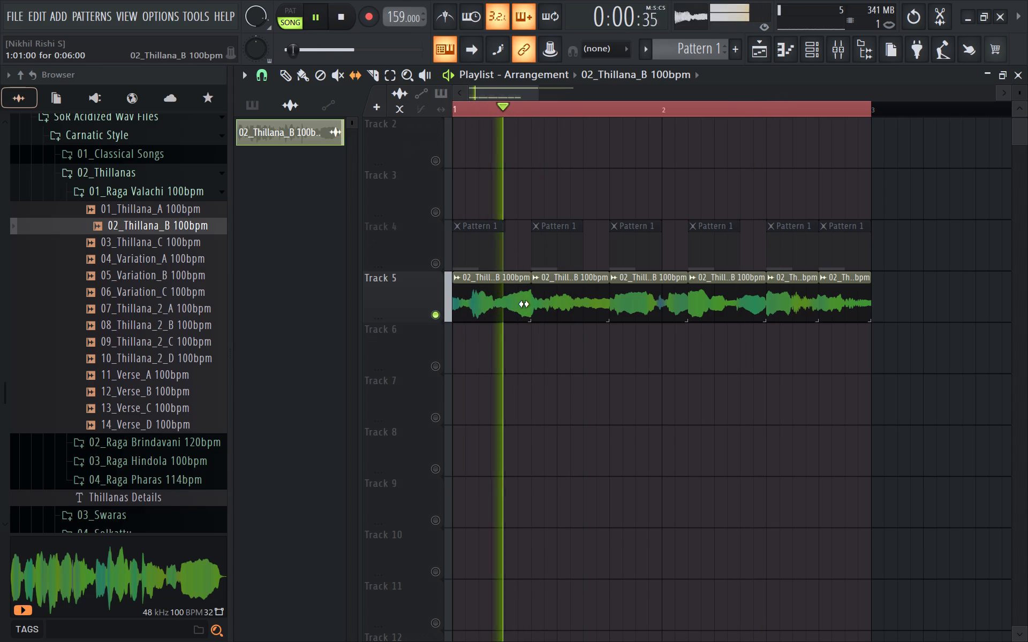
{"action": "key", "text": "space"}
{"action": "left_click_drag", "start_coordinate": [487, 310], "coordinate": [545, 312]}
{"action": "key", "text": "space"}
{"action": "key", "text": "space"}
{"action": "left_click_drag", "start_coordinate": [491, 312], "coordinate": [555, 304]}
{"action": "key", "text": "space"}
{"action": "key", "text": "space"}
{"action": "left_click_drag", "start_coordinate": [490, 305], "coordinate": [553, 296]}
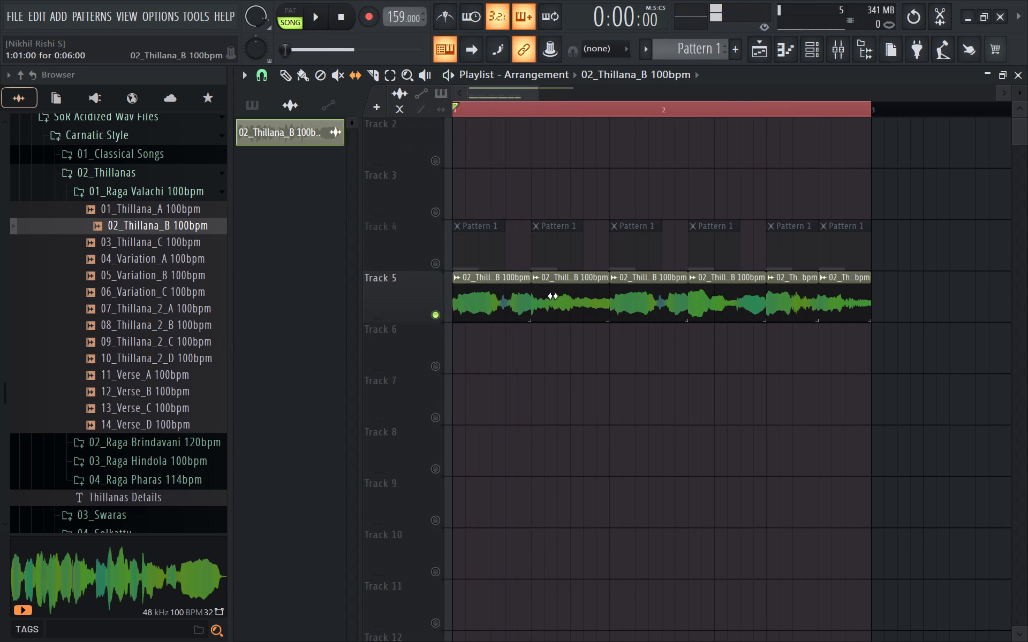
{"action": "key", "text": "space"}
{"action": "key", "text": "space"}
Keep slipping the first Track 5 slice's audio back through earlier notes of the vocal, auditioning each position from bar 1.
{"action": "left_click_drag", "start_coordinate": [504, 304], "coordinate": [566, 306]}
{"action": "key", "text": "space"}
{"action": "left_click_drag", "start_coordinate": [490, 304], "coordinate": [555, 300]}
{"action": "key", "text": "space"}
{"action": "key", "text": "space"}
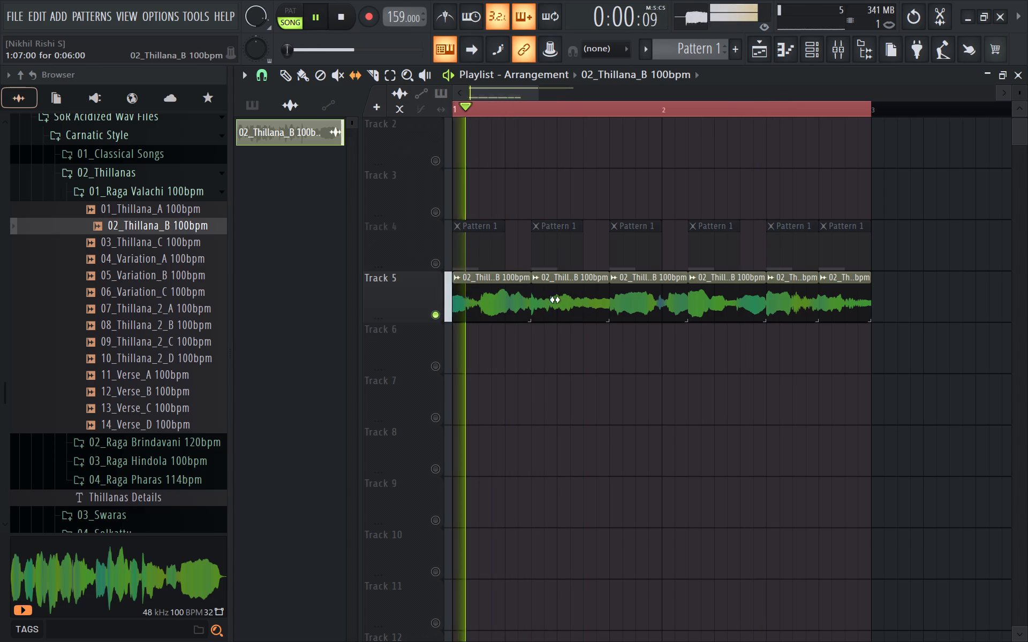
{"action": "key", "text": "space"}
{"action": "left_click_drag", "start_coordinate": [476, 304], "coordinate": [547, 310]}
{"action": "key", "text": "space"}
{"action": "key", "text": "space"}
{"action": "left_click_drag", "start_coordinate": [479, 307], "coordinate": [531, 319]}
{"action": "key", "text": "space"}
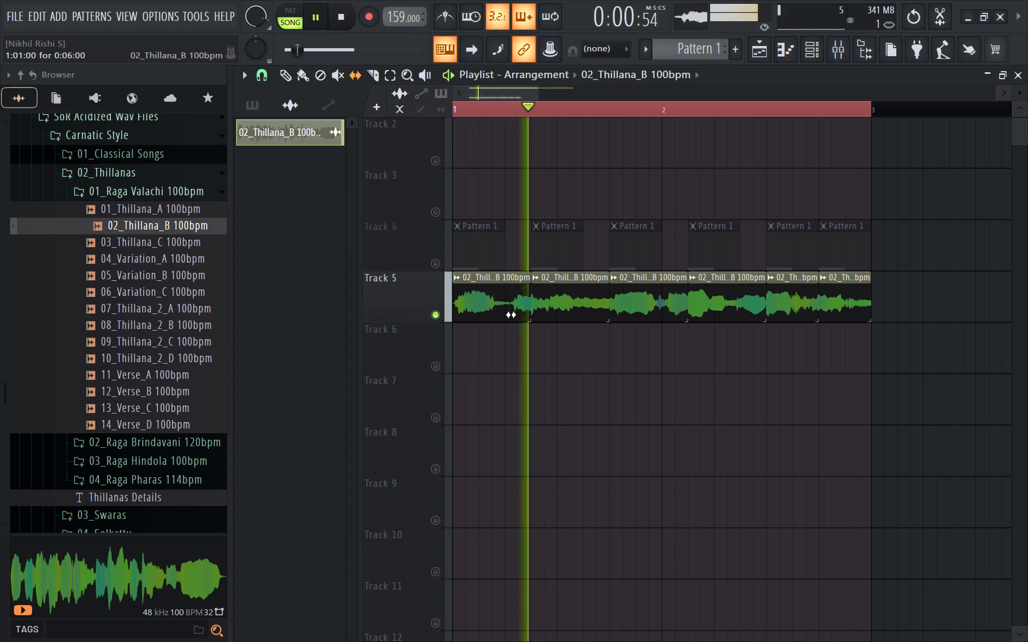
{"action": "key", "text": "space"}
Slip the first Track 5 slice's audio forward until it starts directly on a strong sung note, and audition the loop.
{"action": "left_click_drag", "start_coordinate": [510, 315], "coordinate": [427, 341]}
{"action": "key", "text": "space"}
{"action": "key", "text": "space"}
{"action": "left_click", "coordinate": [531, 300]}
{"action": "left_click_drag", "start_coordinate": [502, 291], "coordinate": [490, 295]}
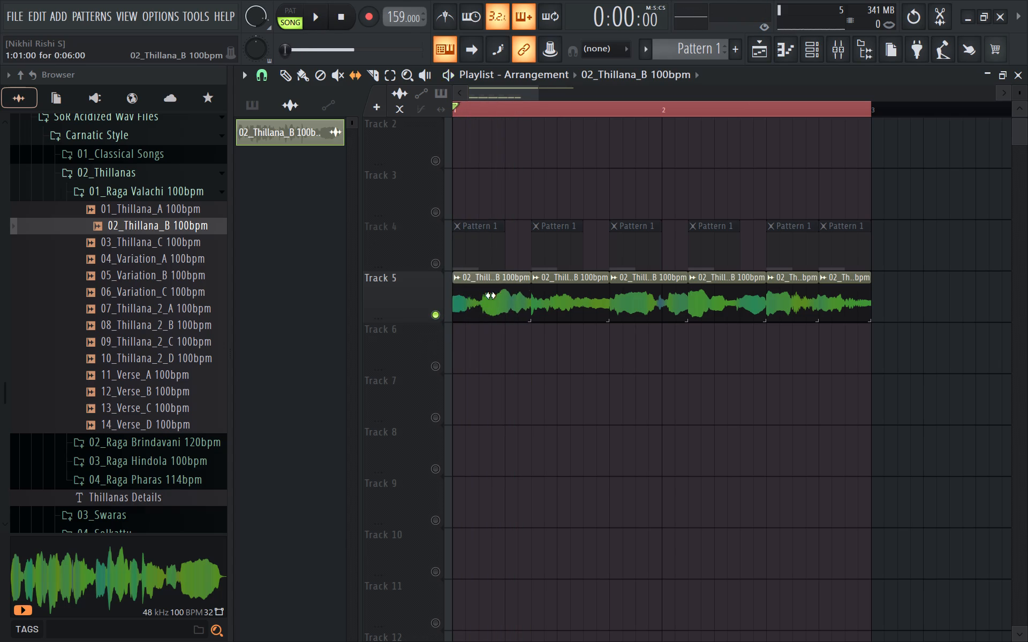
{"action": "key", "text": "space"}
{"action": "left_click_drag", "start_coordinate": [490, 295], "coordinate": [473, 302]}
{"action": "key", "text": "space"}
{"action": "key", "text": "space"}
{"action": "left_click_drag", "start_coordinate": [494, 302], "coordinate": [480, 307]}
{"action": "key", "text": "space"}
{"action": "key", "text": "space"}
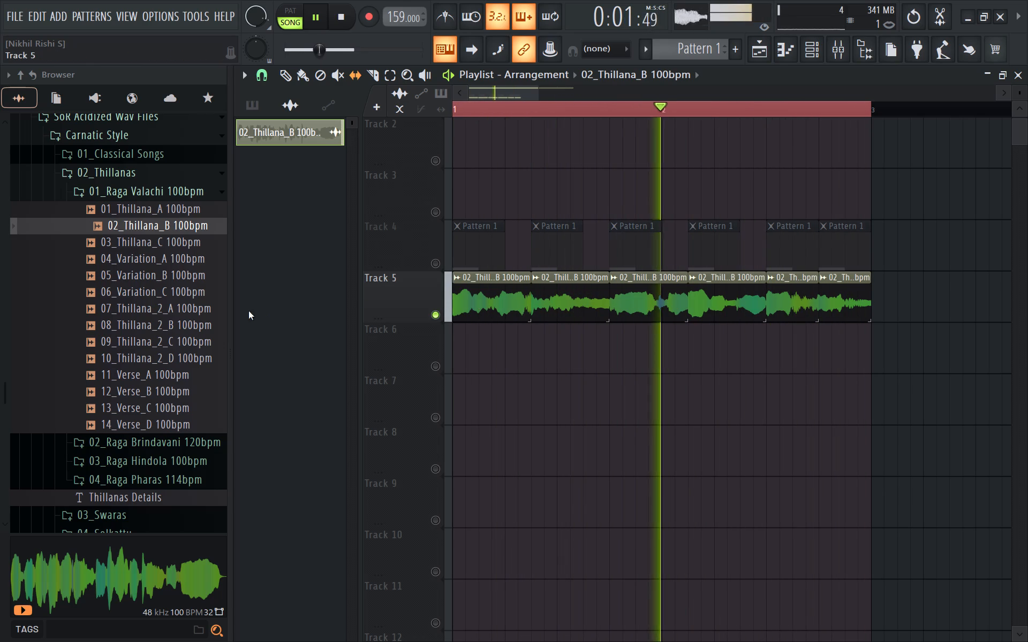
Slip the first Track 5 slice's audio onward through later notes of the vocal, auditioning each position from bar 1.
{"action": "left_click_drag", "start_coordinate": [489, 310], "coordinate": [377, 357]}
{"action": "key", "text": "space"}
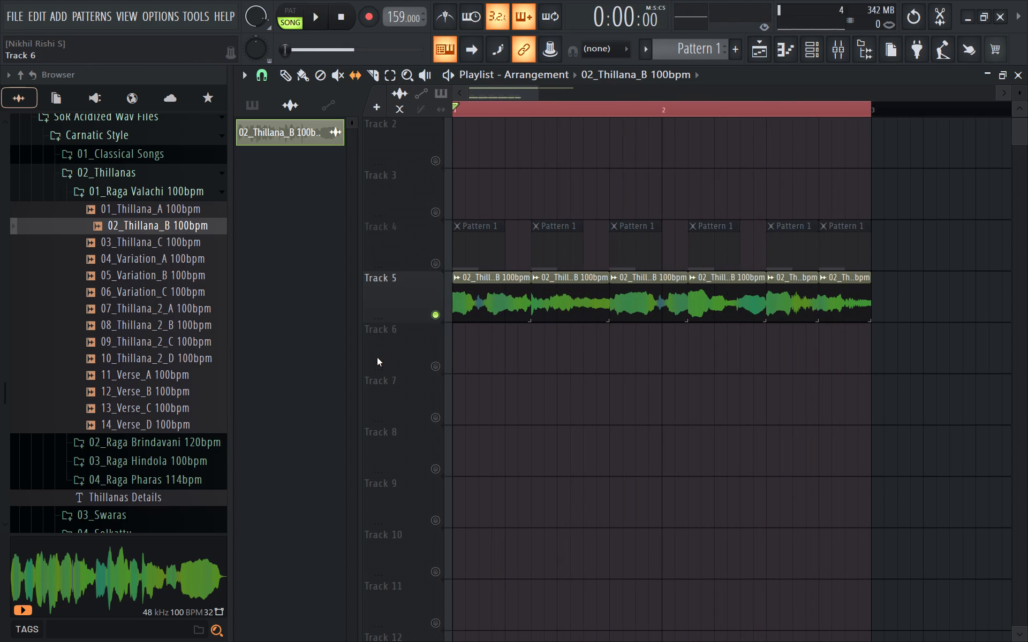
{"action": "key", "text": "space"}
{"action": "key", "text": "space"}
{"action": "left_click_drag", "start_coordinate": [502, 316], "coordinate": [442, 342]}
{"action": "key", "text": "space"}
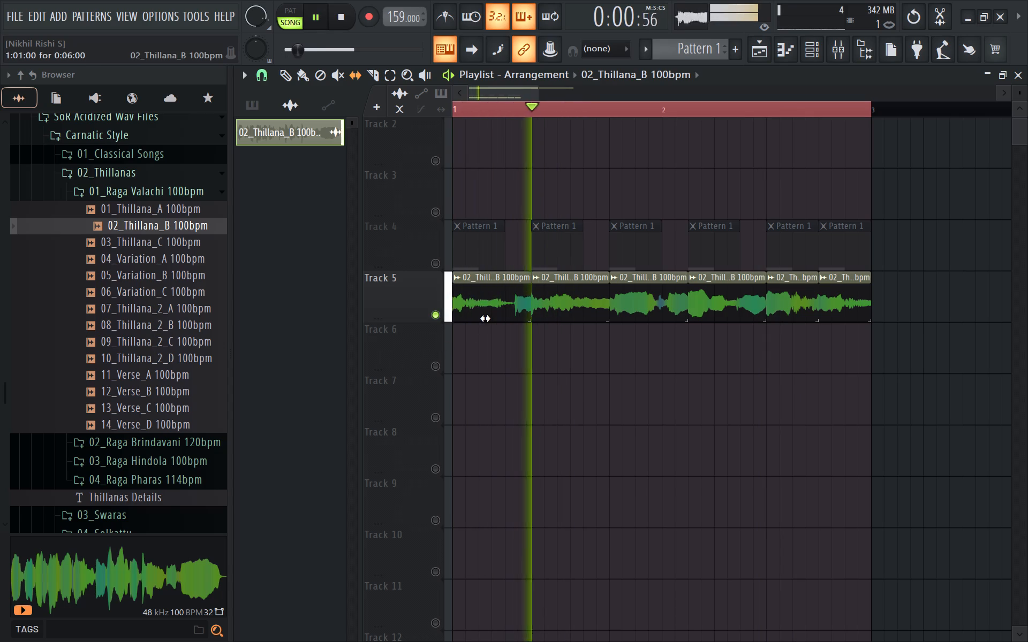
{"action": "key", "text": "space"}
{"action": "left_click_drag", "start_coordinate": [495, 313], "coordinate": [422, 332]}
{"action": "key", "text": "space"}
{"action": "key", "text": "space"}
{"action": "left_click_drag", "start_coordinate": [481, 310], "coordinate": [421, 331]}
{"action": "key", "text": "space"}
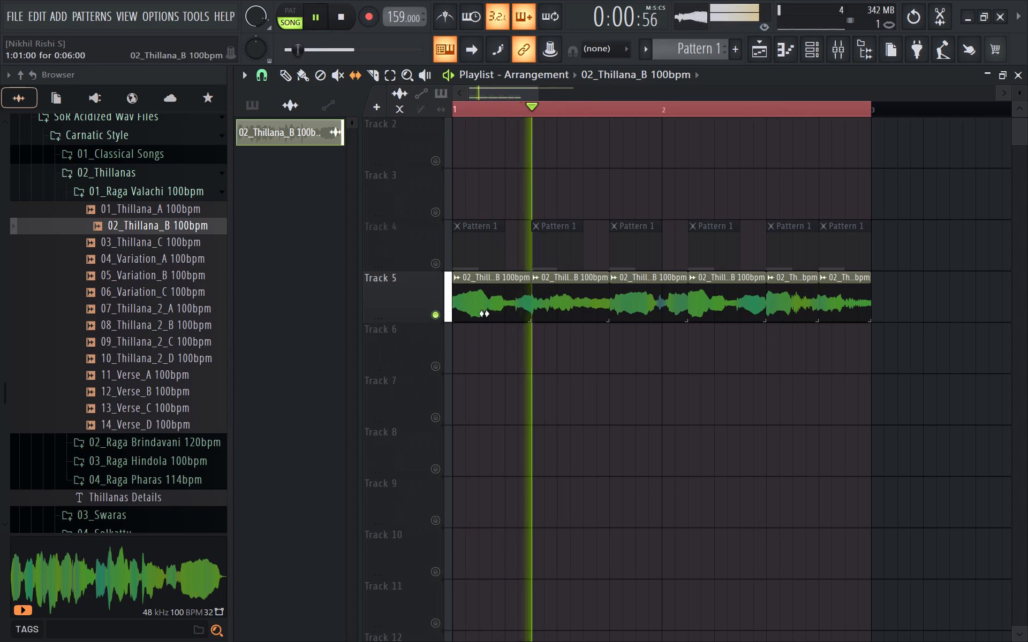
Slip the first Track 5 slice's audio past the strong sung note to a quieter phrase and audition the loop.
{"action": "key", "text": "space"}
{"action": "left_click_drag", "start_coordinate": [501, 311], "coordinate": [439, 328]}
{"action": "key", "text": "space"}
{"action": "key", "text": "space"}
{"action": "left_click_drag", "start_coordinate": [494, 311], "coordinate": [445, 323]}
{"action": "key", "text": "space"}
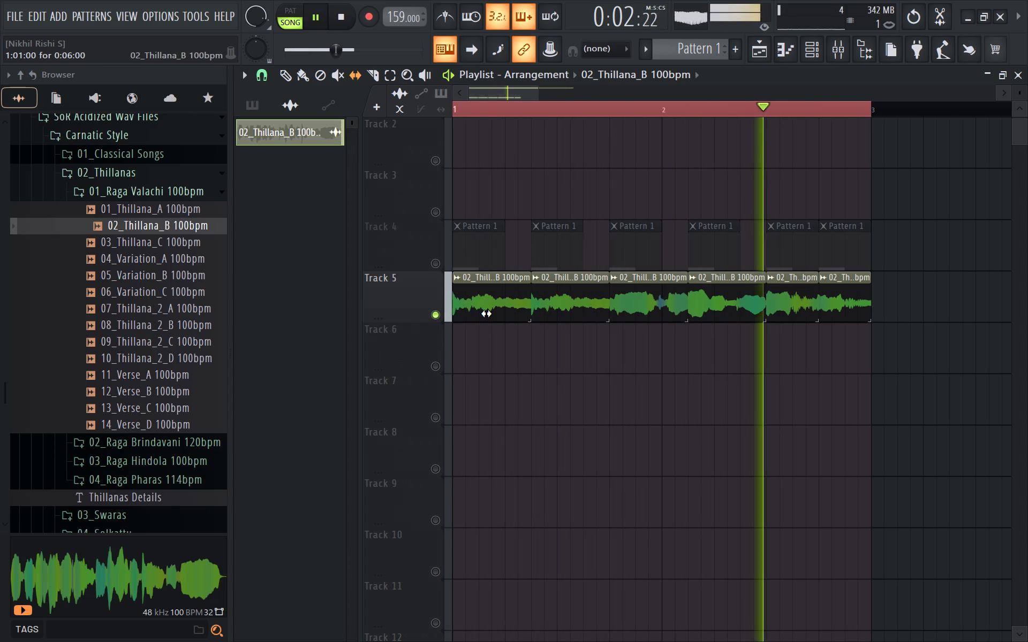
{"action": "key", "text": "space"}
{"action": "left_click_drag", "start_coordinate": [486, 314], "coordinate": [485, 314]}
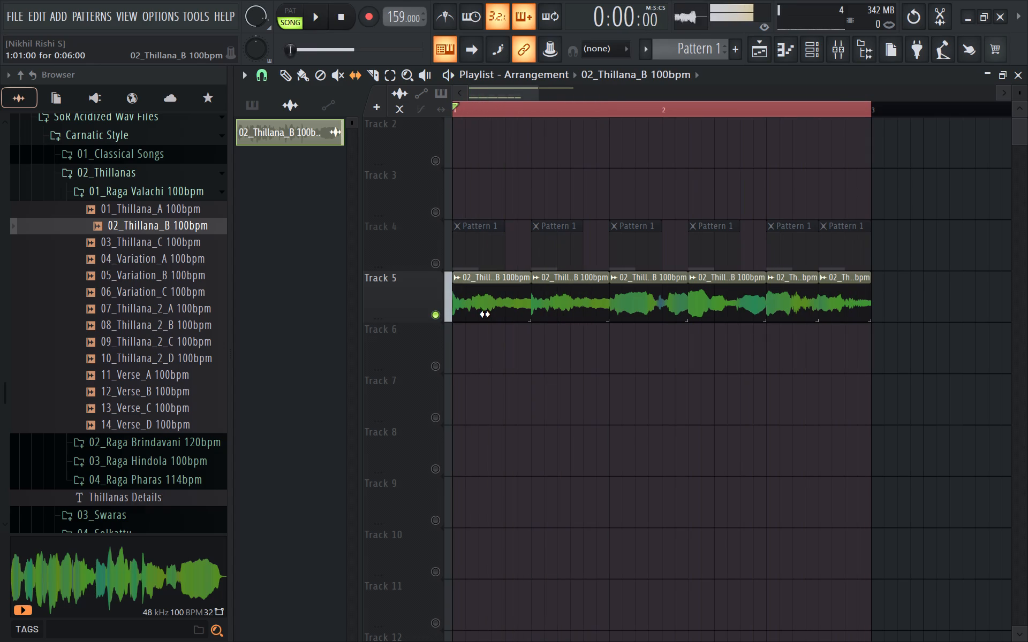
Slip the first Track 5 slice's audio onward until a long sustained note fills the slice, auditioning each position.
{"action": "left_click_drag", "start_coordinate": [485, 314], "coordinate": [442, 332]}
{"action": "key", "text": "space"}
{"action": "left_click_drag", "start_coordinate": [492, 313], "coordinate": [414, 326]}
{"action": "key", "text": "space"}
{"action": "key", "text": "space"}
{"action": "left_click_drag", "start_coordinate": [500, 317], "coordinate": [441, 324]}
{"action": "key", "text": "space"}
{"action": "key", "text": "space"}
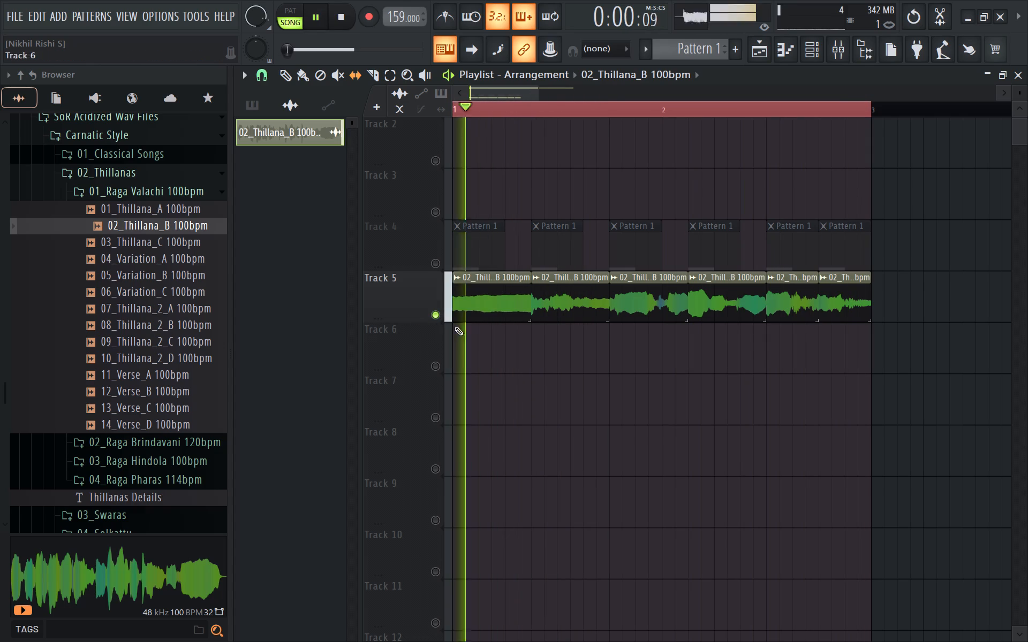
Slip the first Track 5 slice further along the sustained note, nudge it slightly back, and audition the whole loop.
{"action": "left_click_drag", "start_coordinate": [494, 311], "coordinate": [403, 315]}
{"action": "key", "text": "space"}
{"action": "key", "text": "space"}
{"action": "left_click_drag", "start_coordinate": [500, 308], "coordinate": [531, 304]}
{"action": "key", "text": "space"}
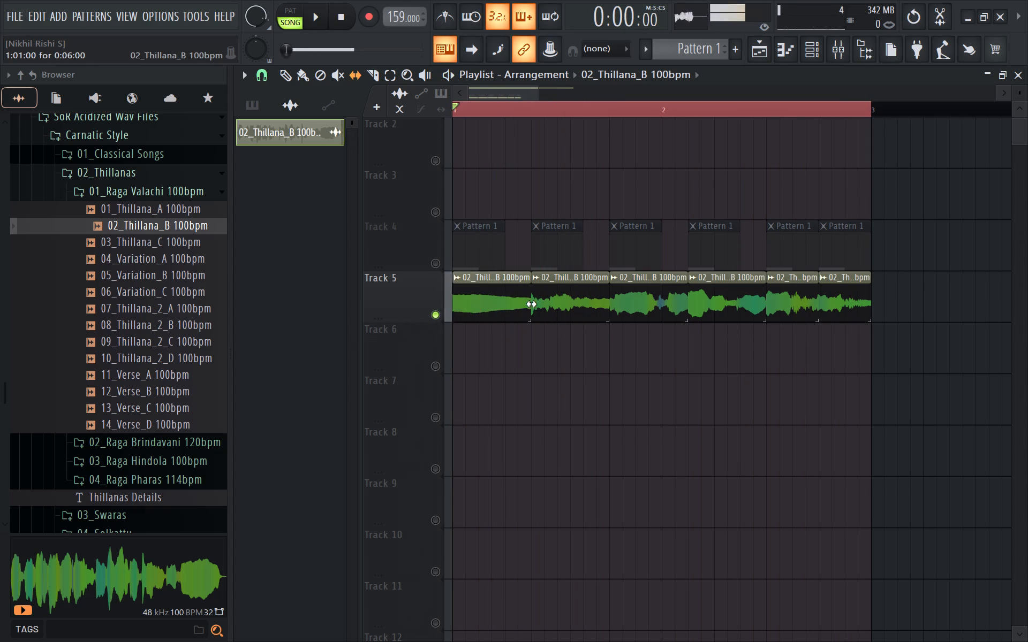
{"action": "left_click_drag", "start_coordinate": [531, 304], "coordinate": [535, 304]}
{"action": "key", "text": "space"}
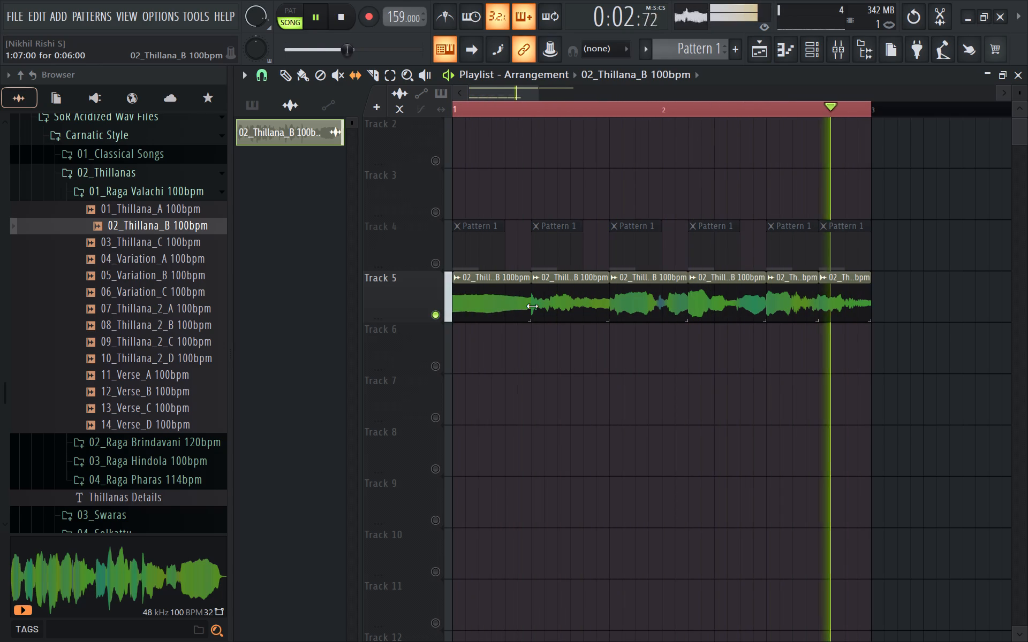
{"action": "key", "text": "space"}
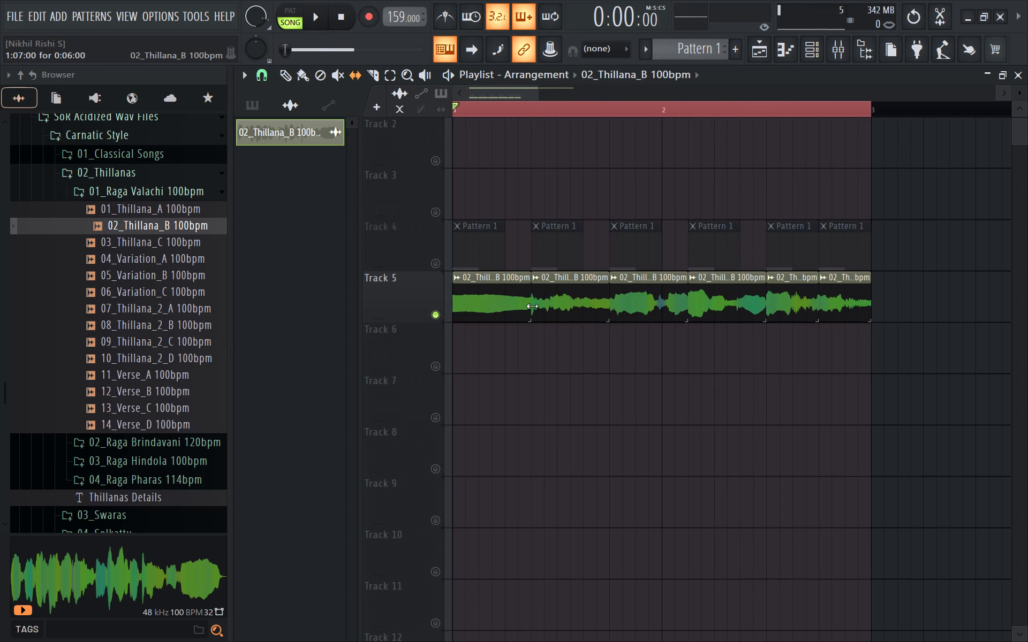
Delete all the 02_Thillana_B slices from Track 5.
{"action": "right_click_drag", "start_coordinate": [903, 282], "coordinate": [448, 294]}
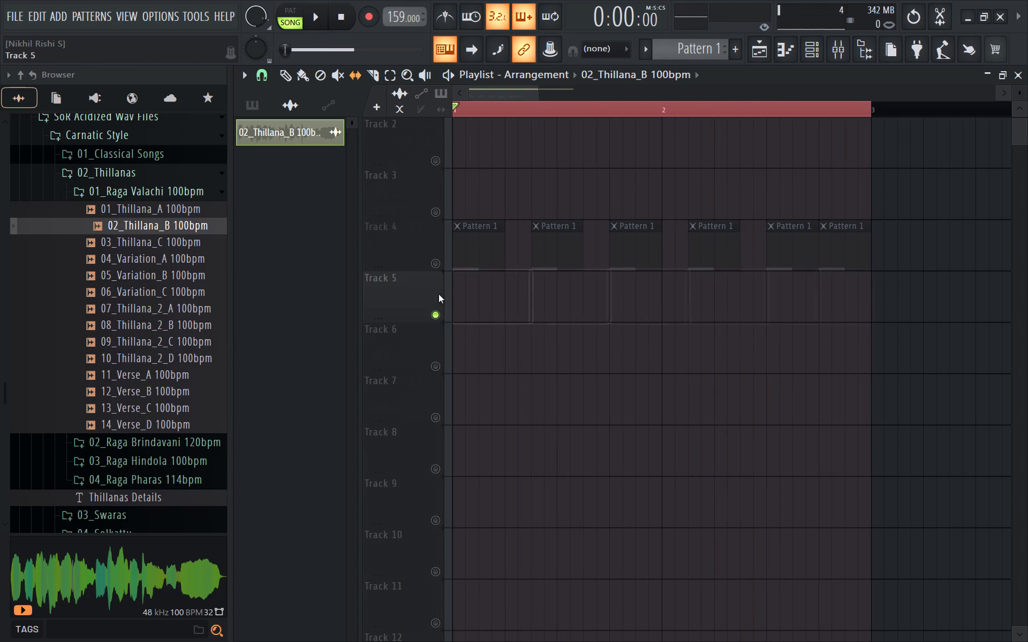
Browse the Carnatic Style folders for another vocal, checking 02_Raga Brindavani 120bpm and previewing 03_Charana_Part-1_A 85bpm in 01_Classical Songs.
{"action": "left_click", "coordinate": [175, 193]}
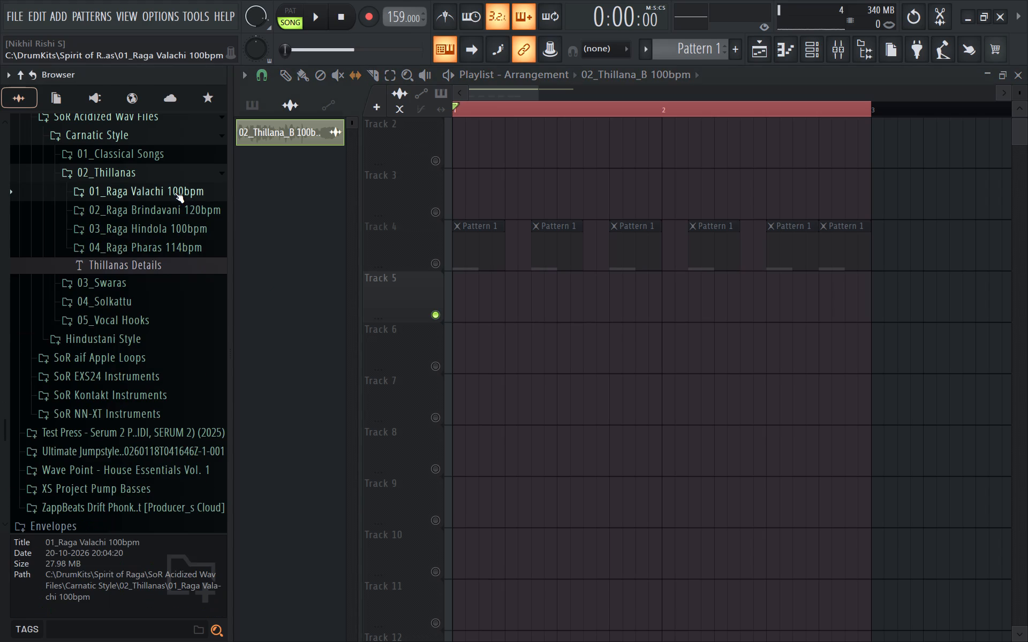
{"action": "left_click", "coordinate": [162, 213]}
{"action": "left_click", "coordinate": [140, 254]}
{"action": "left_click", "coordinate": [148, 208]}
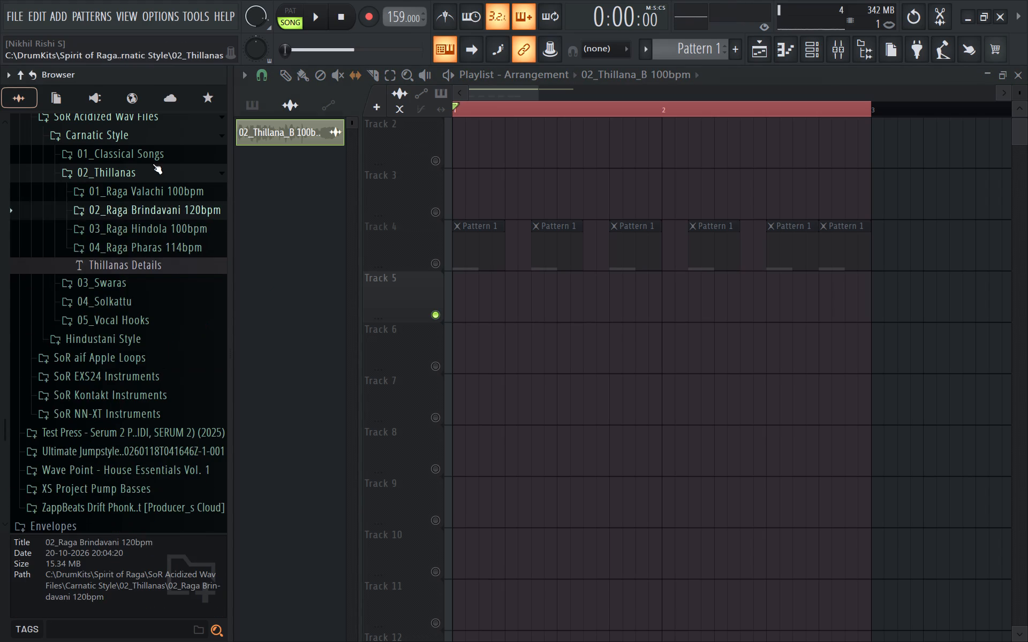
{"action": "left_click", "coordinate": [141, 171]}
{"action": "left_click", "coordinate": [144, 152]}
{"action": "left_click", "coordinate": [150, 194]}
{"action": "left_click", "coordinate": [168, 236]}
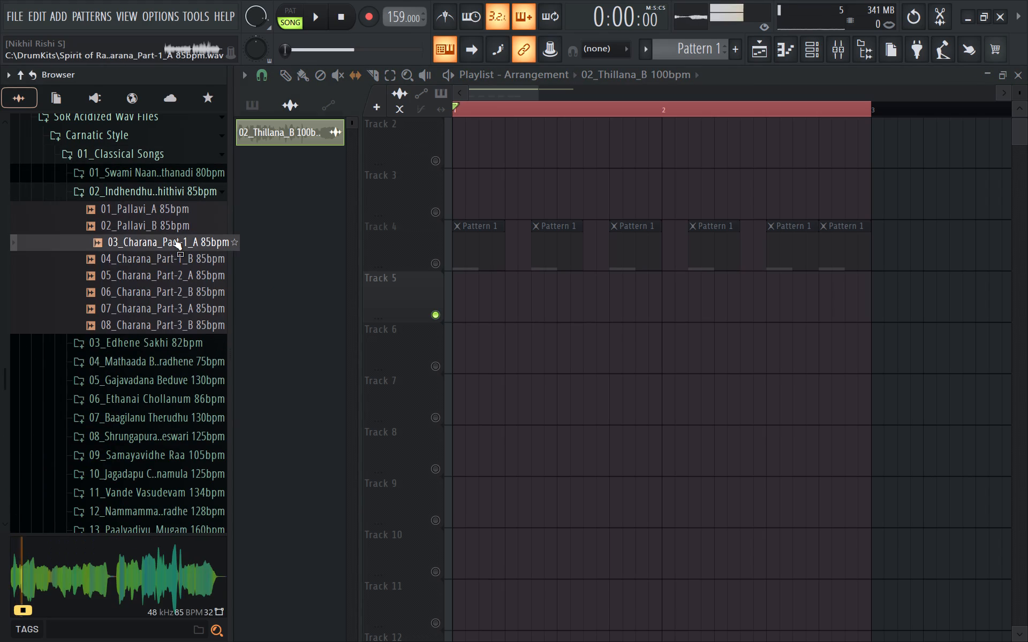
{"action": "left_click", "coordinate": [138, 156]}
{"action": "scroll", "coordinate": [138, 156], "scroll_direction": "up", "scroll_amount": 1}
{"action": "left_click", "coordinate": [133, 234]}
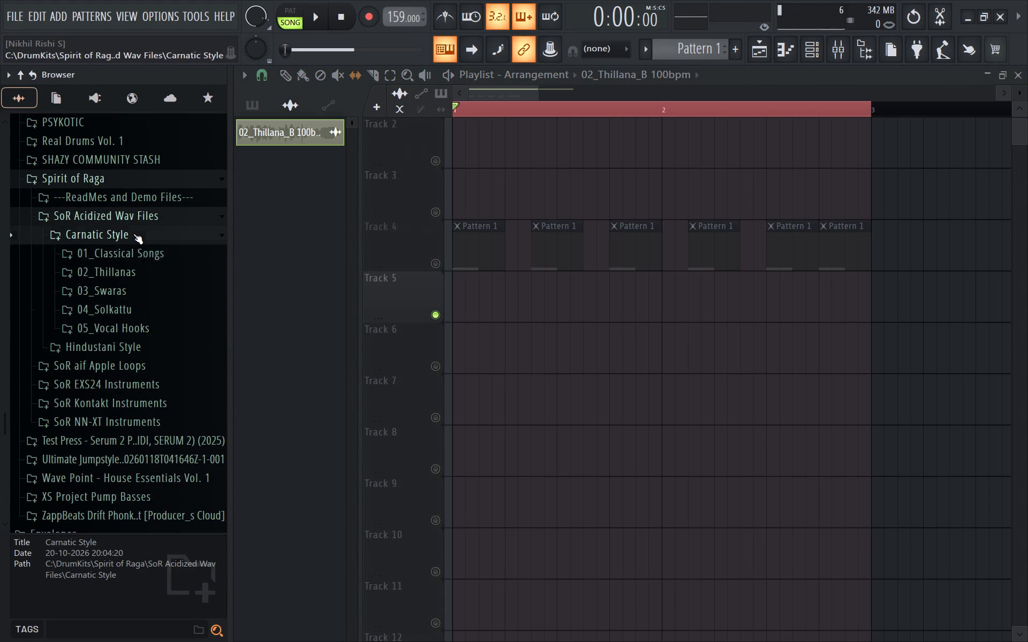
Browse Hindustani Style's 02_Traditional Songs and preview 02_Pallavi_B 80bpm from 01_Payoji Maine 80bpm.
{"action": "left_click", "coordinate": [131, 256]}
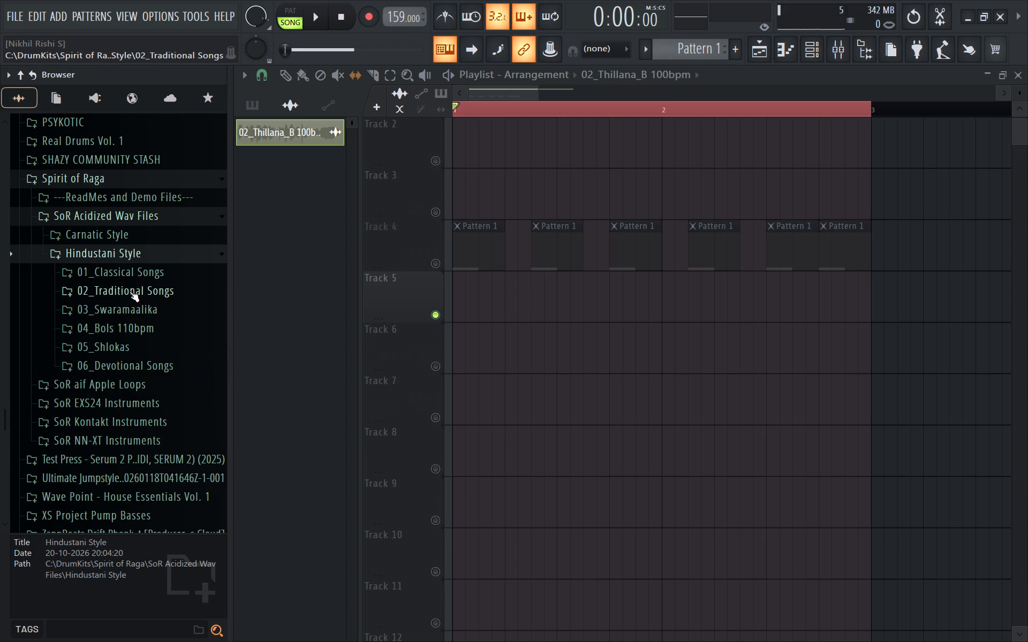
{"action": "left_click", "coordinate": [128, 288]}
{"action": "left_click", "coordinate": [152, 315]}
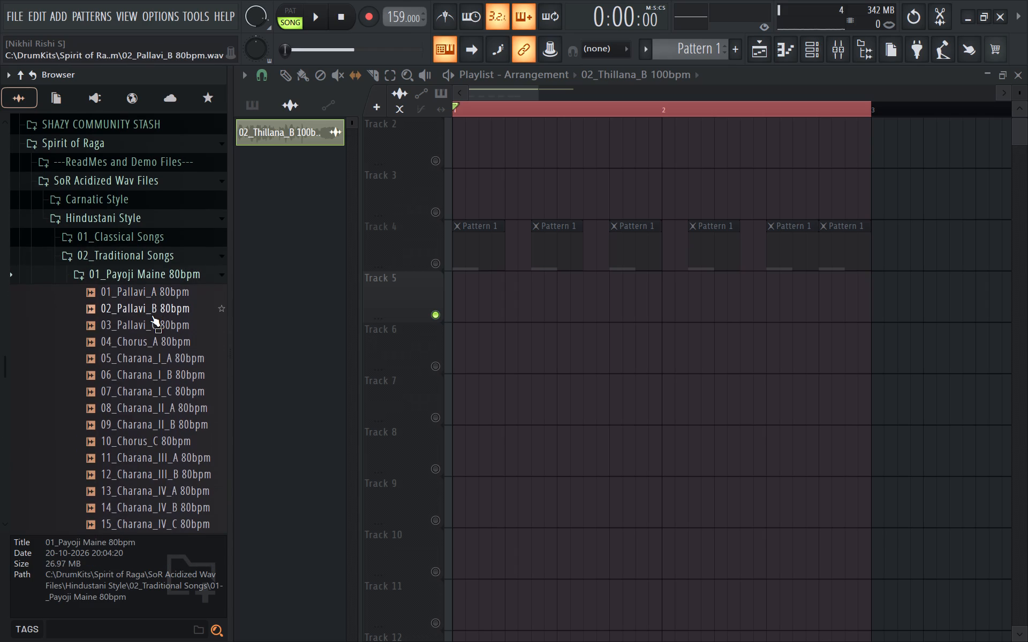
{"action": "left_click", "coordinate": [152, 315]}
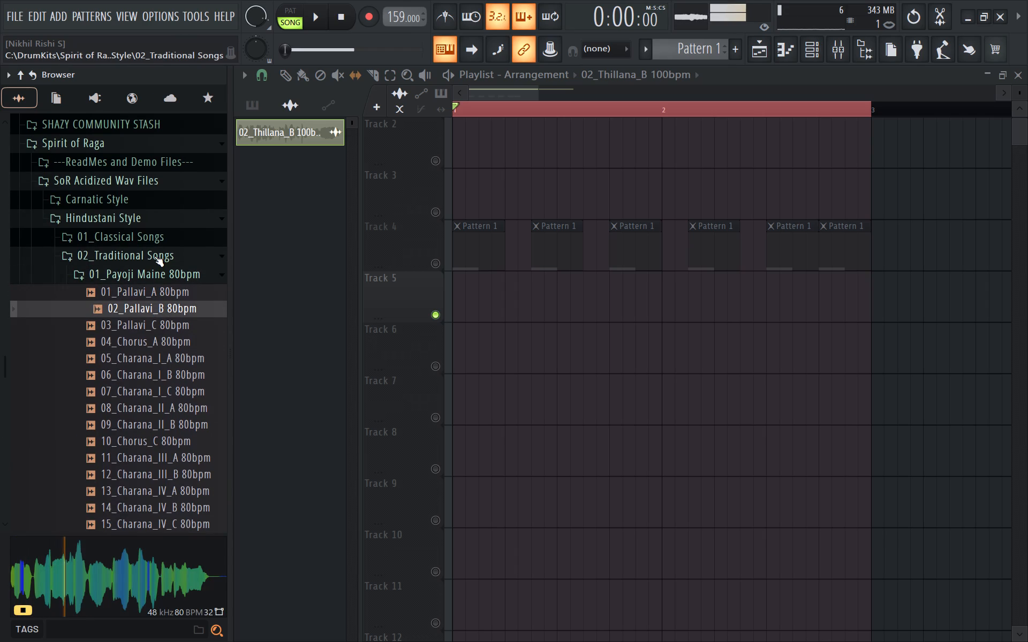
{"action": "left_click", "coordinate": [154, 256]}
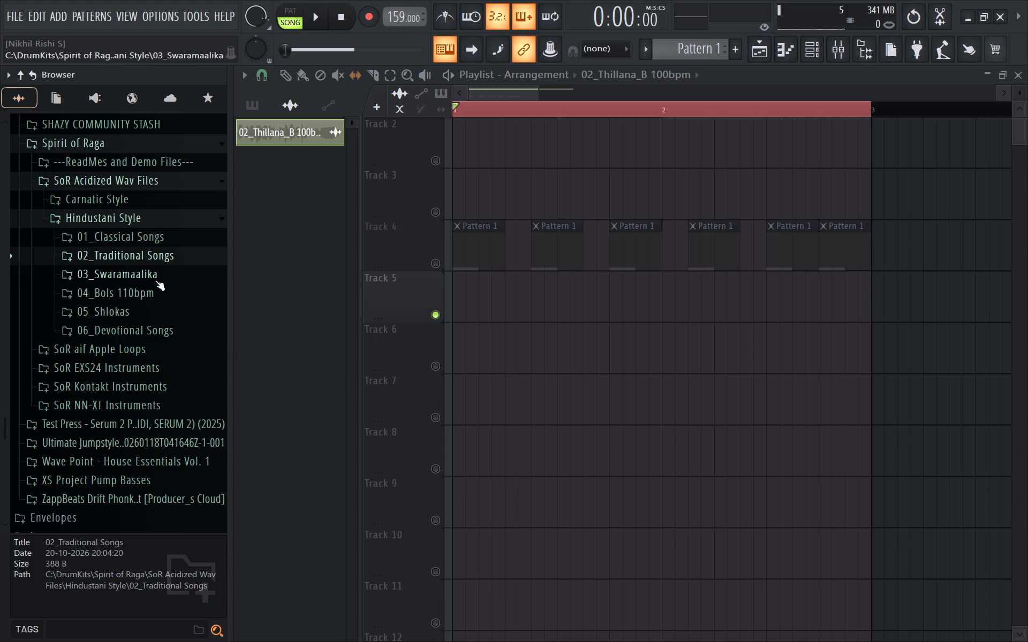
Compare the vocals in 03_Swaramaalika's 01_Raga Hansdhwani 90bpm folder, previewing 02_Sthayi_B, 03_Sthayi_C, 05_Antara_A and 08_Antara_D.
{"action": "left_click", "coordinate": [155, 280]}
{"action": "left_click", "coordinate": [156, 296]}
{"action": "left_click", "coordinate": [167, 334]}
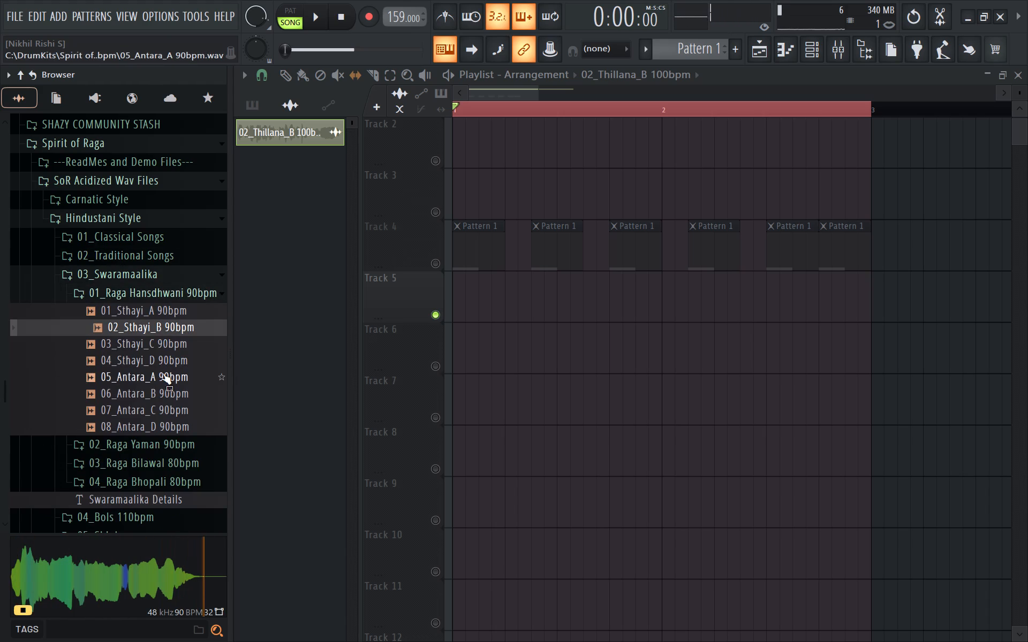
{"action": "left_click", "coordinate": [157, 322]}
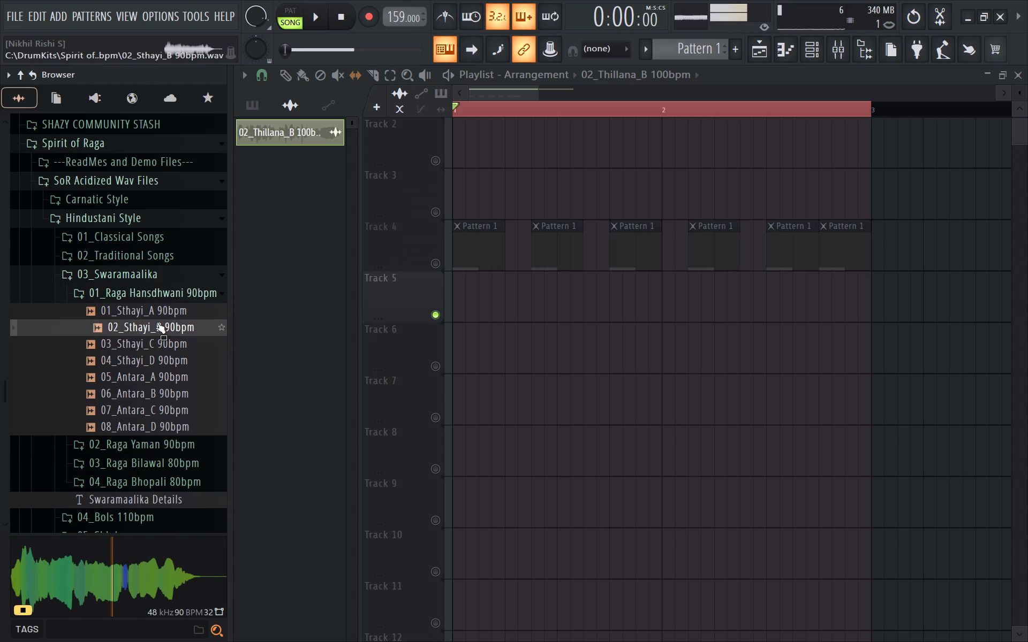
{"action": "left_click", "coordinate": [143, 324]}
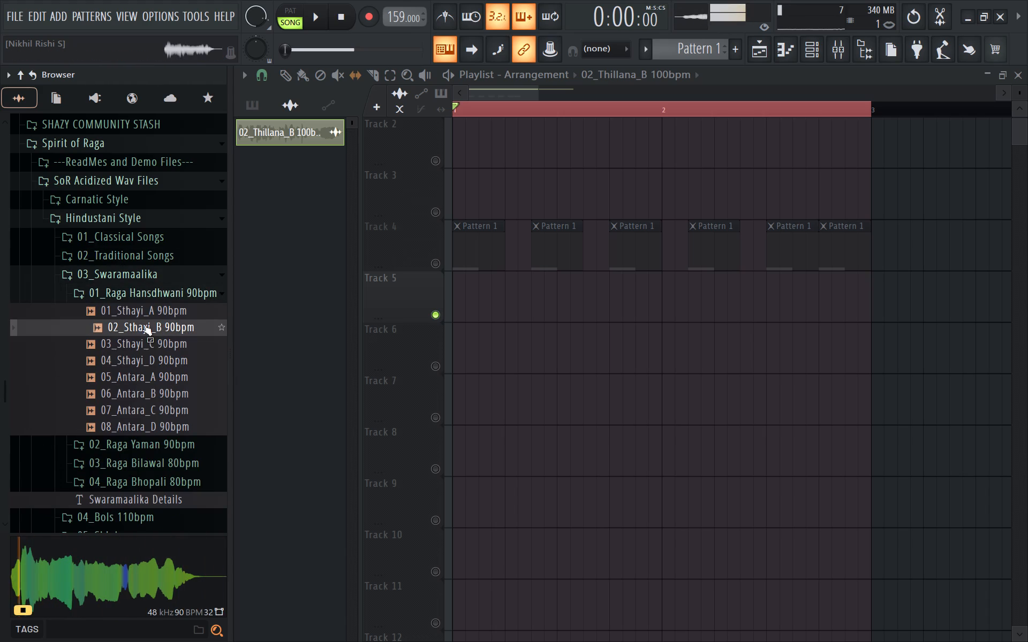
{"action": "left_click", "coordinate": [129, 332]}
{"action": "left_click", "coordinate": [117, 347]}
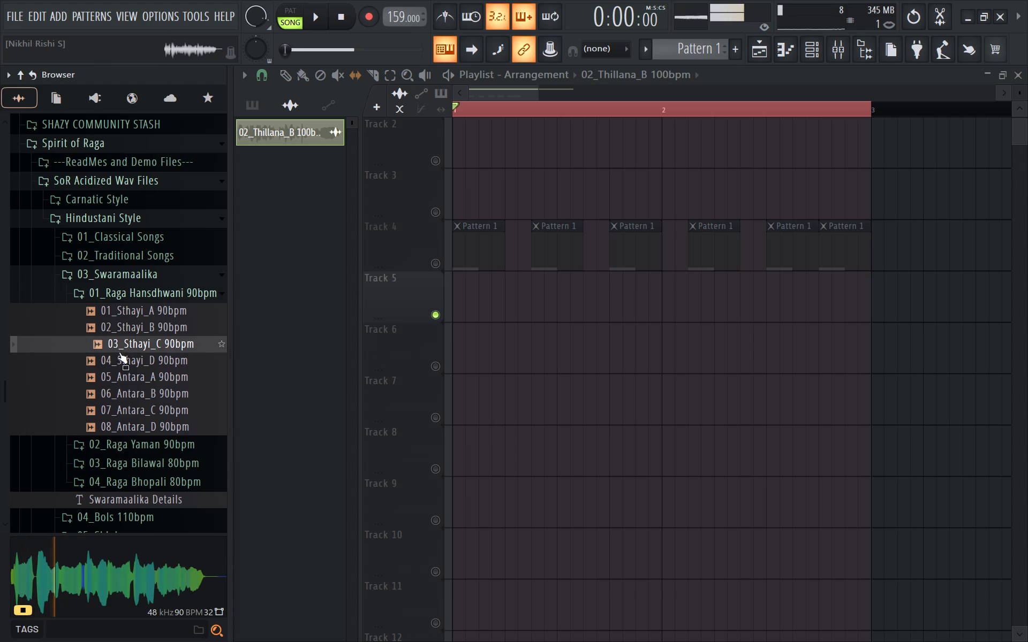
{"action": "left_click", "coordinate": [131, 374]}
{"action": "left_click", "coordinate": [132, 426]}
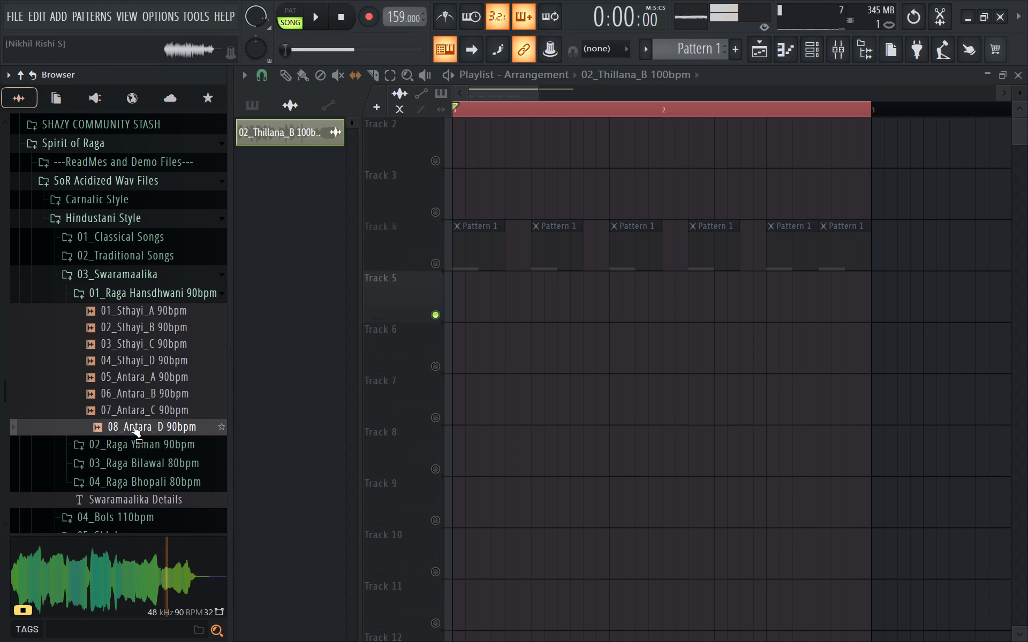
{"action": "left_click", "coordinate": [146, 328]}
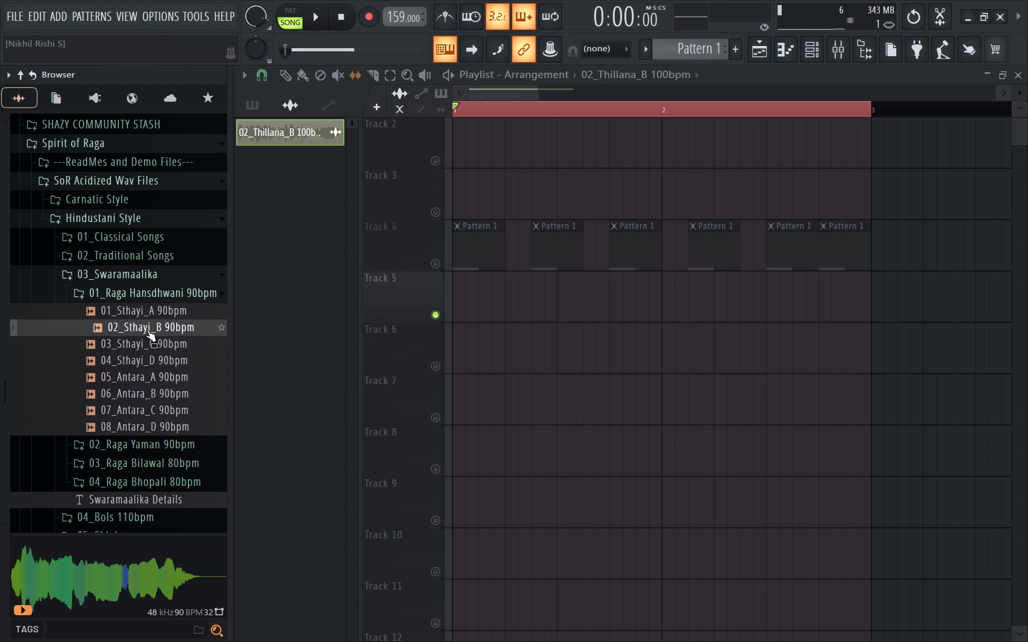
{"action": "left_click", "coordinate": [147, 330]}
{"action": "left_click", "coordinate": [165, 420]}
{"action": "left_click", "coordinate": [160, 328]}
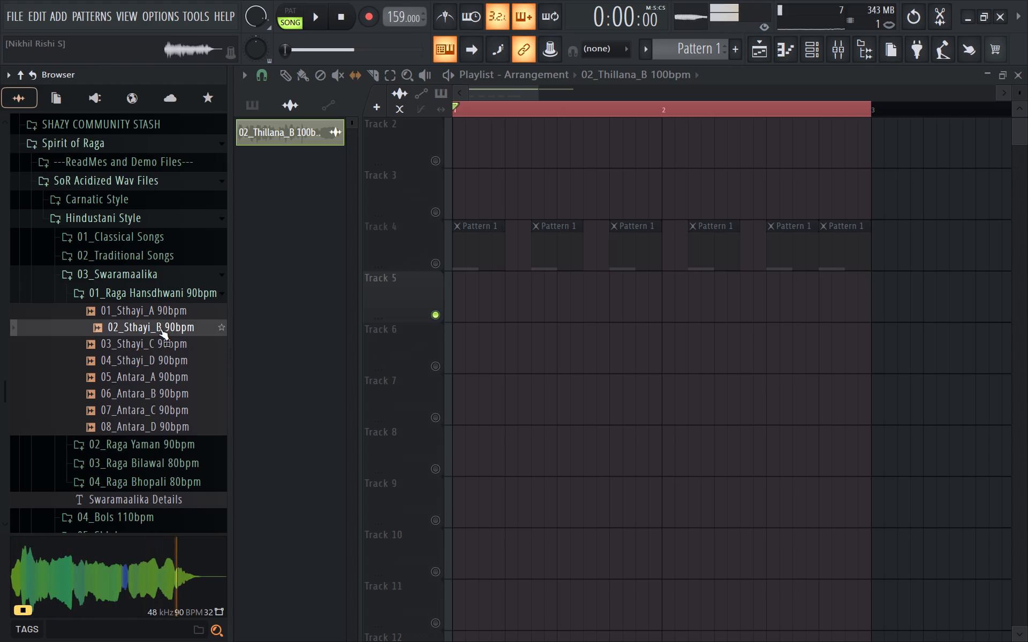
{"action": "double_click", "coordinate": [160, 328]}
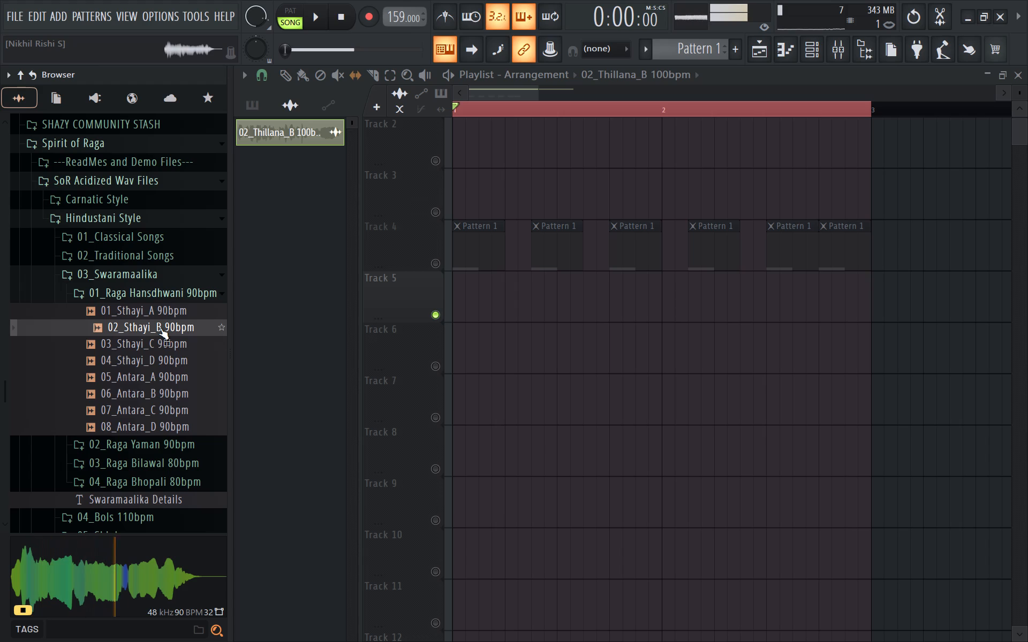
Add the 02_Sthayi_B 90bpm vocal to Track 5 and position it at the start of bar 1.
{"action": "left_click_drag", "start_coordinate": [160, 328], "coordinate": [492, 304]}
{"action": "left_click_drag", "start_coordinate": [593, 302], "coordinate": [581, 312]}
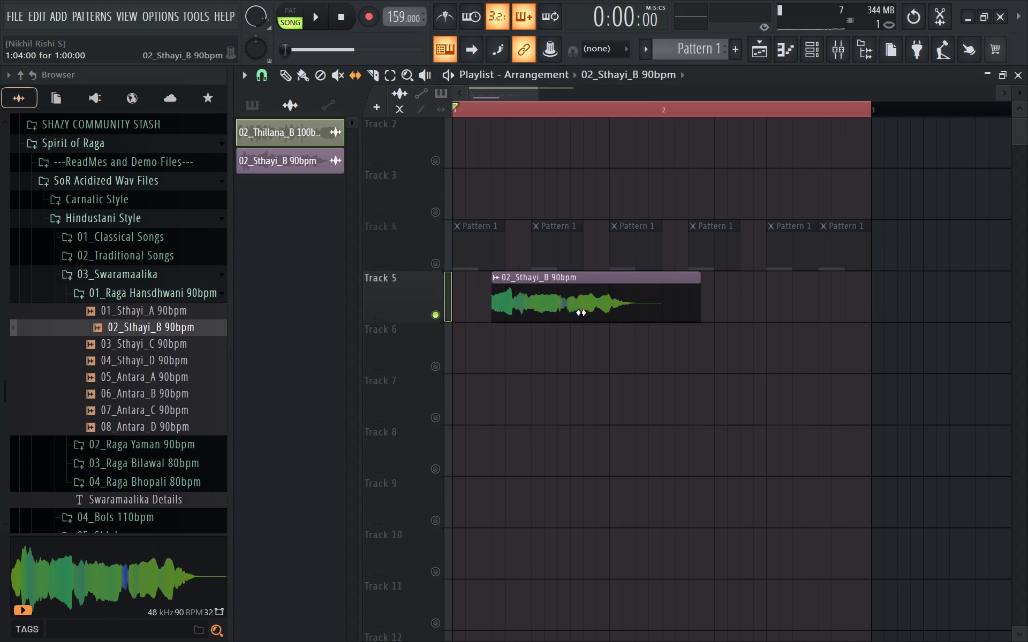
{"action": "left_click_drag", "start_coordinate": [581, 312], "coordinate": [681, 306]}
{"action": "left_click_drag", "start_coordinate": [575, 276], "coordinate": [468, 278]}
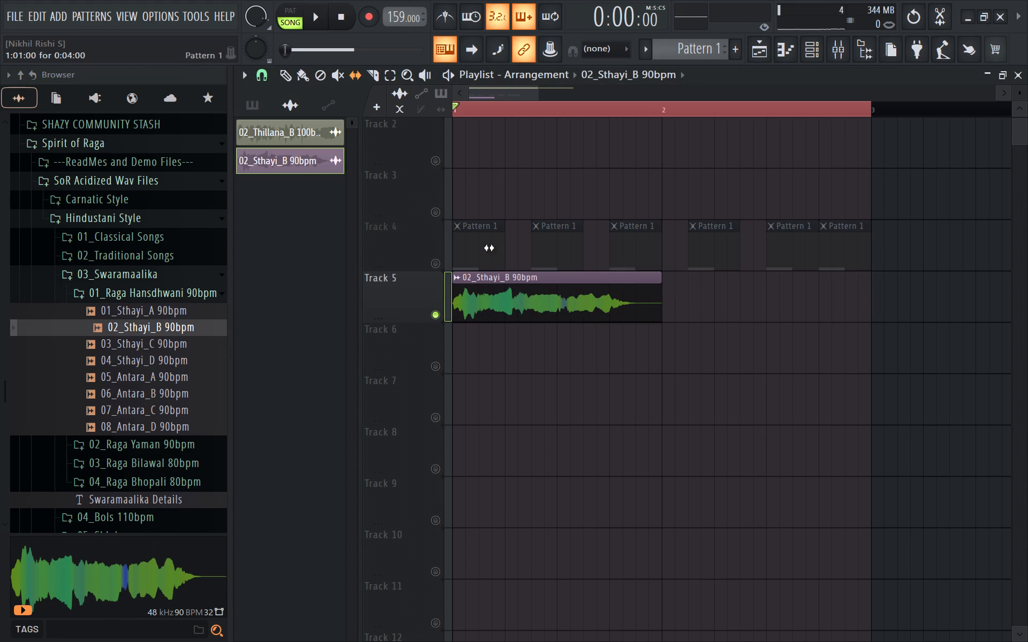
Slice the 02_Sthayi_B clip, delete the remainder, and size the kept slice to six steps from bar 1.
{"action": "left_click", "coordinate": [374, 73]}
{"action": "left_click", "coordinate": [510, 296]}
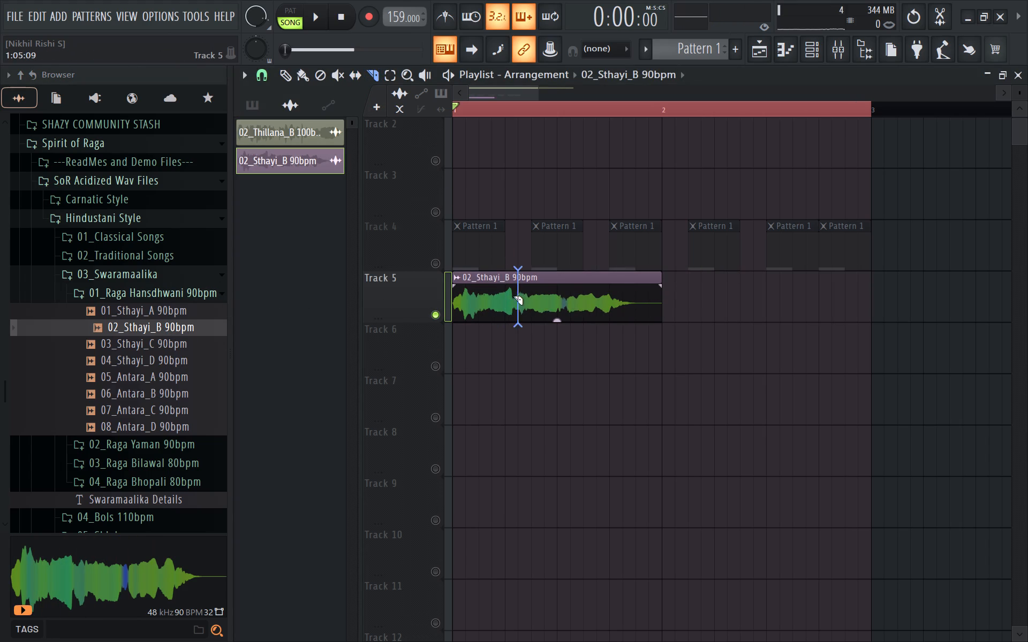
{"action": "left_click", "coordinate": [278, 80]}
{"action": "right_click", "coordinate": [556, 294]}
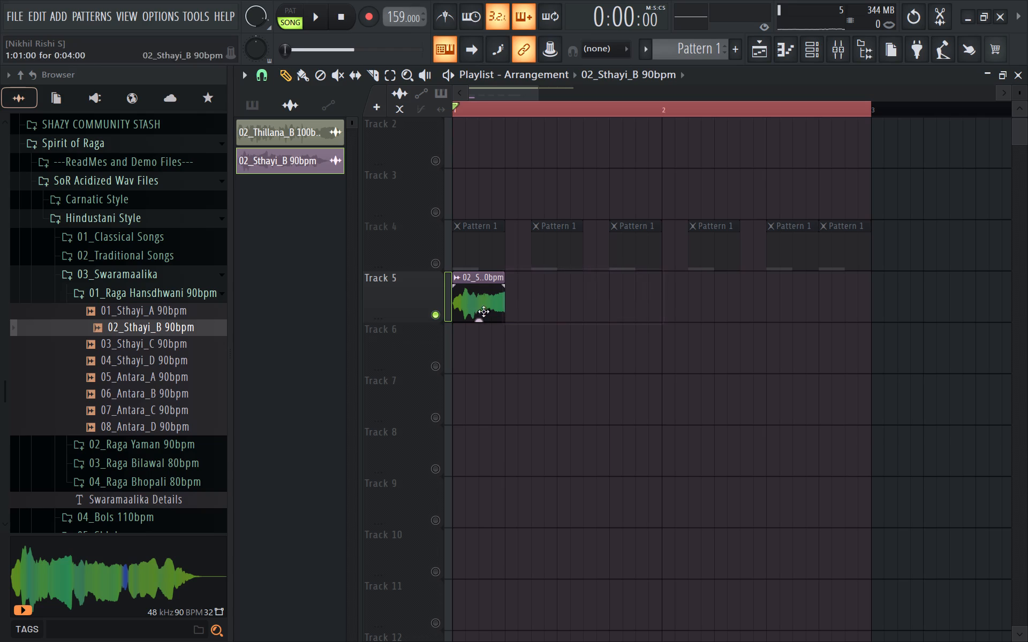
{"action": "left_click_drag", "start_coordinate": [501, 299], "coordinate": [527, 289]}
Place a copy of the six-step 02_Sthayi_B slice directly after the first one on Track 5.
{"action": "left_click_drag", "start_coordinate": [501, 302], "coordinate": [568, 274], "text": "shift"}
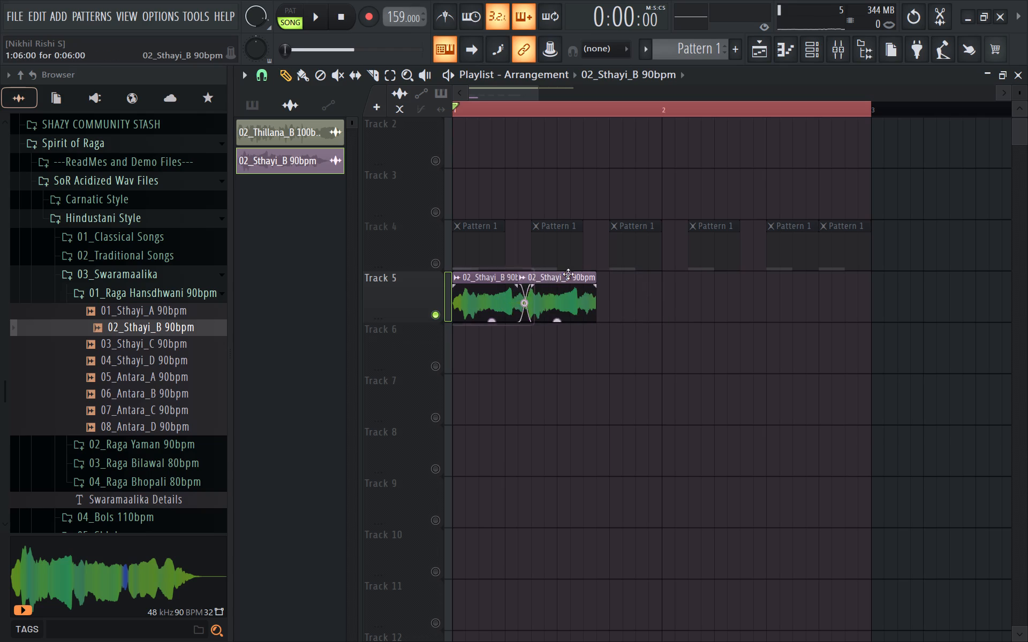
{"action": "left_click_drag", "start_coordinate": [568, 274], "coordinate": [580, 270], "text": "shift"}
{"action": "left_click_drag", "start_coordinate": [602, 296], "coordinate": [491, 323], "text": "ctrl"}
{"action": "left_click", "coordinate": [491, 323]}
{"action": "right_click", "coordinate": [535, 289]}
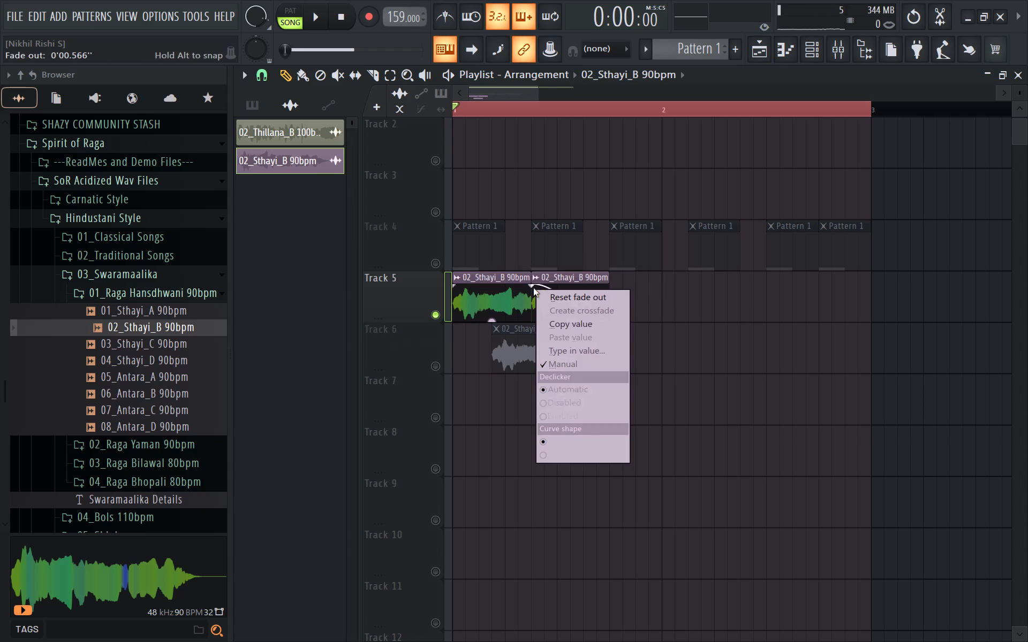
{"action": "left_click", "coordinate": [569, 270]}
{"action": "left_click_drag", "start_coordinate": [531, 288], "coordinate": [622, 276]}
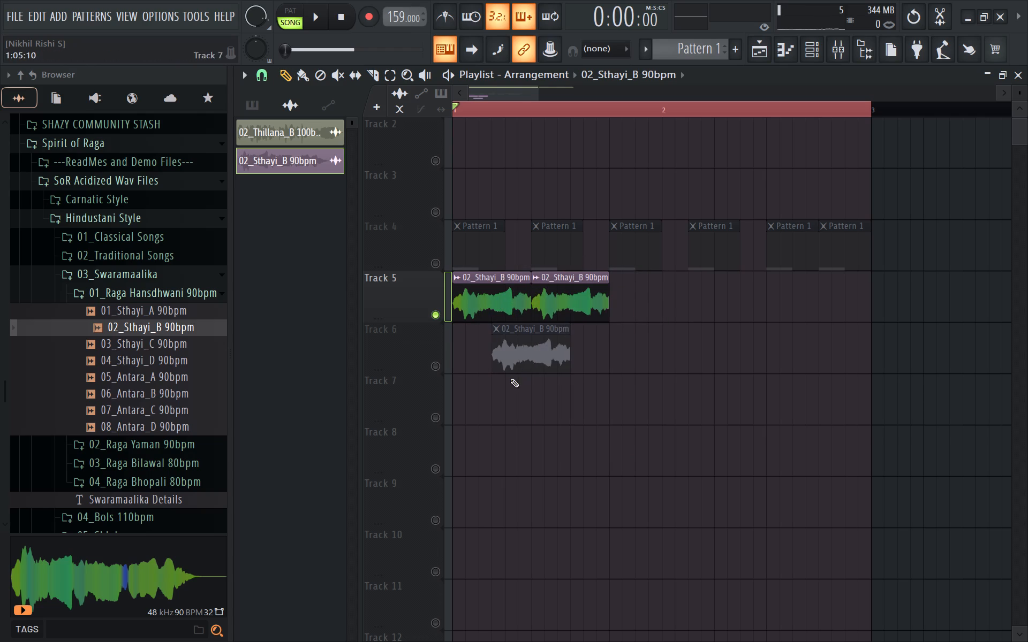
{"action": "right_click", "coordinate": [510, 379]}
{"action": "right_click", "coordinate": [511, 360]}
Duplicate the 02_Sthayi_B slices end to end along Track 5 until they run past bar 3.
{"action": "left_click_drag", "start_coordinate": [606, 312], "coordinate": [456, 309], "text": "ctrl"}
{"action": "left_click_drag", "start_coordinate": [492, 295], "coordinate": [509, 292], "text": "shift"}
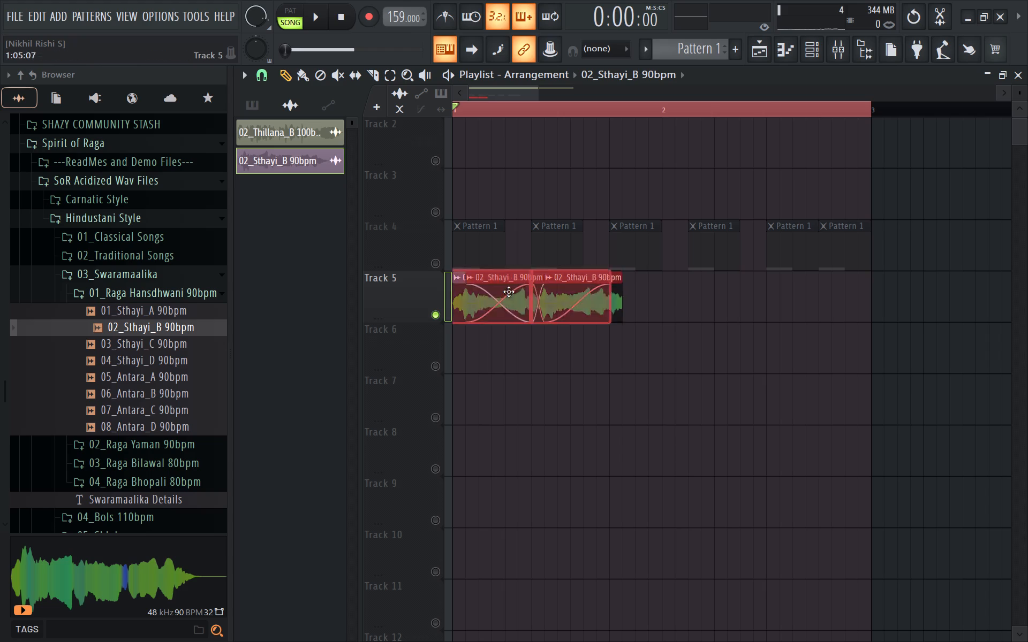
{"action": "left_click_drag", "start_coordinate": [509, 292], "coordinate": [652, 277], "text": "shift"}
{"action": "left_click_drag", "start_coordinate": [774, 300], "coordinate": [116, 264], "text": "ctrl"}
{"action": "right_click_drag", "start_coordinate": [497, 398], "coordinate": [517, 392]}
{"action": "left_click_drag", "start_coordinate": [784, 305], "coordinate": [486, 315], "text": "ctrl"}
{"action": "left_click_drag", "start_coordinate": [494, 305], "coordinate": [810, 321], "text": "shift"}
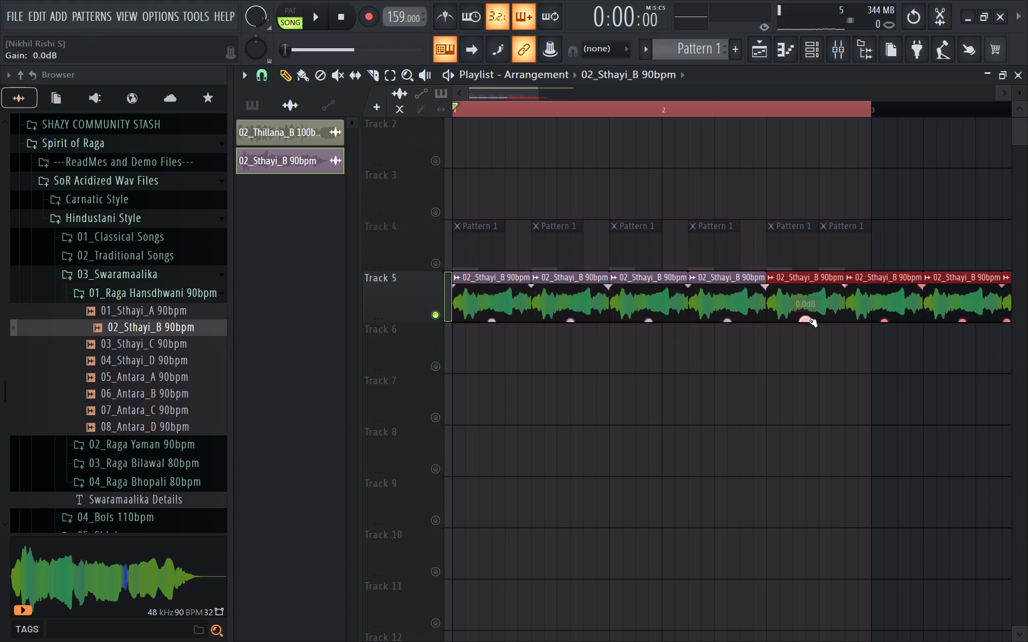
Delete the surplus 02_Sthayi_B slices at the end of Track 5 that run past bar 3.
{"action": "scroll", "coordinate": [810, 321], "scroll_direction": "down", "scroll_amount": 5, "text": "ctrl"}
{"action": "right_click_drag", "start_coordinate": [847, 311], "coordinate": [760, 297]}
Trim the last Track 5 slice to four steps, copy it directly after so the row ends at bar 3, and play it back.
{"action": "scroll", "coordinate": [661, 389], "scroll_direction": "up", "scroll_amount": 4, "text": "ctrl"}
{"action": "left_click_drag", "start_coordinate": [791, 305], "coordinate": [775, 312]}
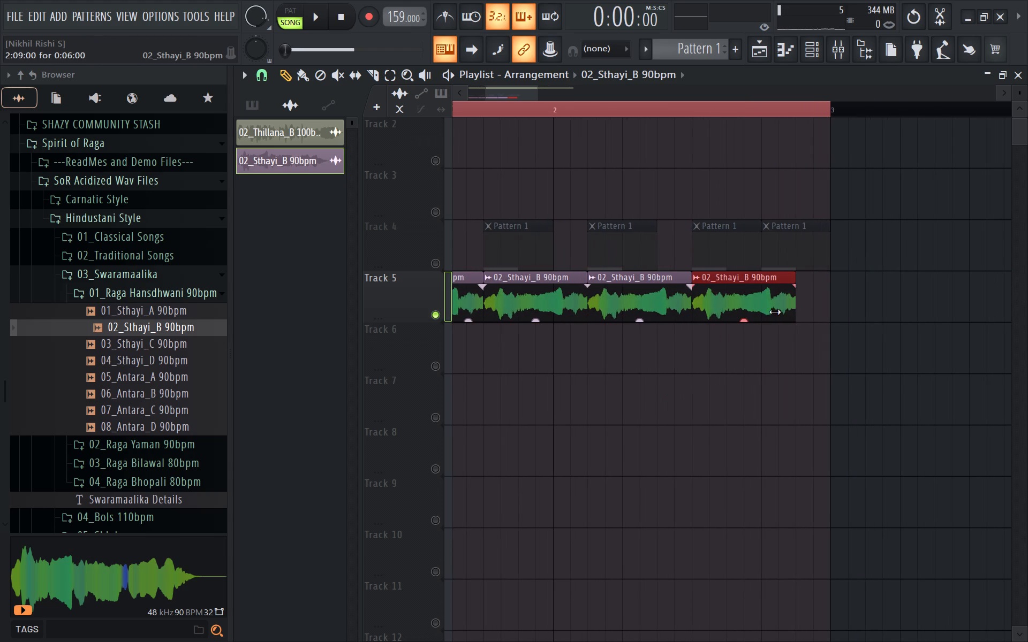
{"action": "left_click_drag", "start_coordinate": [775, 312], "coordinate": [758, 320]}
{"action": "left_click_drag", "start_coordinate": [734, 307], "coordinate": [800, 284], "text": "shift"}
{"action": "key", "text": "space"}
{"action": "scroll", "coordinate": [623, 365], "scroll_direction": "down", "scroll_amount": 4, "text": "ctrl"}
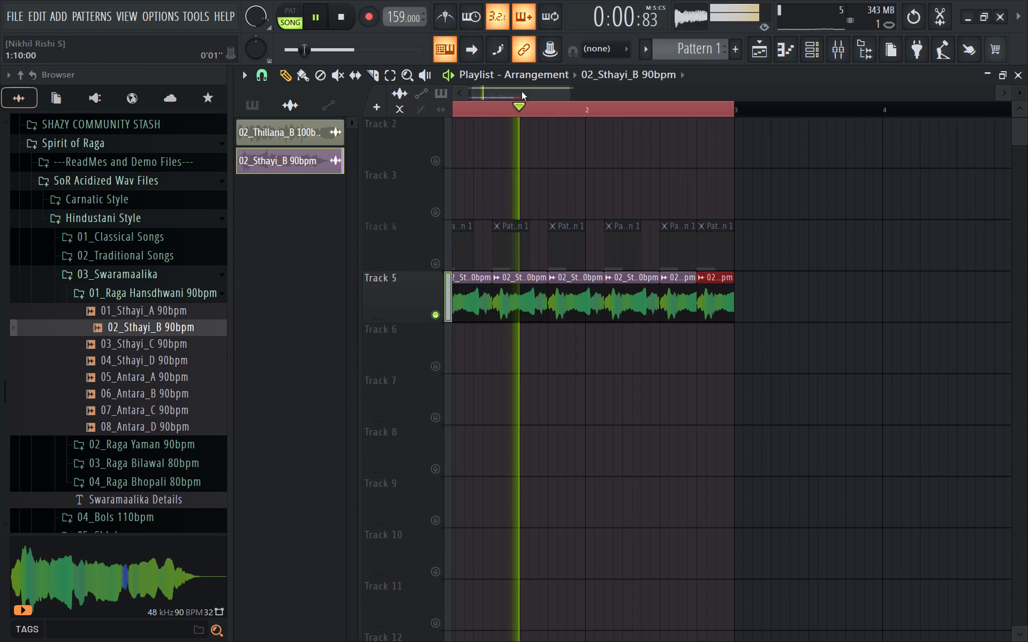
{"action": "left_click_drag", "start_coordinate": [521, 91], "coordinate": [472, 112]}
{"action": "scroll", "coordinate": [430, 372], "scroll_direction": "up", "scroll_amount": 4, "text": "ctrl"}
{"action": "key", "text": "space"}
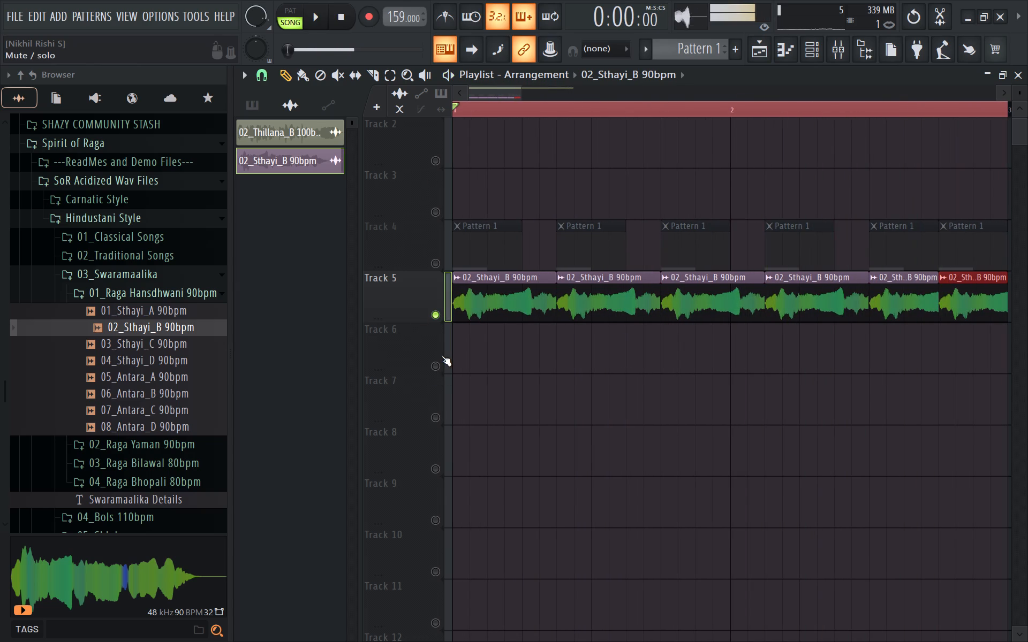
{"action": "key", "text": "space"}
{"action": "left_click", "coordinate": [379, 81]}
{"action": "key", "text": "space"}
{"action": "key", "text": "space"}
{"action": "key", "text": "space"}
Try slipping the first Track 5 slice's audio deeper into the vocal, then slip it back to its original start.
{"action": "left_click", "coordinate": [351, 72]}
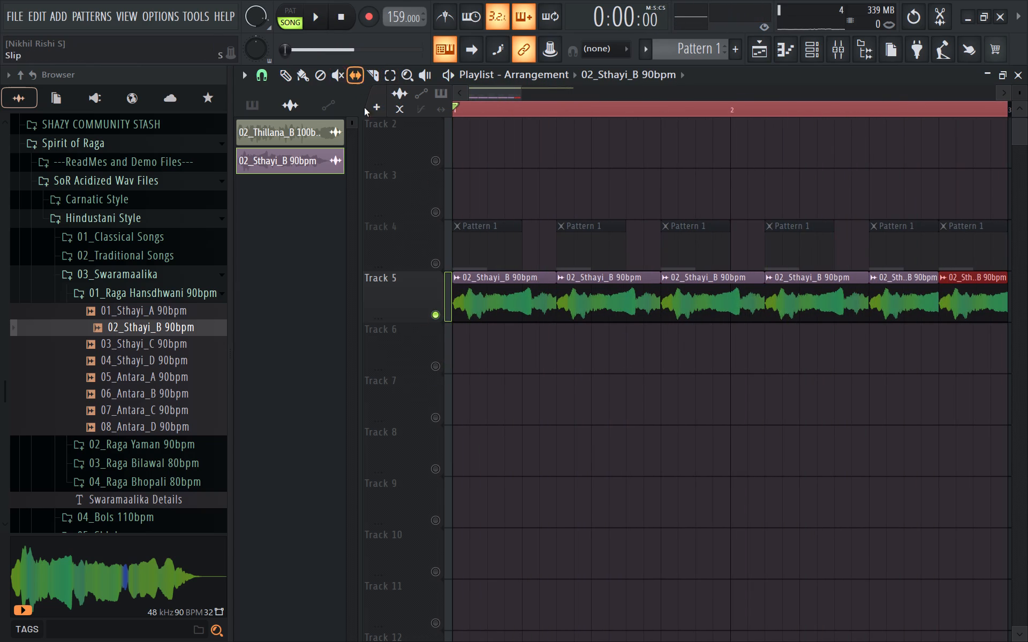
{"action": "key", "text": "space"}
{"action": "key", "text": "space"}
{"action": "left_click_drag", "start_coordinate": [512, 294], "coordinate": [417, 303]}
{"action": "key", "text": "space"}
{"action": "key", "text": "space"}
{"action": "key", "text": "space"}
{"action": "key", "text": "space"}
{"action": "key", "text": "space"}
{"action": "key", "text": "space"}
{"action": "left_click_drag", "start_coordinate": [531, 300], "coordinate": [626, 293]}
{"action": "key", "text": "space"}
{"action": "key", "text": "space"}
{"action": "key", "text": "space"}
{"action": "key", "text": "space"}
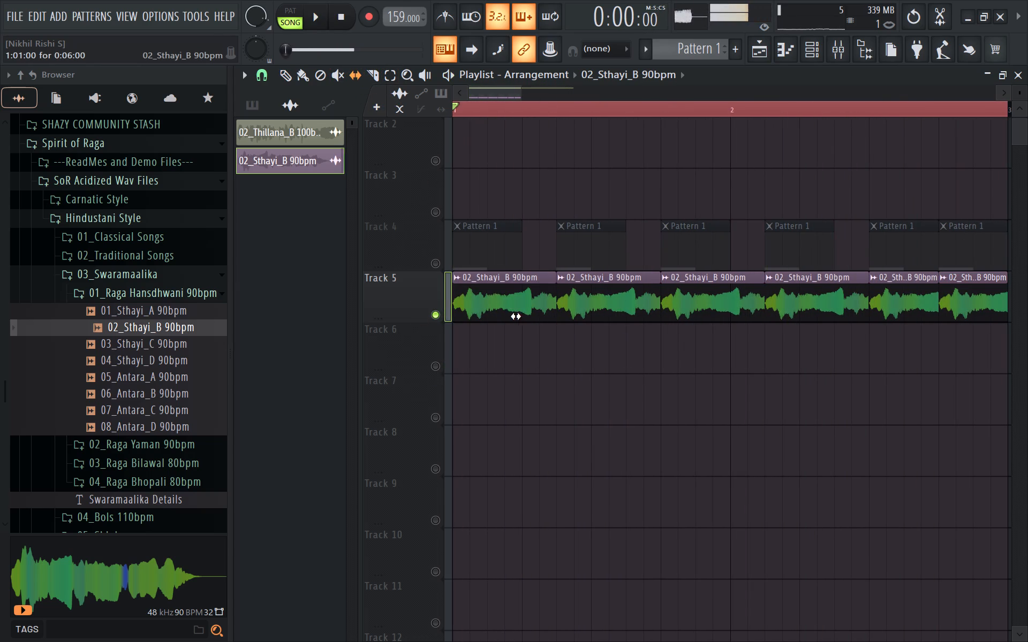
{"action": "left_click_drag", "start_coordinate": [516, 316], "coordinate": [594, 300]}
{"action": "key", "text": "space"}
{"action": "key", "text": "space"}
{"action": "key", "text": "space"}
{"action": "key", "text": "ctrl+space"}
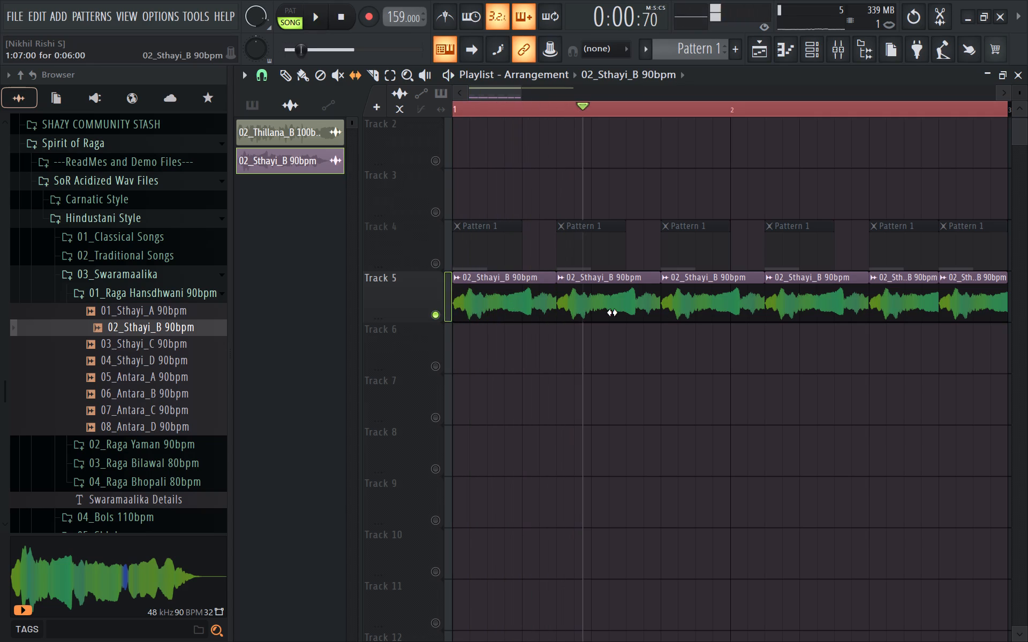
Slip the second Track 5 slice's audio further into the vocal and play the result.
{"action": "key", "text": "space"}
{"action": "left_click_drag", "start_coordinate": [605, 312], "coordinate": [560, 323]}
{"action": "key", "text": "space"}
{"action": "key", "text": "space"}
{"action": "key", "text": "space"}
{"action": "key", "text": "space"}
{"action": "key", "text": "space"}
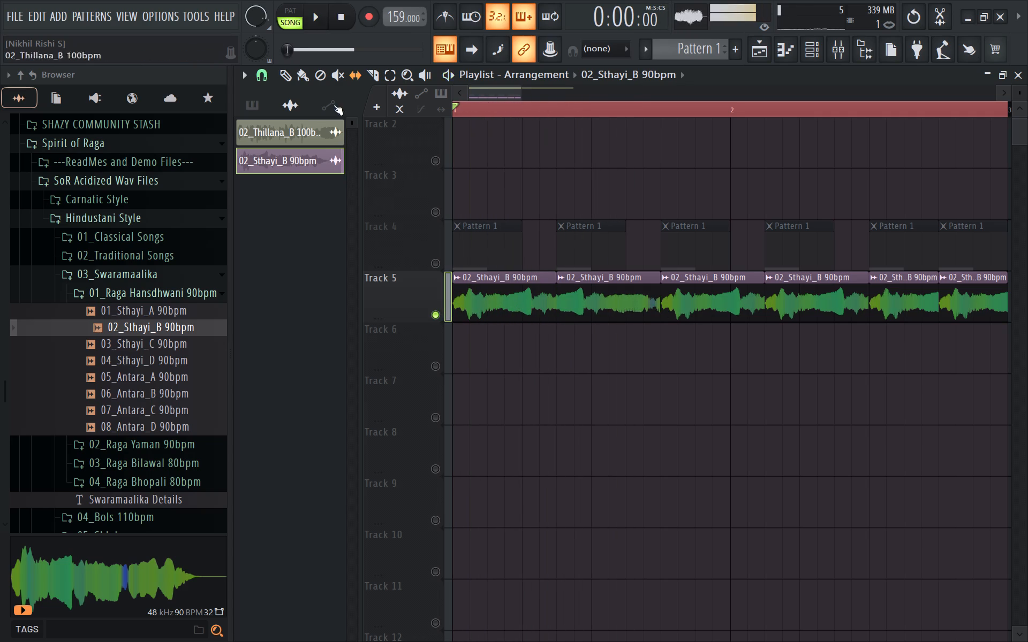
Delete every 02_Sthayi_B slice on Track 5 except the first one at bar 1.
{"action": "scroll", "coordinate": [639, 364], "scroll_direction": "down", "scroll_amount": 5, "text": "ctrl"}
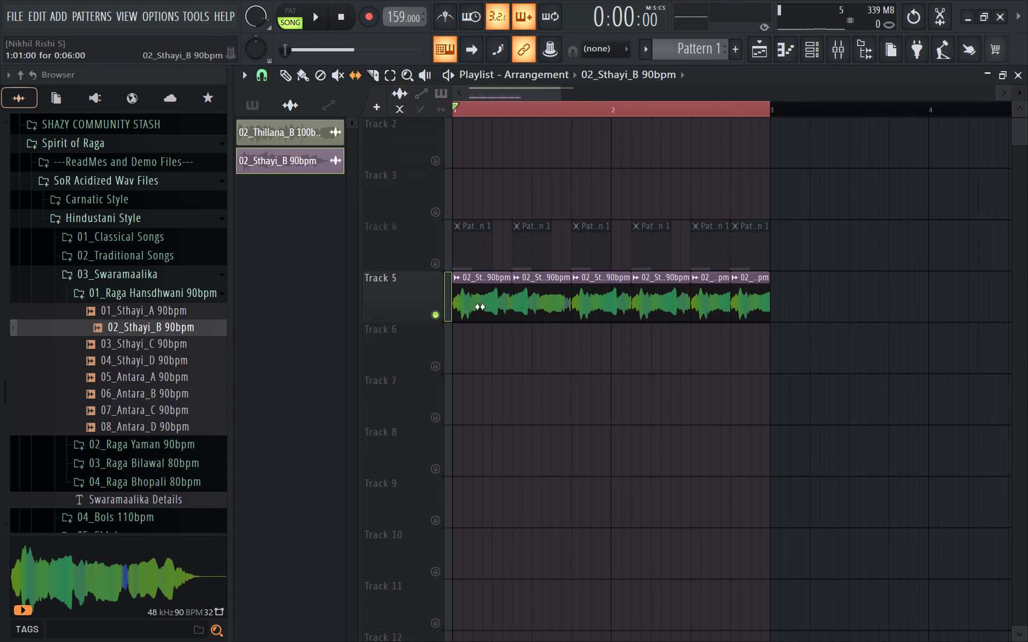
{"action": "left_click", "coordinate": [288, 77]}
{"action": "right_click_drag", "start_coordinate": [549, 299], "coordinate": [752, 307]}
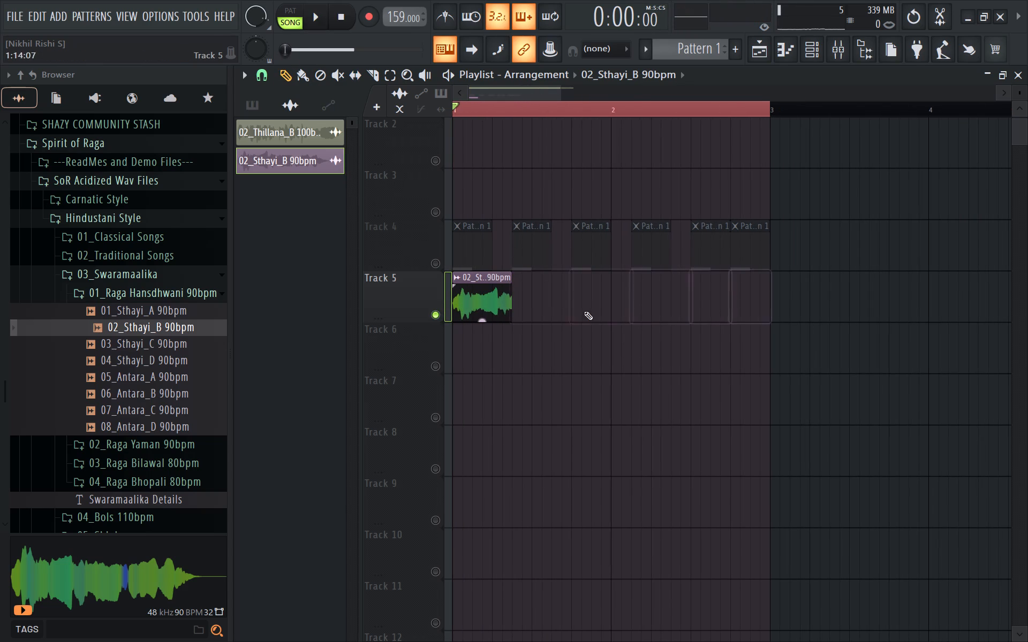
Time-stretch the 02_Sthayi_B audio clip to 2:10:12 (136 BPM clip tempo) in its settings, auditioning it in the playlist.
{"action": "double_click", "coordinate": [498, 293]}
{"action": "left_click_drag", "start_coordinate": [384, 212], "coordinate": [392, 201]}
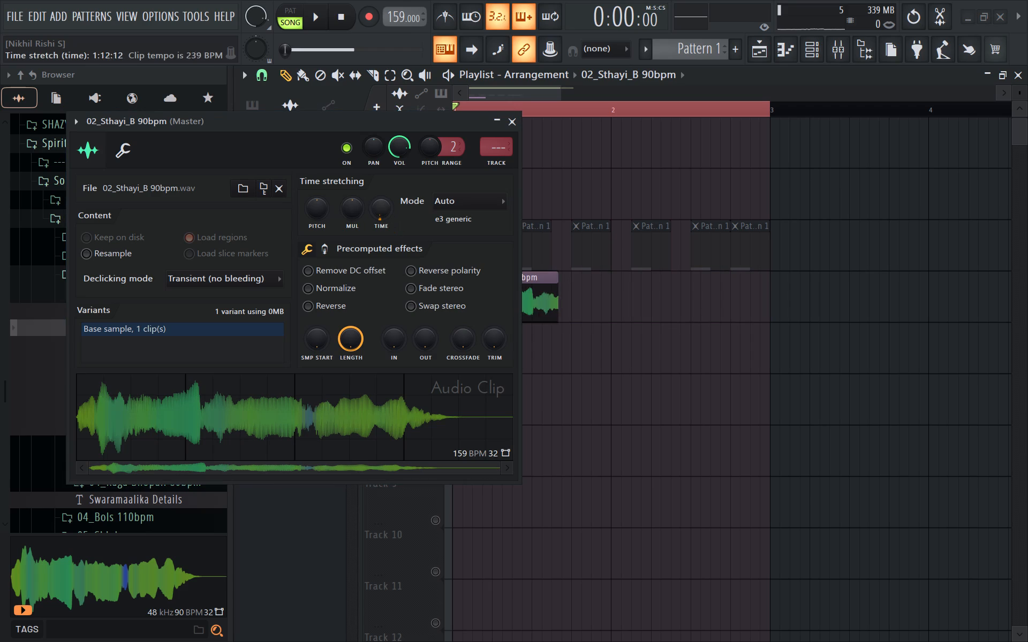
{"action": "left_click_drag", "start_coordinate": [392, 201], "coordinate": [440, 169]}
{"action": "key", "text": "space"}
{"action": "key", "text": "space"}
{"action": "left_click", "coordinate": [384, 212]}
{"action": "key", "text": "space"}
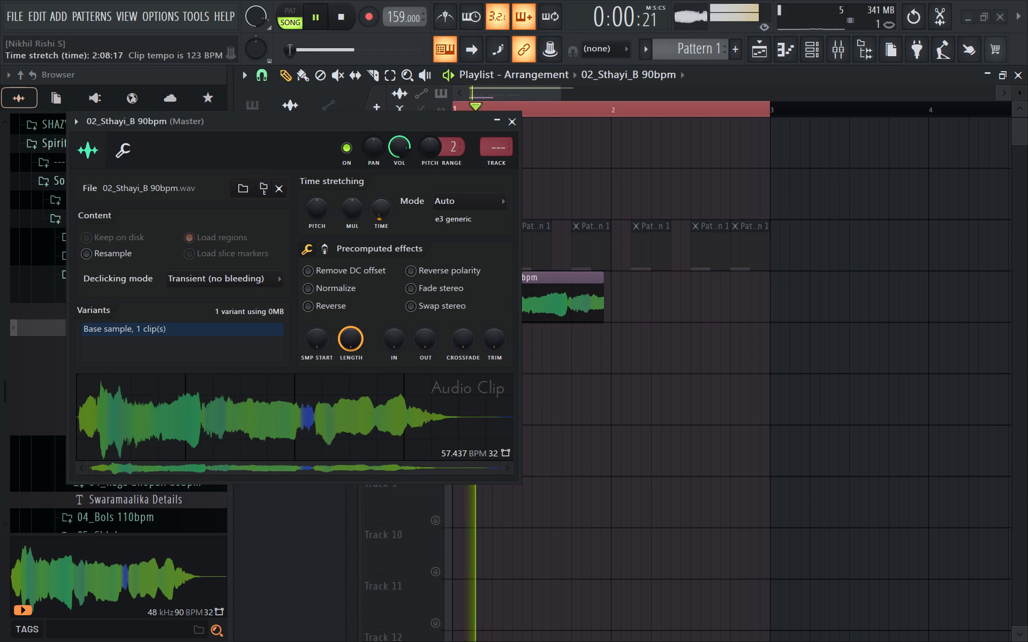
{"action": "key", "text": "space"}
{"action": "key", "text": "space"}
{"action": "key", "text": "space"}
{"action": "key", "text": "space"}
{"action": "left_click", "coordinate": [384, 212]}
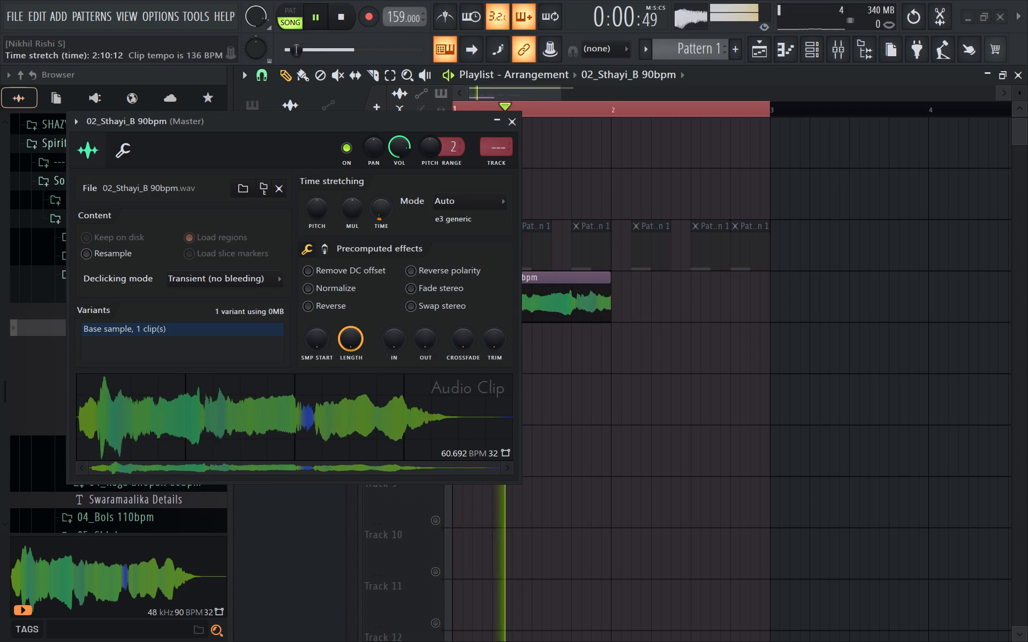
{"action": "key", "text": "space"}
{"action": "key", "text": "space"}
{"action": "left_click", "coordinate": [511, 127]}
{"action": "key", "text": "space"}
{"action": "key", "text": "space"}
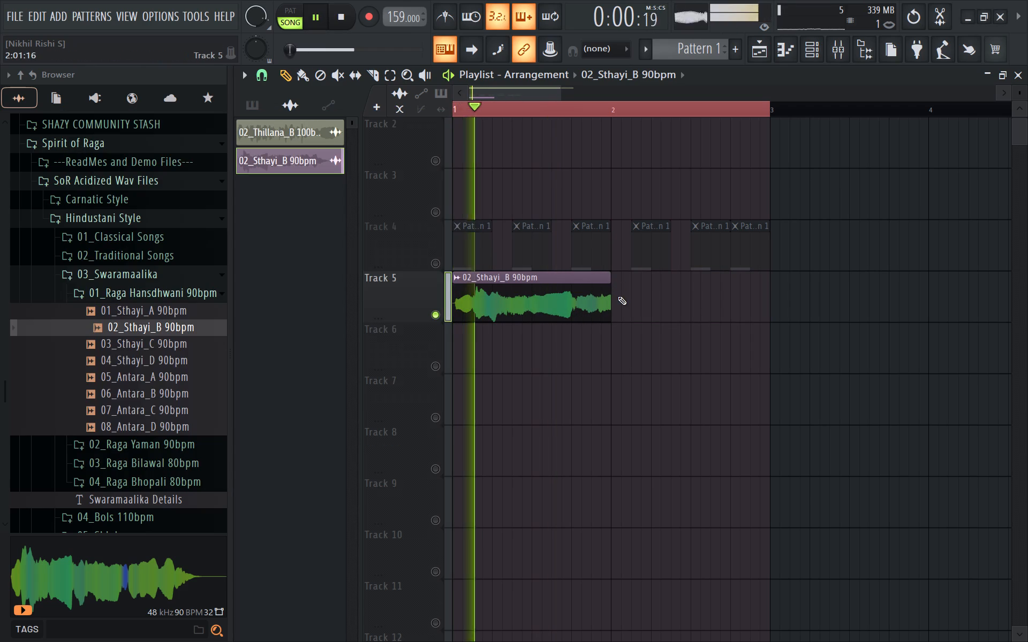
{"action": "key", "text": "space"}
Shorten the stretched 02_Sthayi_B clip on Track 5 to exactly six steps, ending where the second Pattern 1 clip starts.
{"action": "left_click_drag", "start_coordinate": [611, 302], "coordinate": [491, 315]}
{"action": "key", "text": "space"}
{"action": "key", "text": "space"}
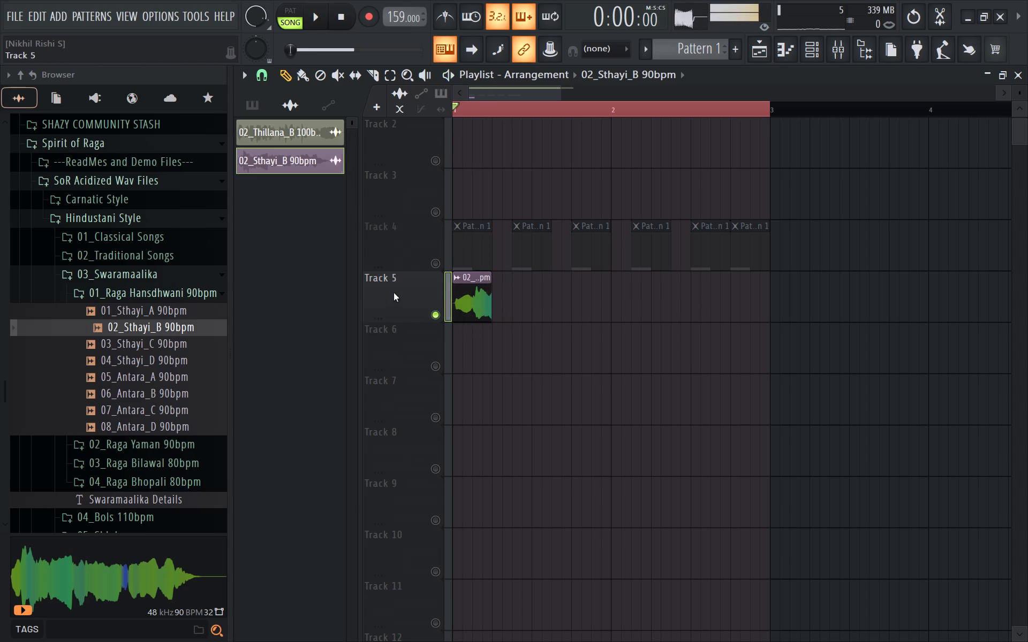
{"action": "scroll", "coordinate": [405, 291], "scroll_direction": "up", "scroll_amount": 6, "text": "ctrl"}
{"action": "left_click_drag", "start_coordinate": [549, 297], "coordinate": [568, 294]}
{"action": "left_click_drag", "start_coordinate": [551, 309], "coordinate": [591, 304]}
{"action": "key", "text": "space"}
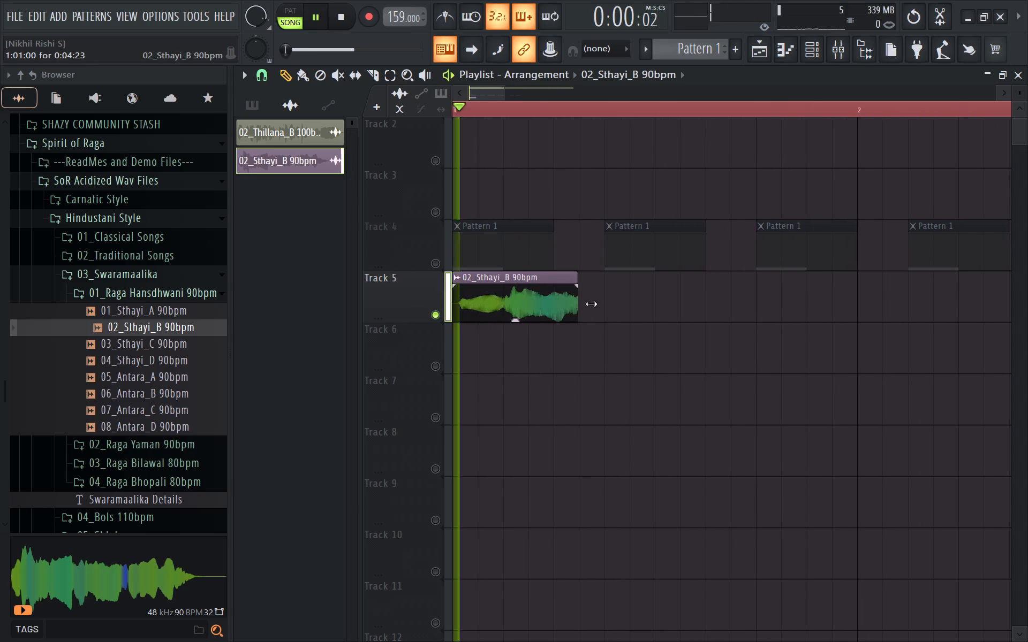
{"action": "left_click_drag", "start_coordinate": [591, 304], "coordinate": [600, 303]}
{"action": "key", "text": "ctrl+space"}
{"action": "scroll", "coordinate": [597, 310], "scroll_direction": "up", "scroll_amount": 20, "text": "ctrl"}
{"action": "left_click_drag", "start_coordinate": [597, 310], "coordinate": [602, 308]}
{"action": "key", "text": "ctrl+space"}
{"action": "scroll", "coordinate": [602, 308], "scroll_direction": "down", "scroll_amount": 4, "text": "ctrl"}
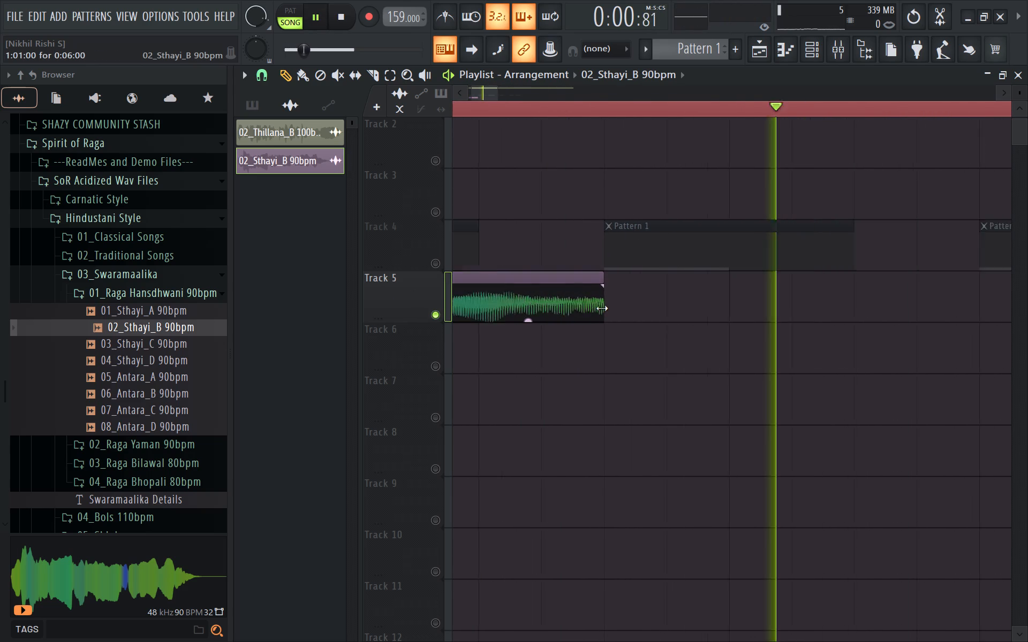
Play the six-step slice and slip its audio so it starts deeper in the vocal.
{"action": "scroll", "coordinate": [602, 308], "scroll_direction": "down", "scroll_amount": 8, "text": "ctrl"}
{"action": "key", "text": "space"}
{"action": "key", "text": "space"}
{"action": "key", "text": "space"}
{"action": "key", "text": "space"}
{"action": "key", "text": "space"}
{"action": "key", "text": "space"}
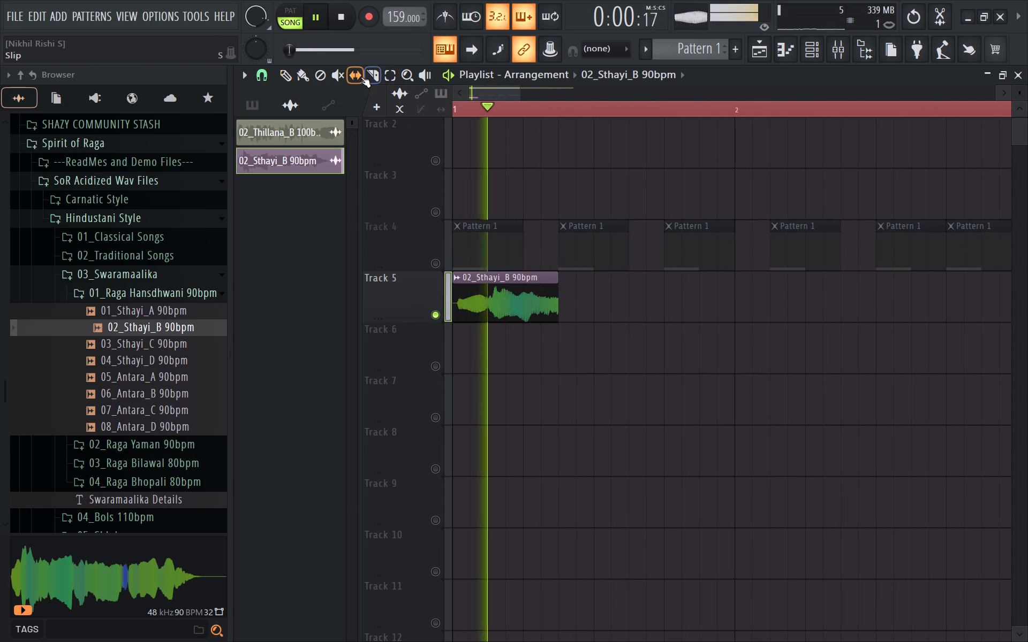
{"action": "left_click", "coordinate": [361, 77]}
{"action": "key", "text": "space"}
{"action": "left_click_drag", "start_coordinate": [514, 319], "coordinate": [449, 345]}
{"action": "key", "text": "space"}
{"action": "key", "text": "space"}
{"action": "key", "text": "space"}
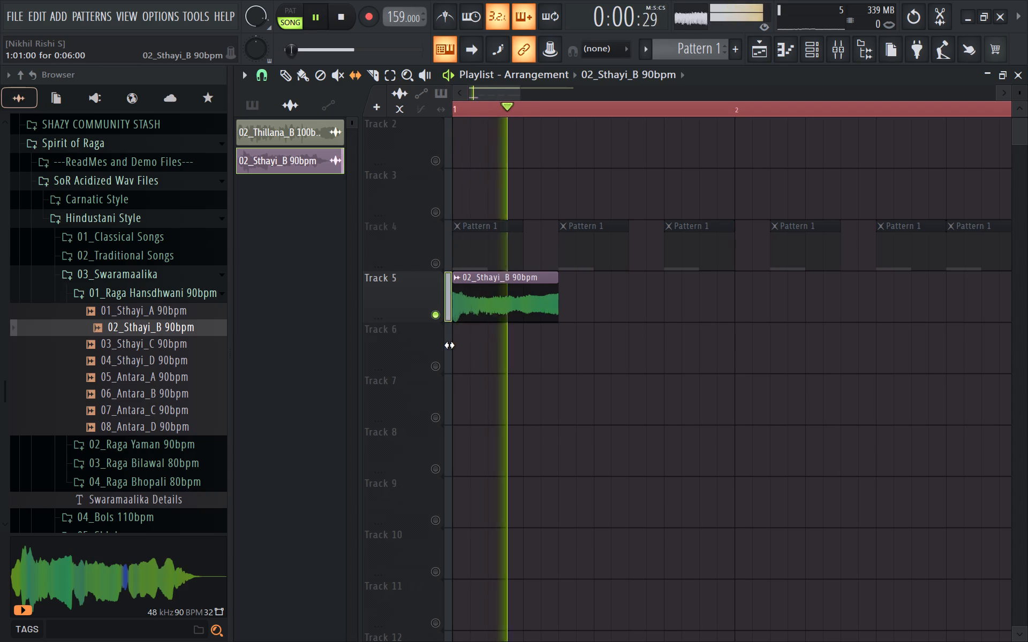
Fine-tune the first slice's slip so it begins slightly earlier, on the louder part of the vocal, and audition it.
{"action": "left_click_drag", "start_coordinate": [449, 345], "coordinate": [458, 343]}
{"action": "key", "text": "space"}
{"action": "key", "text": "space"}
{"action": "key", "text": "space"}
{"action": "key", "text": "space"}
{"action": "key", "text": "space"}
{"action": "left_click", "coordinate": [520, 316]}
{"action": "key", "text": "space"}
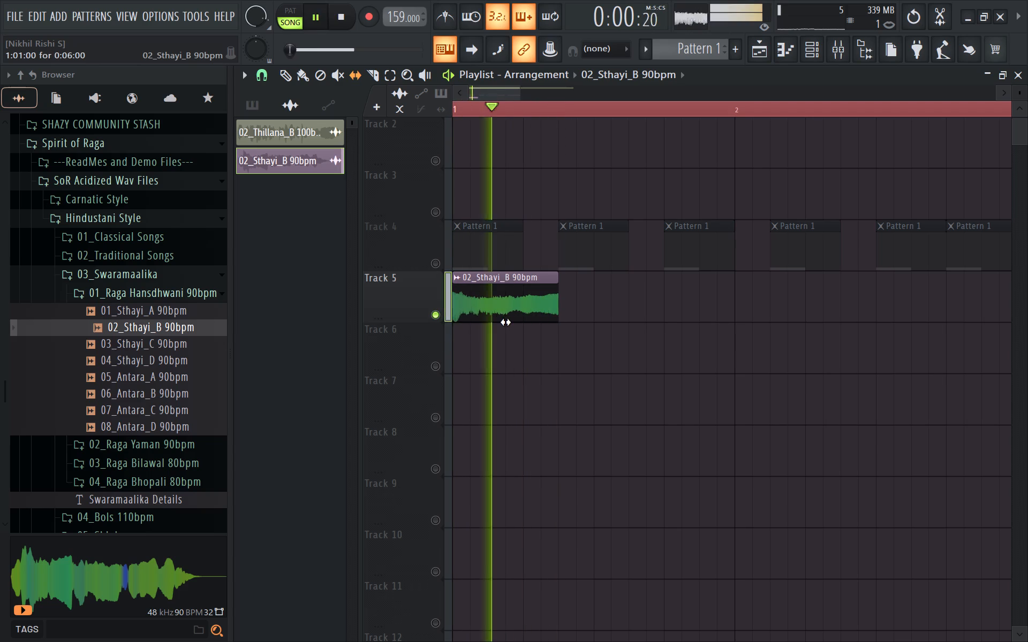
{"action": "key", "text": "space"}
{"action": "key", "text": "space"}
{"action": "key", "text": "space"}
{"action": "key", "text": "space"}
{"action": "key", "text": "space"}
{"action": "key", "text": "space"}
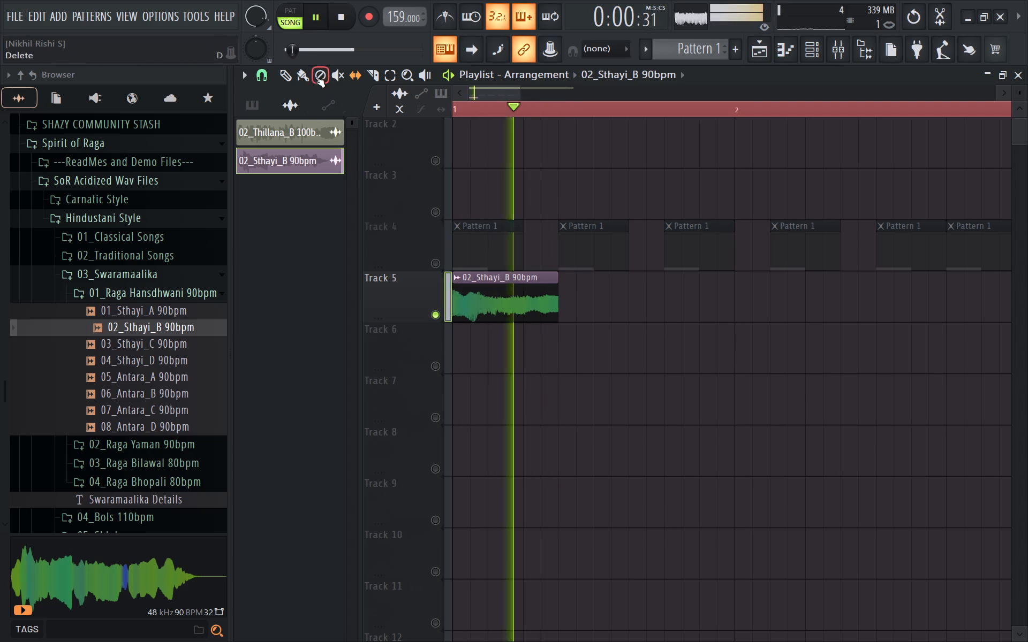
{"action": "key", "text": "space"}
{"action": "key", "text": "space"}
{"action": "key", "text": "space"}
Place a copy of the slipped six-step slice directly after the first one on Track 5 and play both.
{"action": "left_click", "coordinate": [288, 82]}
{"action": "left_click_drag", "start_coordinate": [533, 292], "coordinate": [638, 278], "text": "shift"}
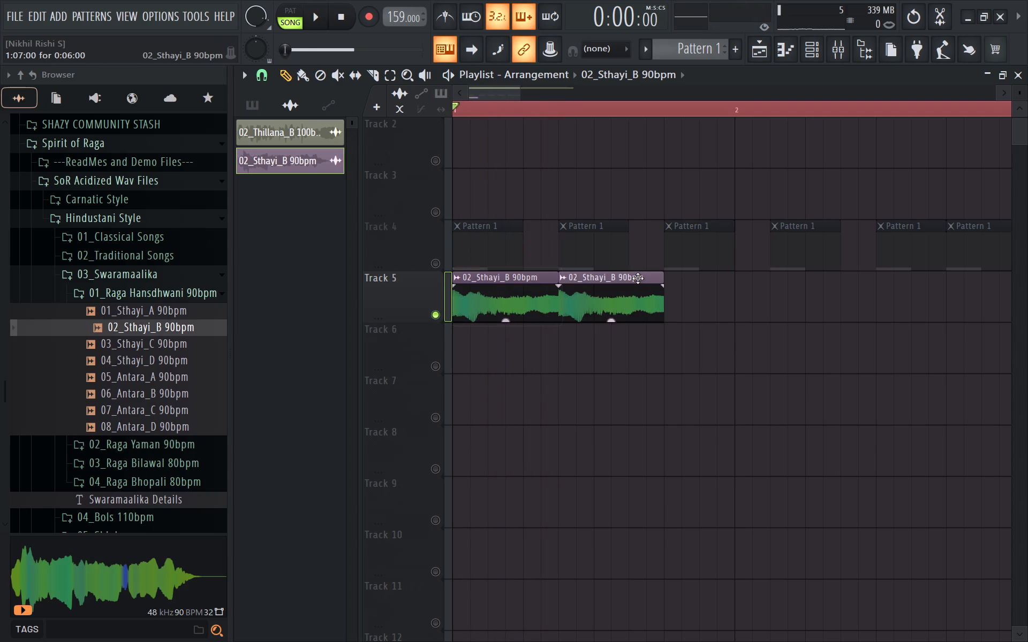
{"action": "left_click_drag", "start_coordinate": [638, 278], "coordinate": [638, 278], "text": "shift"}
{"action": "key", "text": "space"}
{"action": "key", "text": "space"}
{"action": "key", "text": "space"}
{"action": "key", "text": "space"}
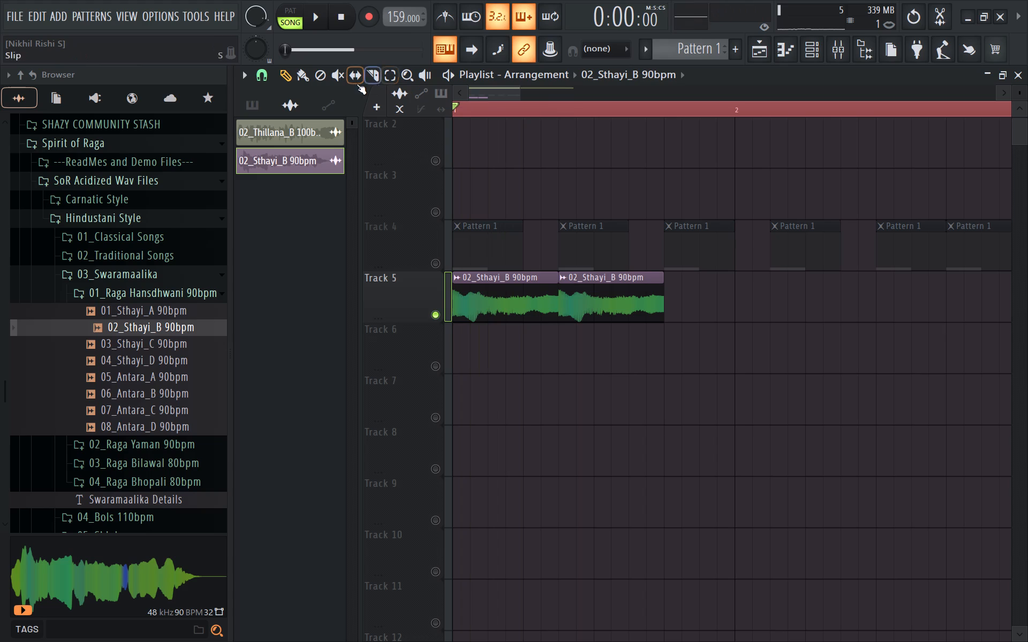
Slip the second Track 5 slice's audio further into the vocal, auditioning different offsets against the first slice.
{"action": "left_click", "coordinate": [357, 84]}
{"action": "key", "text": "space"}
{"action": "key", "text": "space"}
{"action": "left_click_drag", "start_coordinate": [632, 321], "coordinate": [573, 331]}
{"action": "key", "text": "space"}
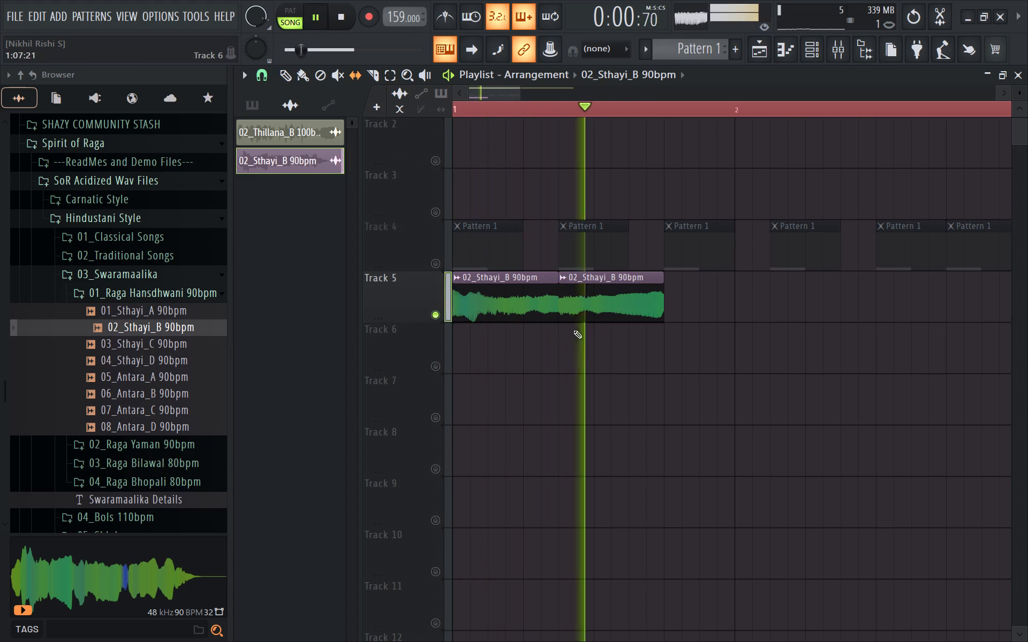
{"action": "key", "text": "space"}
{"action": "left_click_drag", "start_coordinate": [621, 314], "coordinate": [551, 317]}
{"action": "key", "text": "space"}
{"action": "key", "text": "space"}
{"action": "left_click_drag", "start_coordinate": [624, 312], "coordinate": [598, 313]}
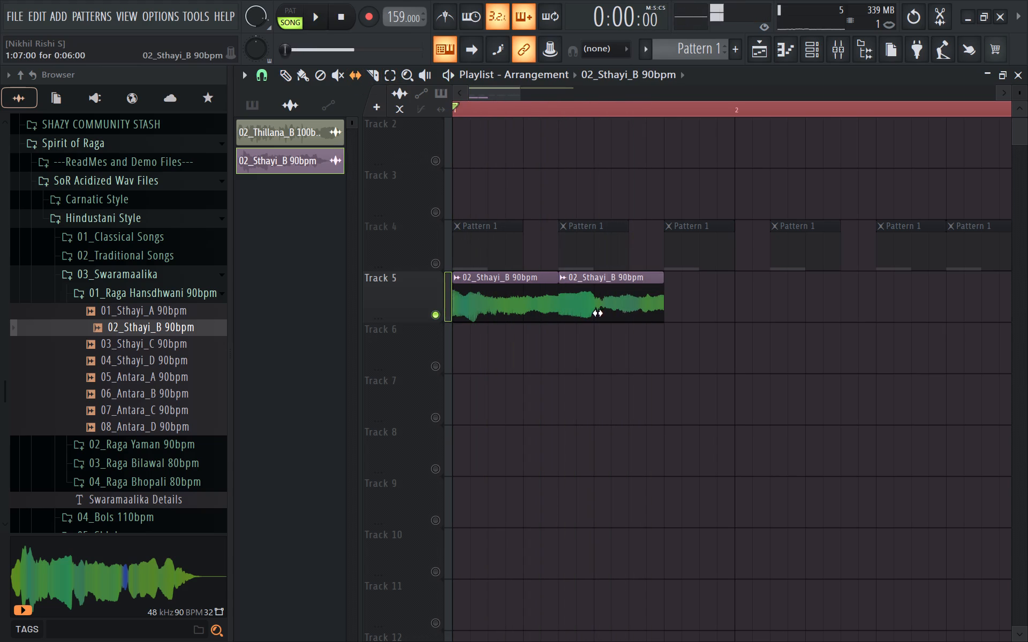
{"action": "left_click_drag", "start_coordinate": [598, 313], "coordinate": [586, 313]}
{"action": "key", "text": "space"}
{"action": "key", "text": "space"}
Slip the second slice's audio past the brief quiet gap so it starts on the sustained note that follows.
{"action": "left_click_drag", "start_coordinate": [588, 310], "coordinate": [602, 305]}
{"action": "key", "text": "space"}
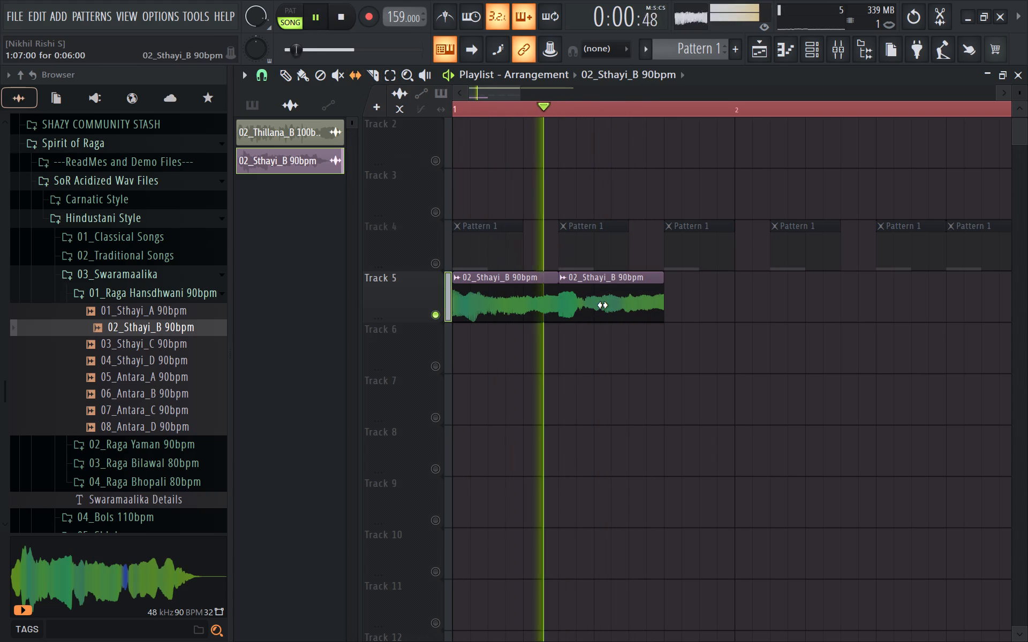
{"action": "left_click_drag", "start_coordinate": [603, 304], "coordinate": [566, 309]}
{"action": "key", "text": "space"}
{"action": "key", "text": "space"}
{"action": "key", "text": "space"}
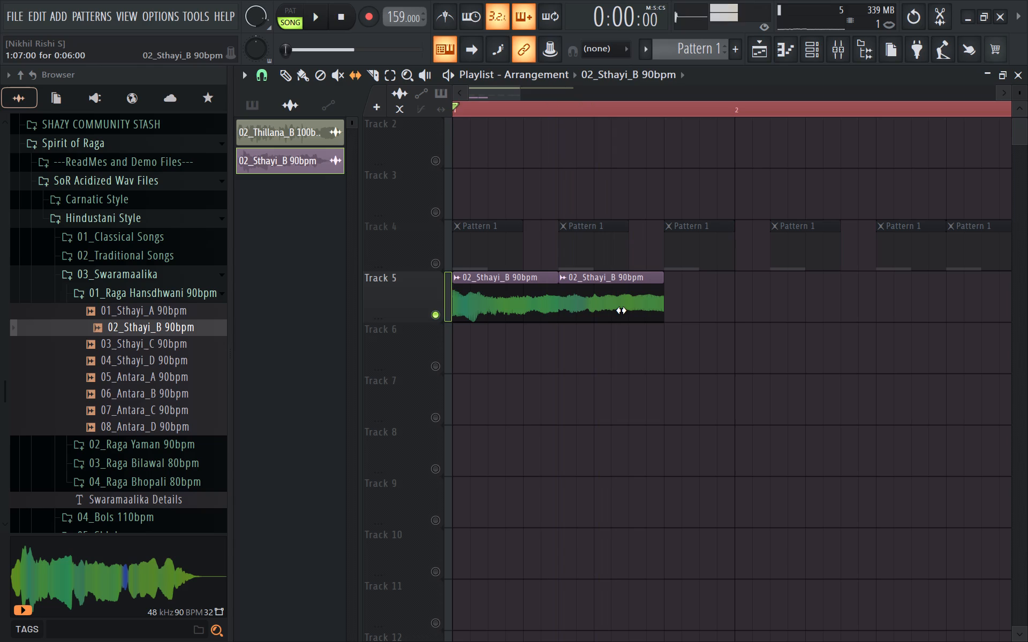
{"action": "key", "text": "space"}
{"action": "key", "text": "space"}
{"action": "left_click_drag", "start_coordinate": [624, 314], "coordinate": [573, 321]}
{"action": "key", "text": "space"}
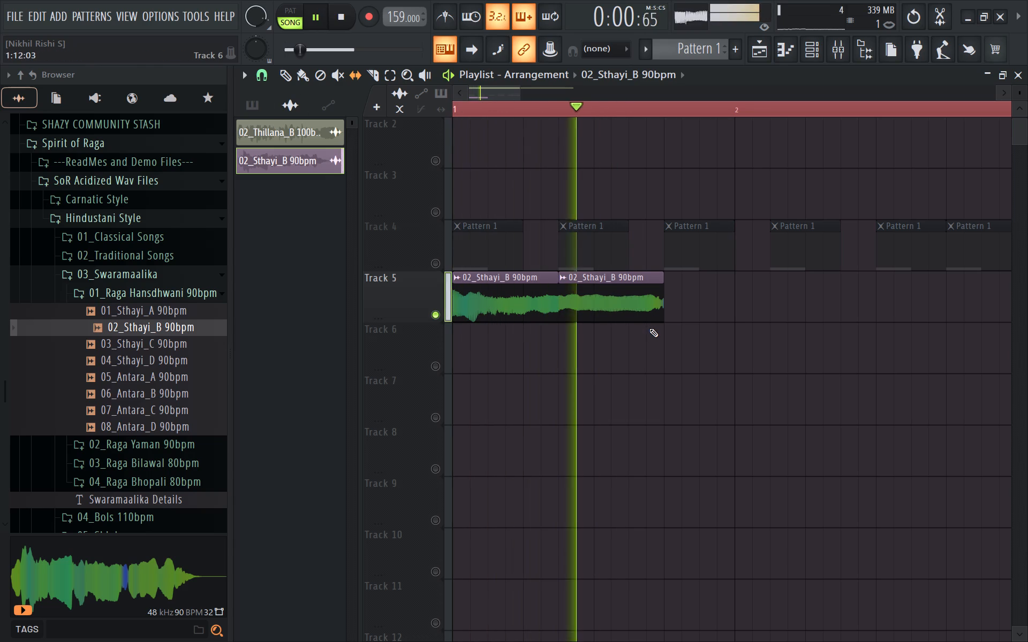
{"action": "key", "text": "space"}
{"action": "left_click_drag", "start_coordinate": [628, 301], "coordinate": [634, 298]}
{"action": "key", "text": "space"}
{"action": "key", "text": "space"}
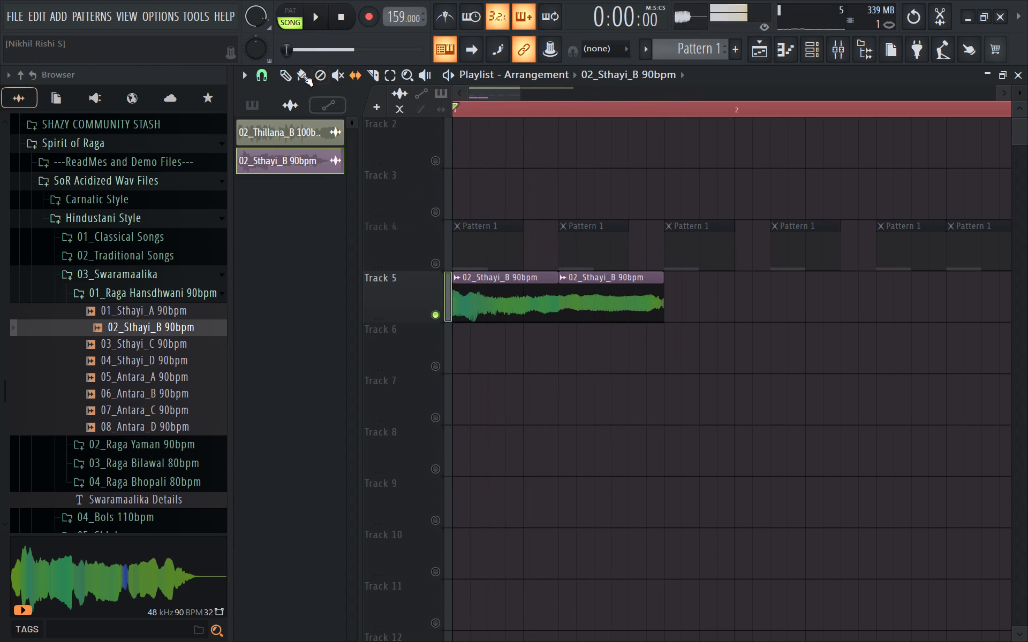
Listen repeatedly to the two Track 5 slices from bar 1 to check how they flow together.
{"action": "key", "text": "space"}
{"action": "key", "text": "space"}
{"action": "key", "text": "space"}
{"action": "key", "text": "space"}
{"action": "key", "text": "space"}
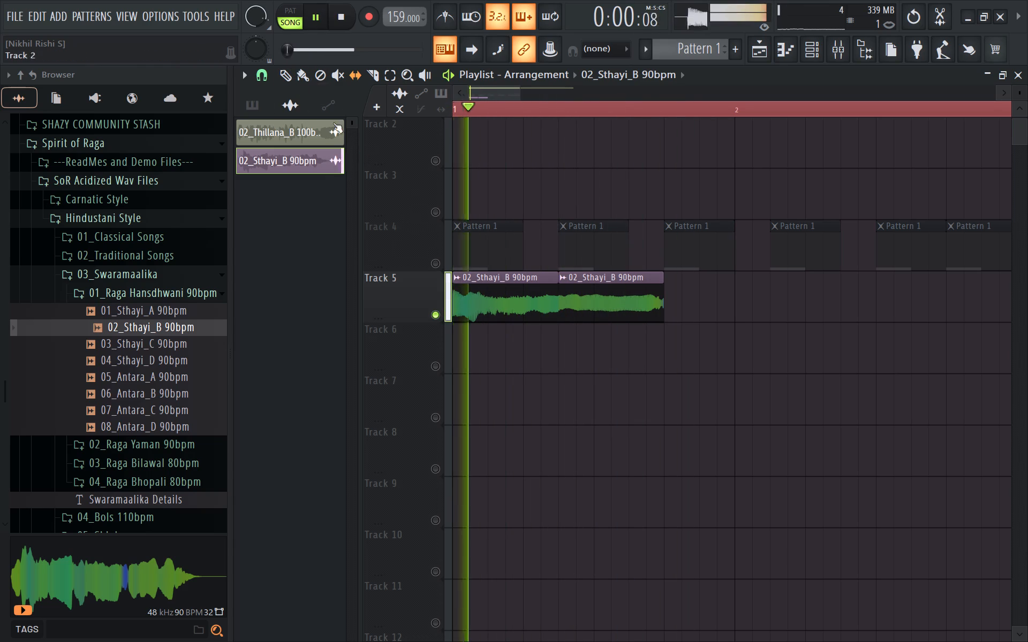
{"action": "key", "text": "space"}
{"action": "key", "text": "space"}
{"action": "key", "text": "space"}
{"action": "key", "text": "space"}
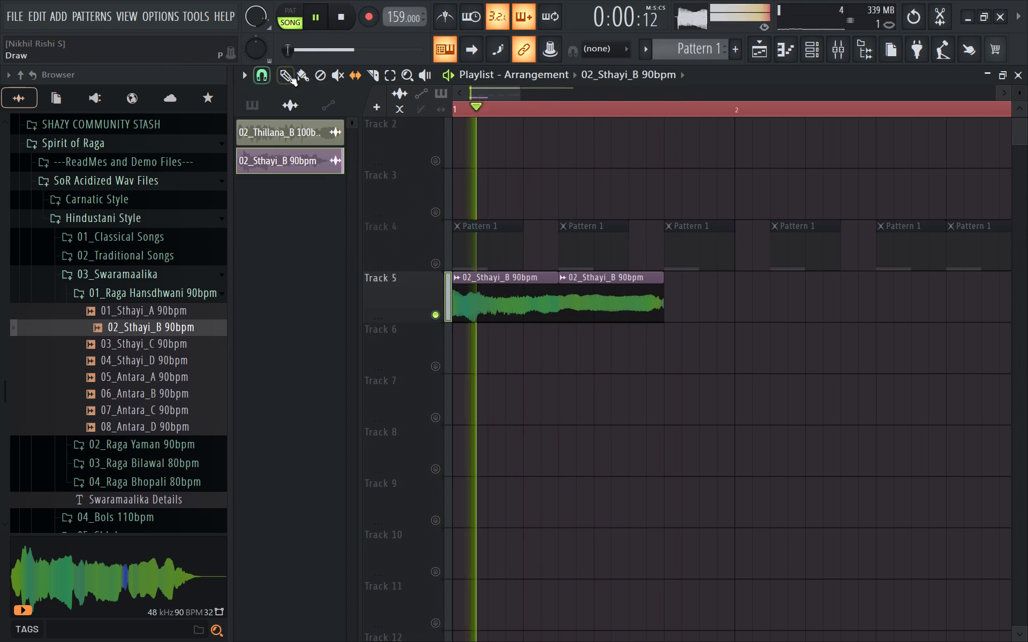
Place a copy of the first slice after the second one on Track 5, under the third Pattern 1 clip.
{"action": "left_click", "coordinate": [280, 82]}
{"action": "key", "text": "space"}
{"action": "key", "text": "space"}
{"action": "left_click_drag", "start_coordinate": [499, 297], "coordinate": [709, 294], "text": "shift"}
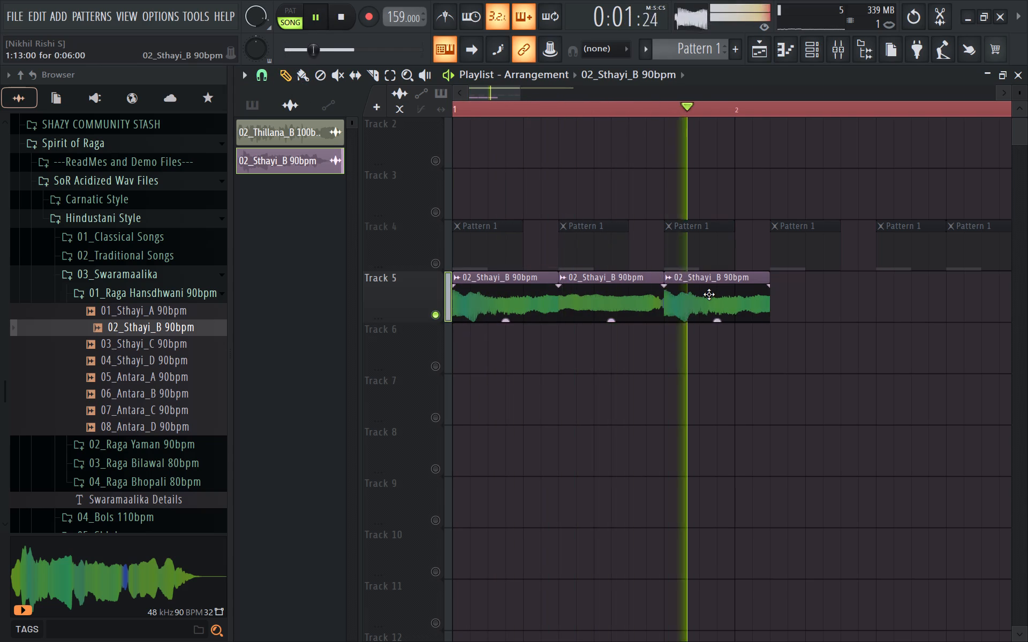
{"action": "key", "text": "space"}
{"action": "key", "text": "space"}
Slip the third Track 5 slice's audio further into the vocal, auditioning offsets around the brief quiet gap.
{"action": "left_click", "coordinate": [357, 71]}
{"action": "key", "text": "space"}
{"action": "left_click_drag", "start_coordinate": [755, 302], "coordinate": [548, 304]}
{"action": "key", "text": "space"}
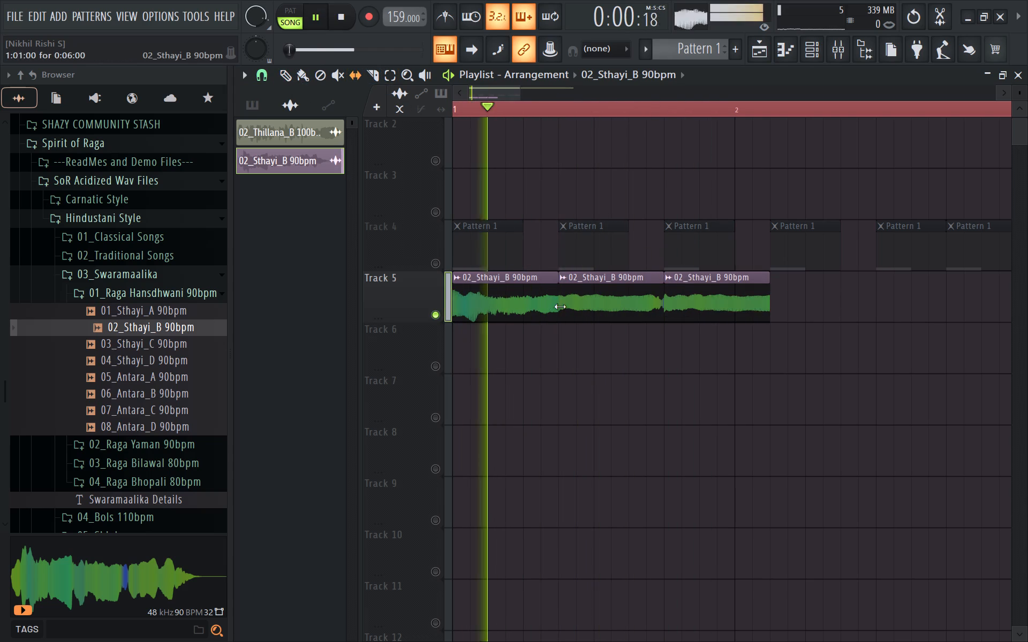
{"action": "left_click_drag", "start_coordinate": [745, 305], "coordinate": [728, 311]}
{"action": "key", "text": "space"}
{"action": "left_click_drag", "start_coordinate": [728, 311], "coordinate": [630, 324]}
{"action": "key", "text": "space"}
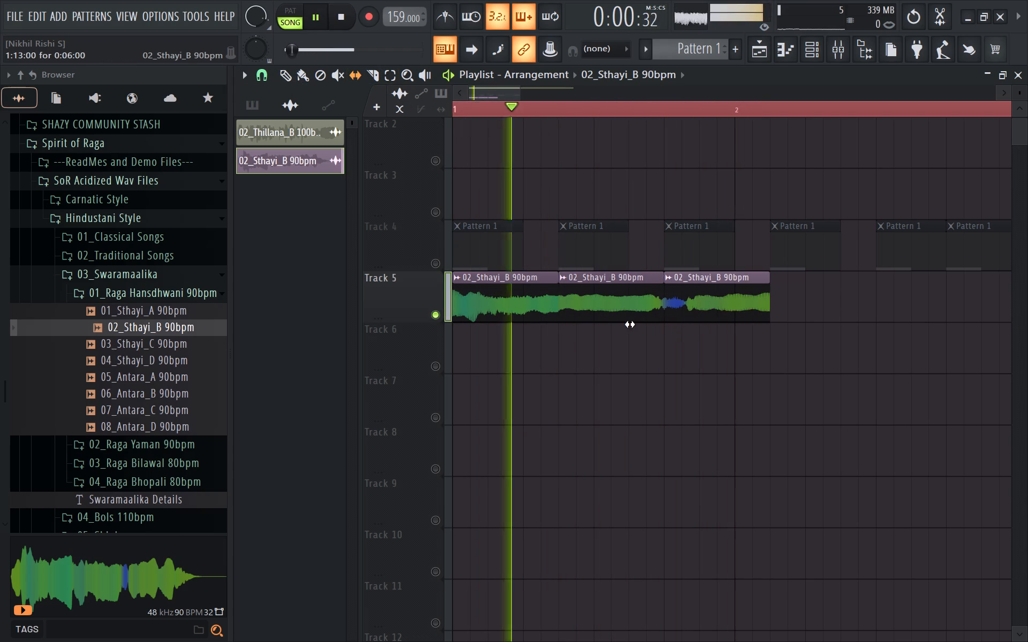
{"action": "left_click_drag", "start_coordinate": [630, 324], "coordinate": [600, 331]}
{"action": "key", "text": "space"}
Fine-tune the third slice's audio offset so it starts on the tail of the quiet gap, just before the note.
{"action": "left_click_drag", "start_coordinate": [698, 294], "coordinate": [677, 302]}
{"action": "key", "text": "space"}
{"action": "key", "text": "space"}
{"action": "left_click_drag", "start_coordinate": [681, 302], "coordinate": [753, 300]}
{"action": "key", "text": "space"}
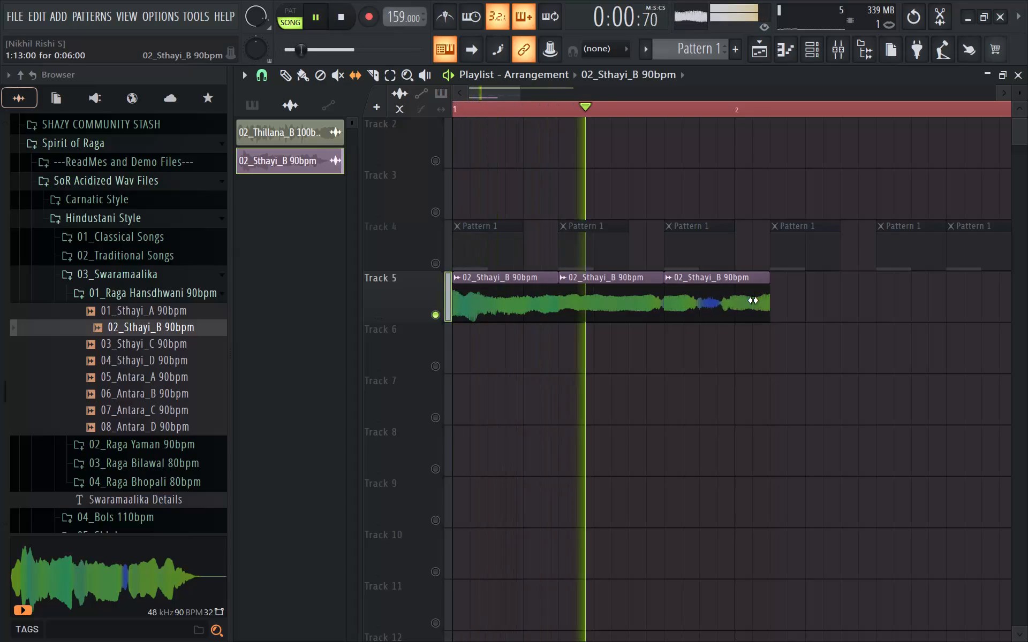
{"action": "left_click_drag", "start_coordinate": [751, 300], "coordinate": [719, 315]}
{"action": "key", "text": "space"}
{"action": "key", "text": "space"}
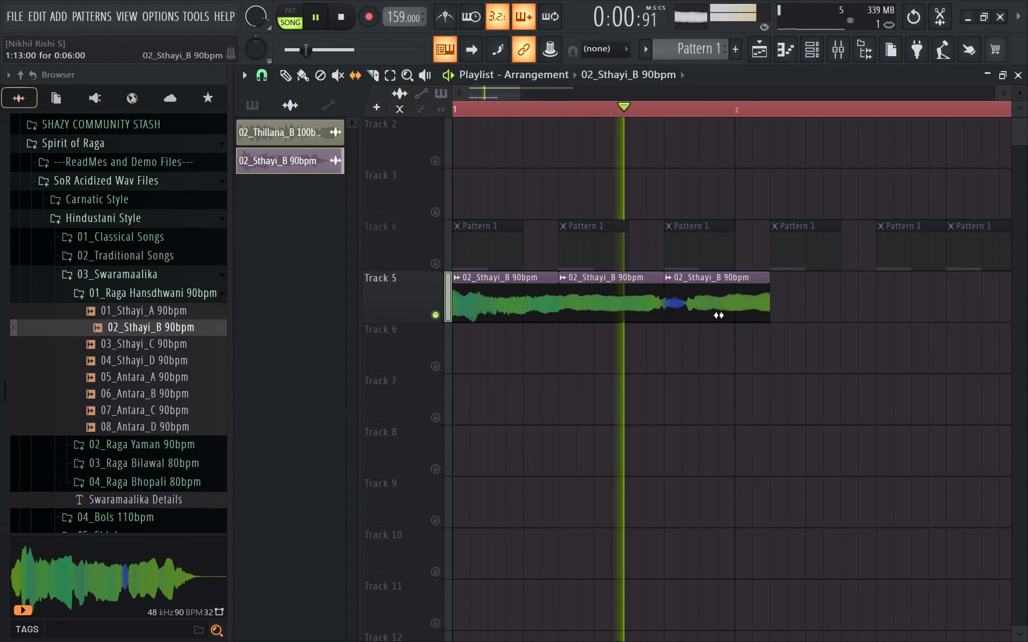
{"action": "key", "text": "space"}
{"action": "left_click_drag", "start_coordinate": [719, 315], "coordinate": [706, 317]}
{"action": "key", "text": "space"}
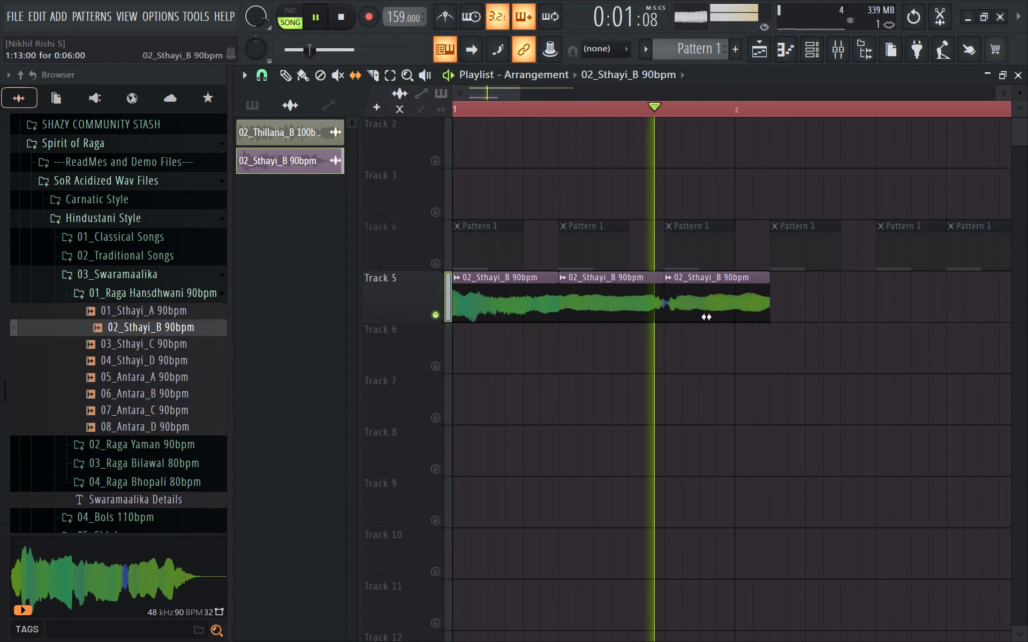
{"action": "key", "text": "space"}
{"action": "key", "text": "space"}
Place a copy of the third slice after it on Track 5, under the fourth Pattern 1 clip.
{"action": "scroll", "coordinate": [740, 307], "scroll_direction": "down", "scroll_amount": 2, "text": "ctrl"}
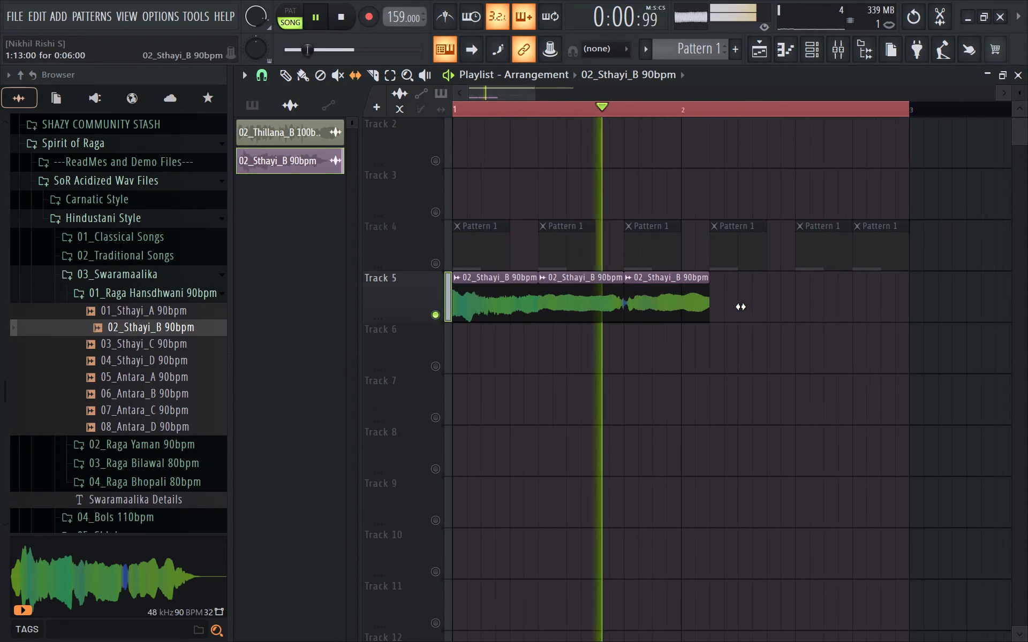
{"action": "scroll", "coordinate": [740, 307], "scroll_direction": "down", "scroll_amount": 4, "text": "ctrl"}
{"action": "key", "text": "space"}
{"action": "left_click", "coordinate": [282, 74]}
{"action": "left_click_drag", "start_coordinate": [621, 299], "coordinate": [629, 297], "text": "shift"}
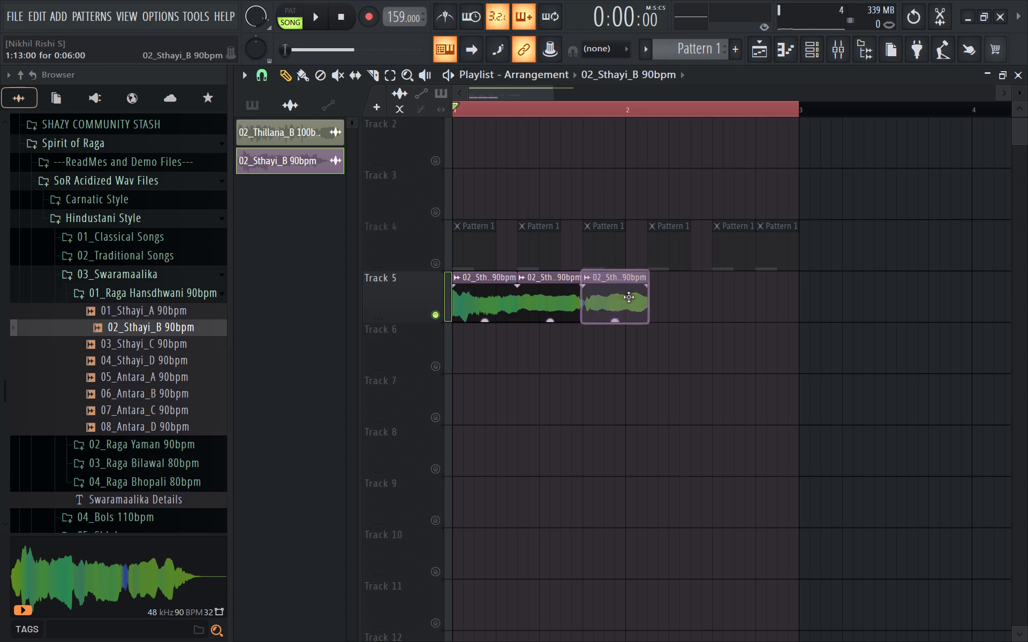
{"action": "left_click_drag", "start_coordinate": [629, 297], "coordinate": [684, 292], "text": "shift"}
Make the fourth Track 5 slice a unique audio clip and pitch it up by 400 cents.
{"action": "left_click", "coordinate": [651, 271]}
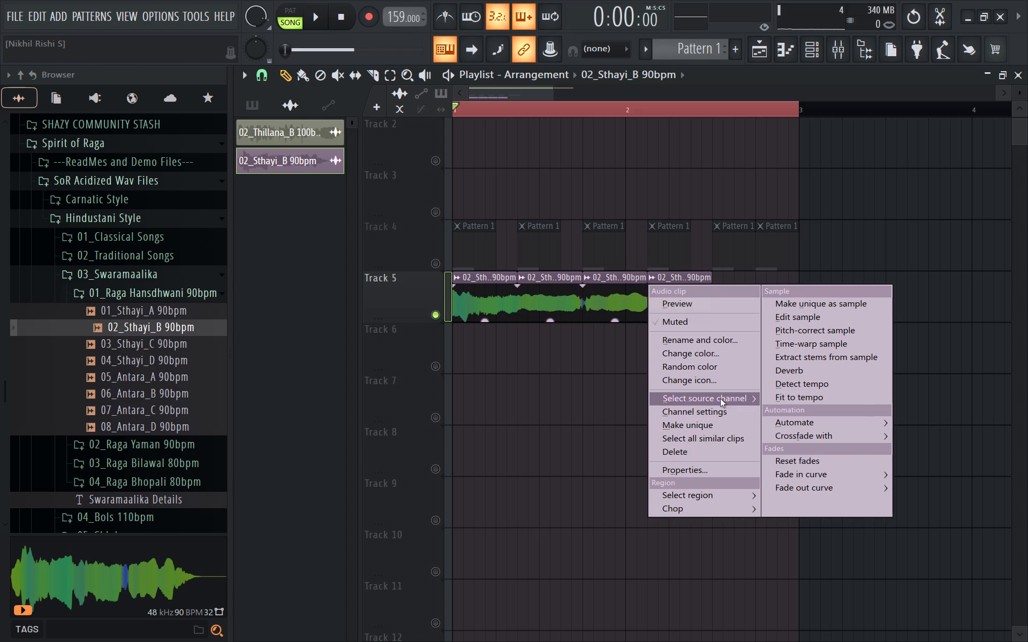
{"action": "left_click", "coordinate": [724, 424]}
{"action": "key", "text": "space"}
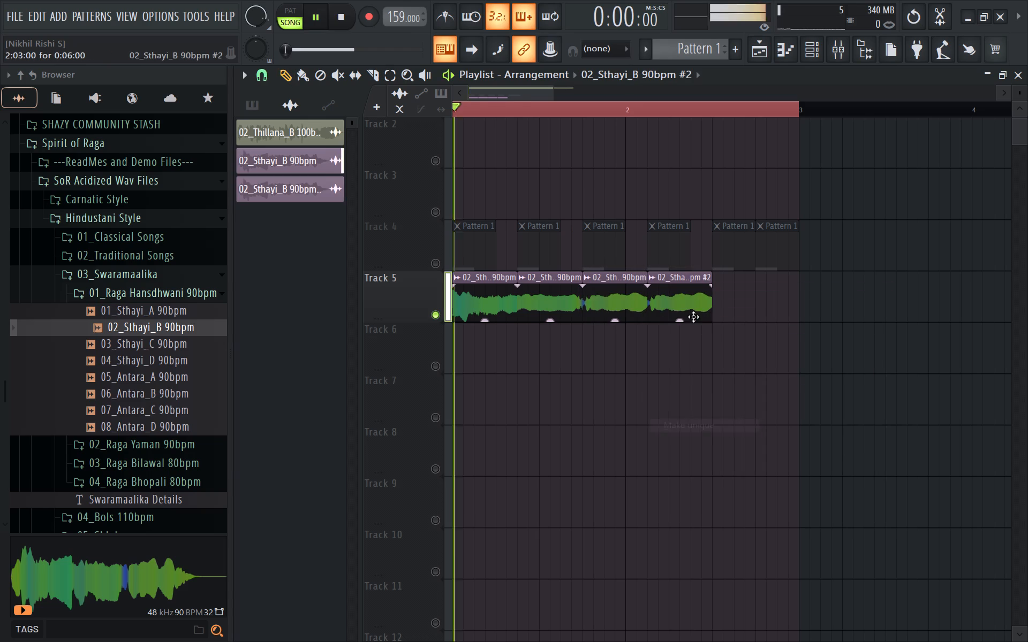
{"action": "double_click", "coordinate": [680, 314]}
{"action": "key", "text": "space"}
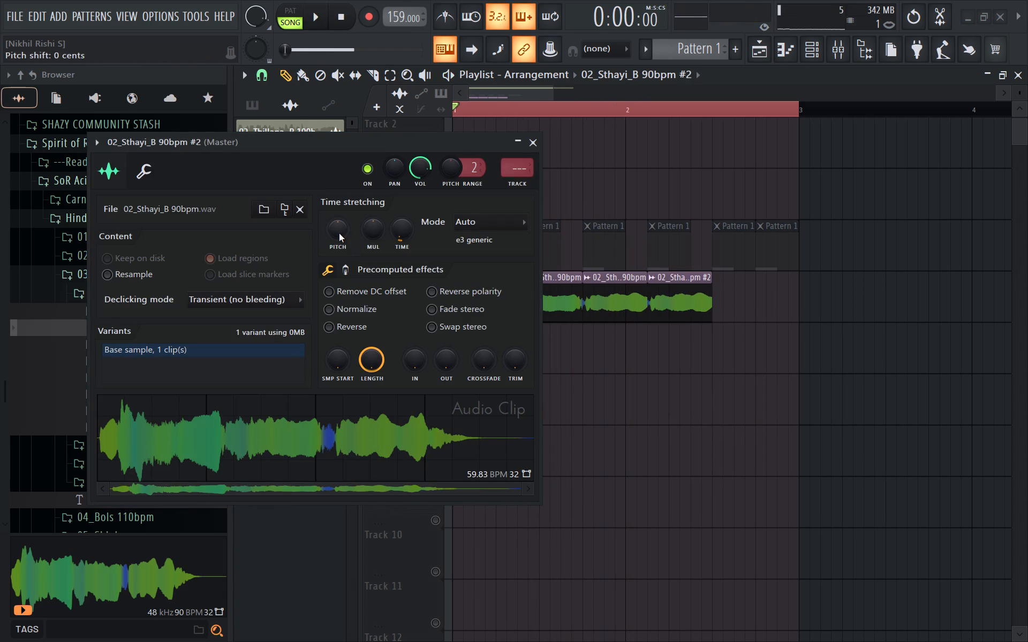
{"action": "key", "text": "space"}
{"action": "left_click_drag", "start_coordinate": [339, 233], "coordinate": [355, 163]}
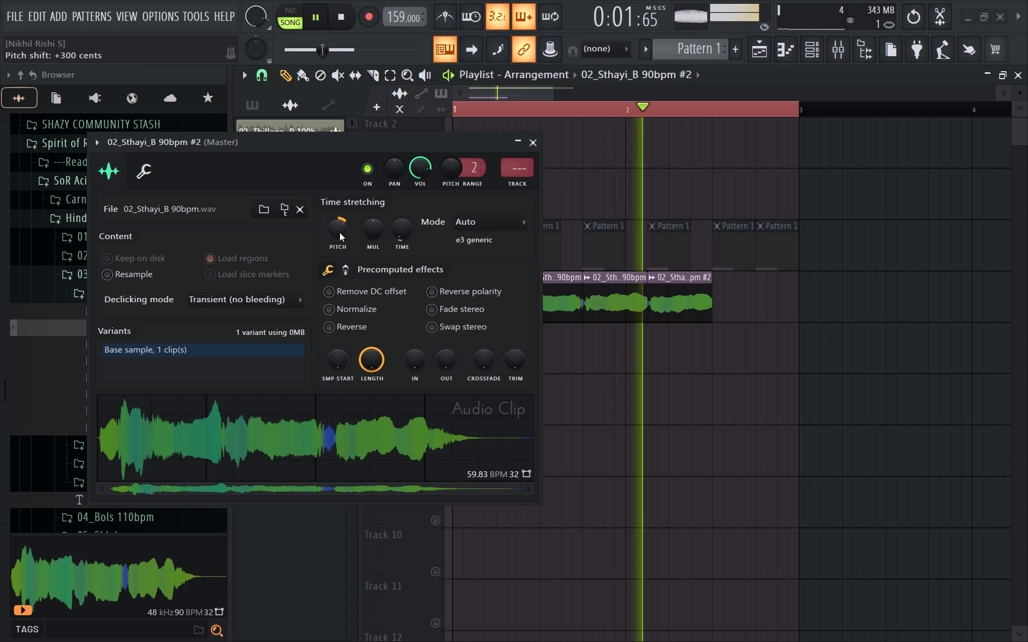
{"action": "key", "text": "space"}
{"action": "key", "text": "space"}
{"action": "left_click_drag", "start_coordinate": [339, 233], "coordinate": [371, 210]}
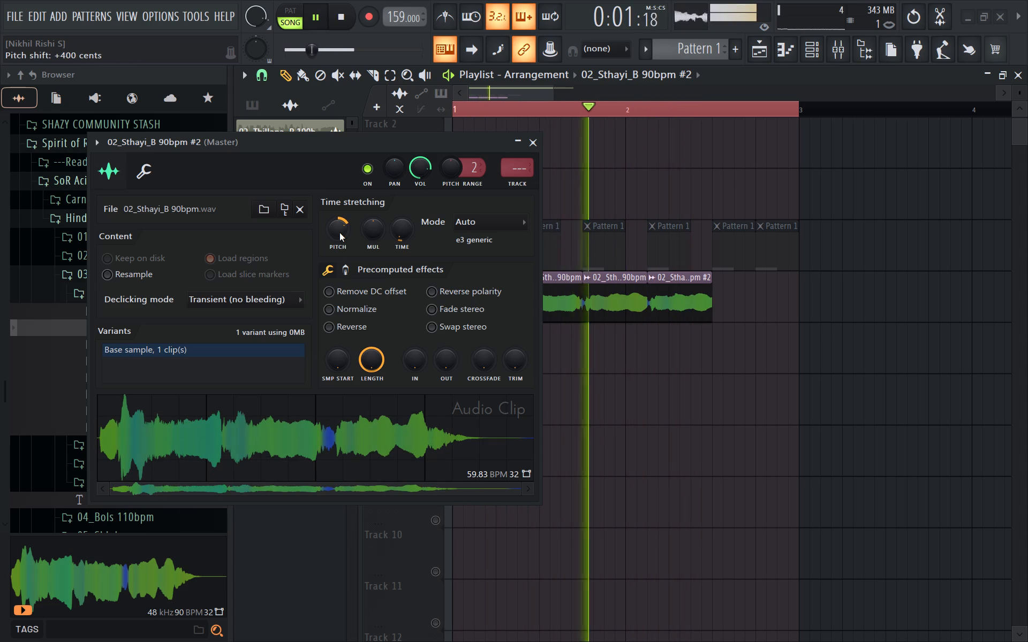
{"action": "key", "text": "space"}
{"action": "left_click", "coordinate": [532, 146]}
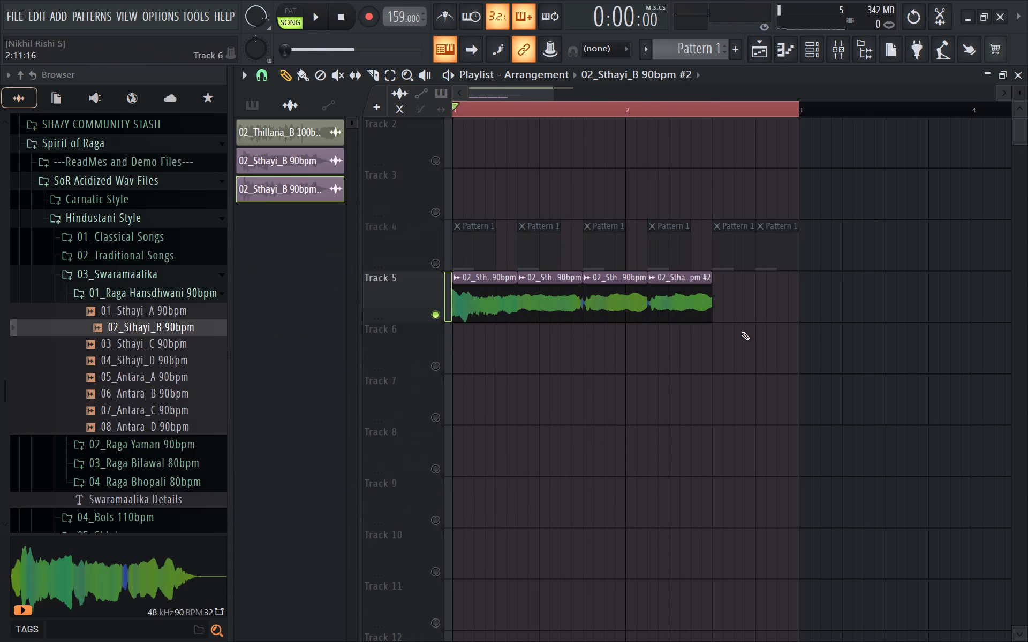
Copy the pitched-up slice under the fifth Pattern 1 clip and shorten the copy to 4 steps.
{"action": "key", "text": "space"}
{"action": "left_click_drag", "start_coordinate": [669, 300], "coordinate": [730, 303], "text": "shift"}
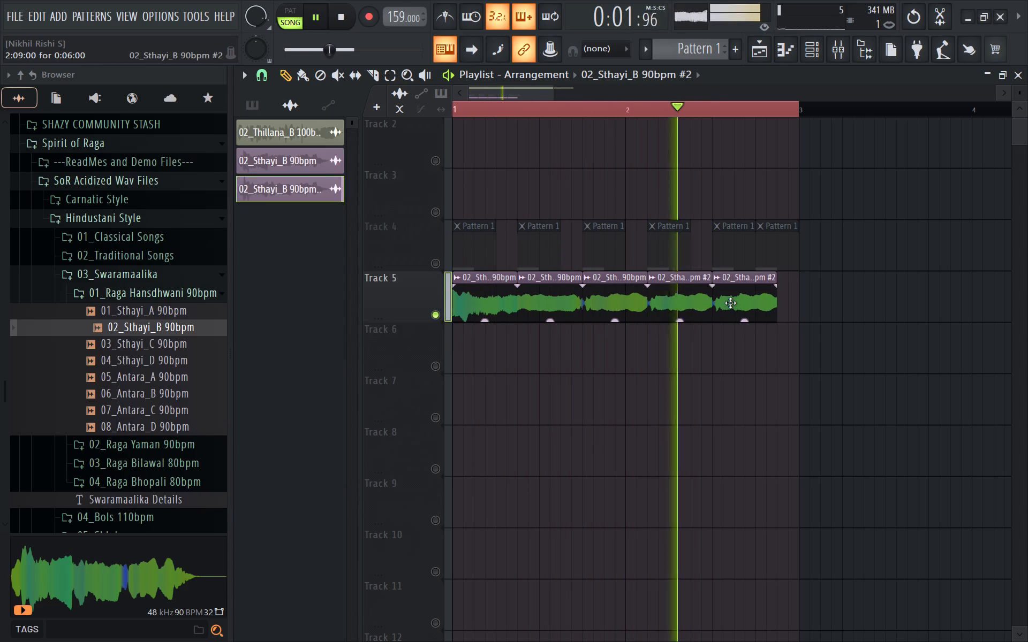
{"action": "key", "text": "space"}
{"action": "left_click_drag", "start_coordinate": [777, 309], "coordinate": [758, 317]}
{"action": "key", "text": "space"}
Place a copy of the shortened 4-step slice under the sixth Pattern 1 clip, ending at bar 3.
{"action": "left_click_drag", "start_coordinate": [727, 309], "coordinate": [728, 308], "text": "shift"}
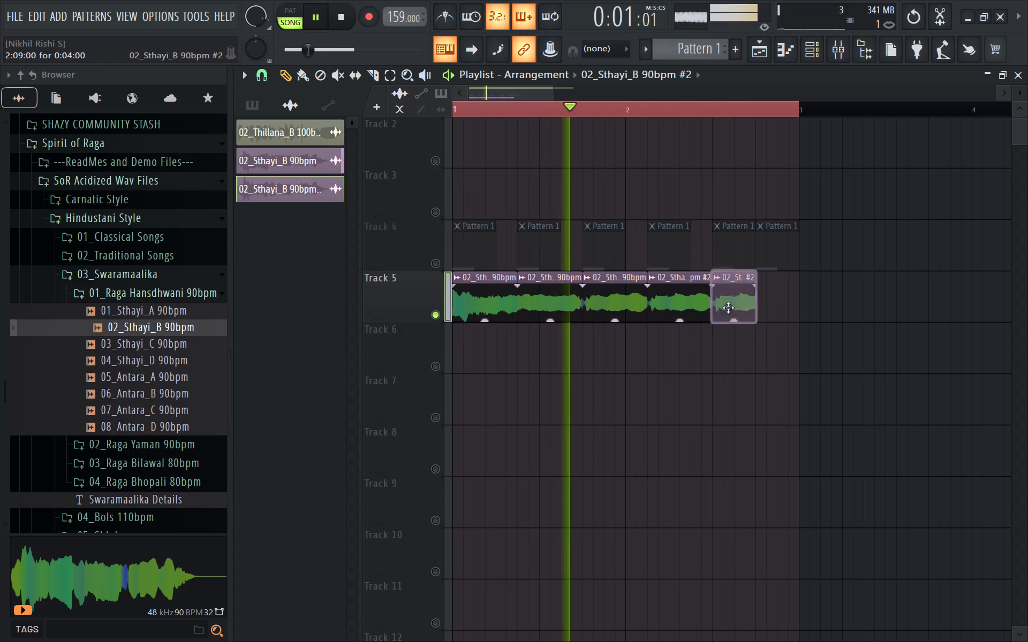
{"action": "left_click_drag", "start_coordinate": [728, 308], "coordinate": [773, 296], "text": "shift"}
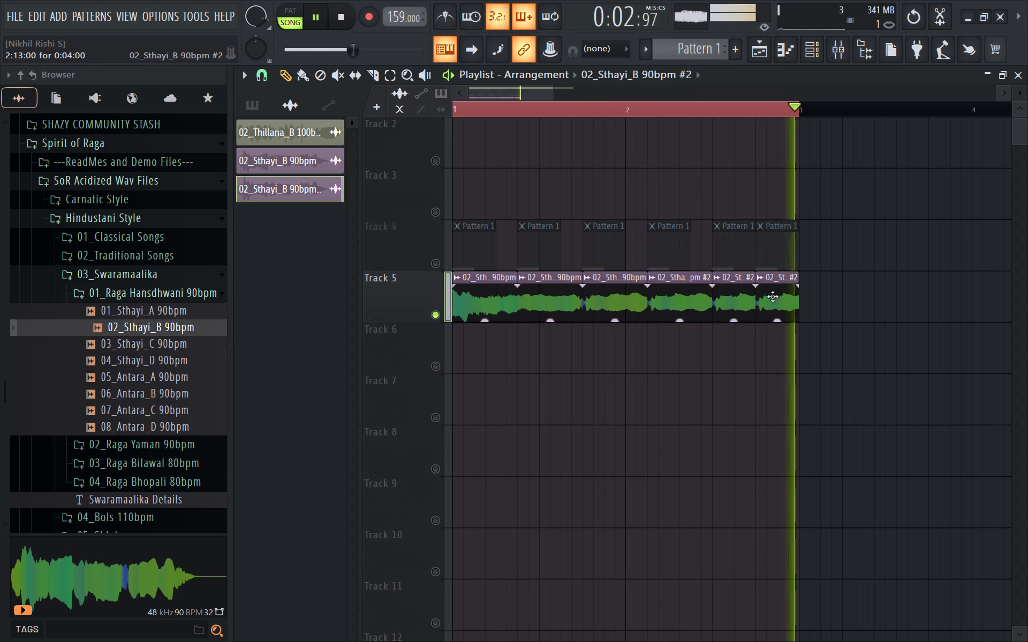
Cut the first Track 5 slice two steps after its start.
{"action": "scroll", "coordinate": [365, 328], "scroll_direction": "up", "scroll_amount": 11, "text": "ctrl"}
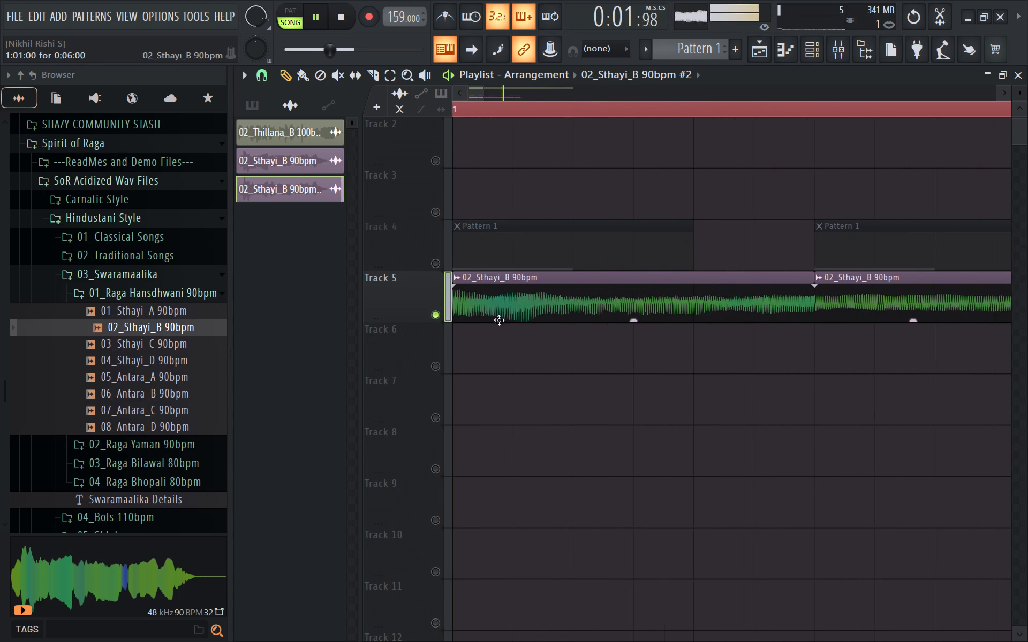
{"action": "left_click", "coordinate": [367, 78]}
{"action": "left_click", "coordinate": [570, 299]}
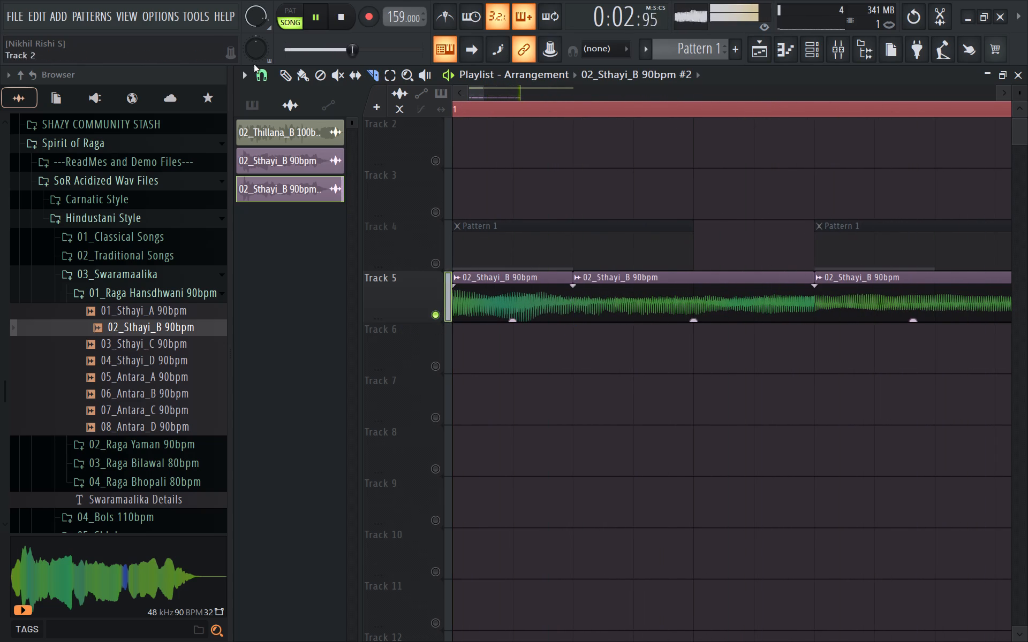
Lower the gain of the first two-step piece on Track 5 to -2.8 dB.
{"action": "key", "text": "space"}
{"action": "left_click", "coordinate": [284, 76]}
{"action": "left_click_drag", "start_coordinate": [513, 321], "coordinate": [512, 332]}
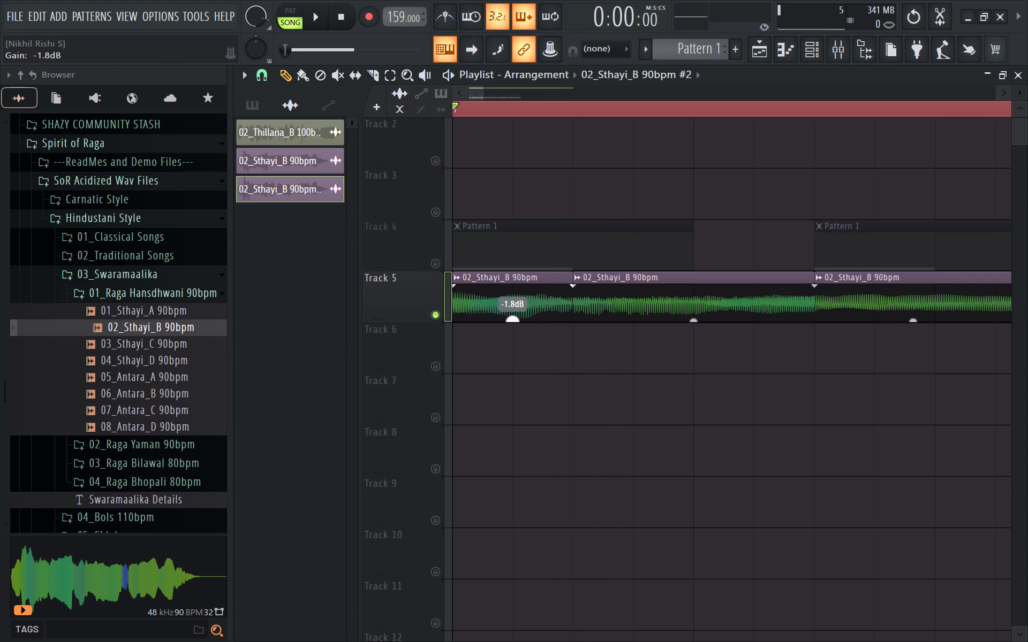
{"action": "left_click_drag", "start_coordinate": [512, 332], "coordinate": [512, 338]}
Listen to the full two-bar Track 5 chop loop while examining the joins between slices and the last pitched slices.
{"action": "key", "text": "space"}
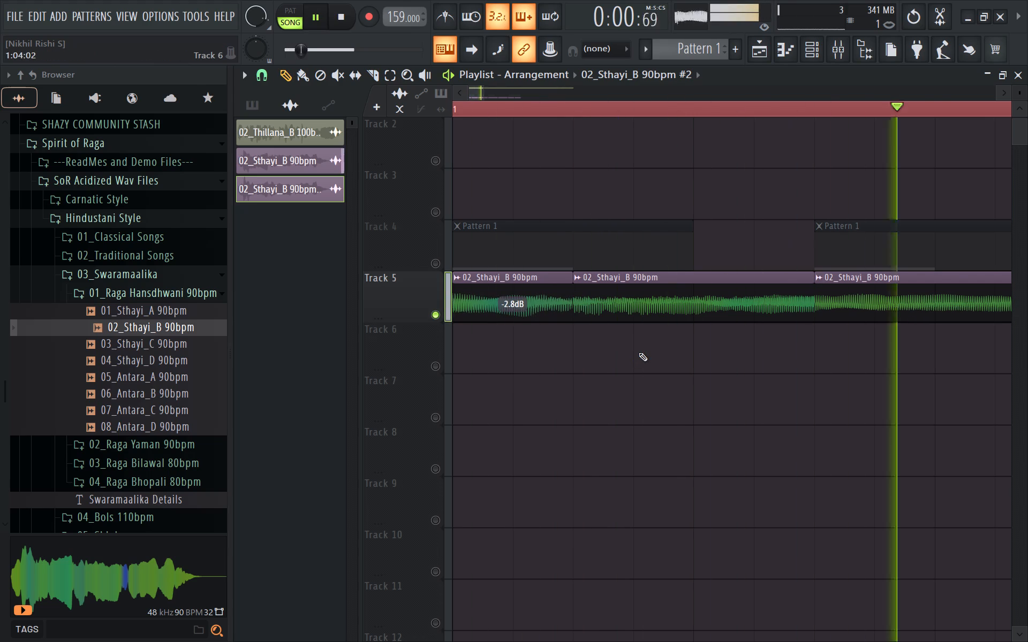
{"action": "scroll", "coordinate": [639, 353], "scroll_direction": "down", "scroll_amount": 12, "text": "ctrl"}
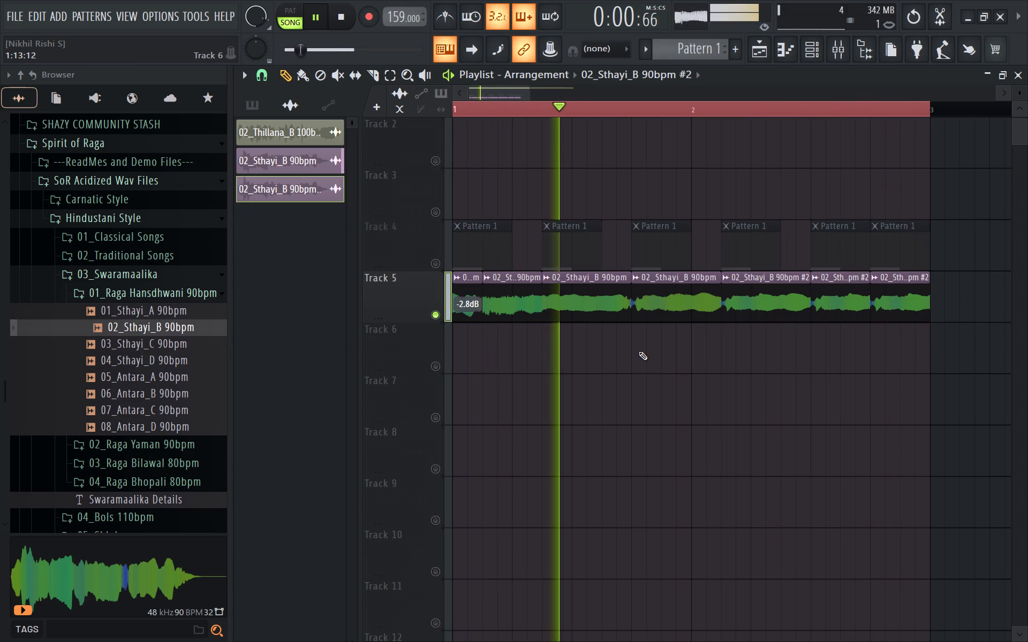
{"action": "scroll", "coordinate": [645, 339], "scroll_direction": "down", "scroll_amount": 6, "text": "ctrl"}
{"action": "scroll", "coordinate": [481, 346], "scroll_direction": "up", "scroll_amount": 5, "text": "ctrl"}
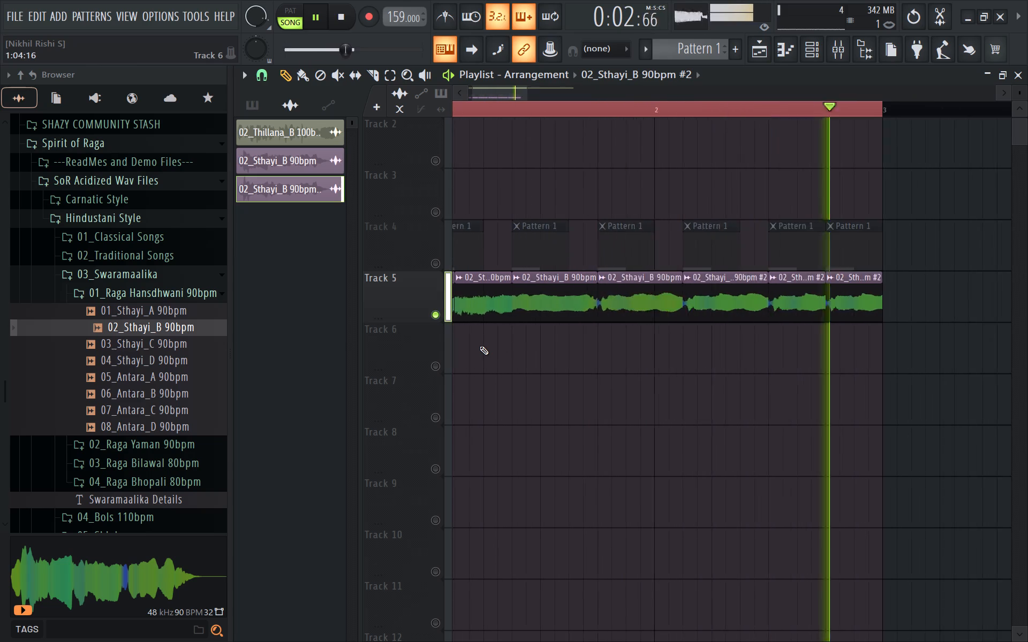
{"action": "scroll", "coordinate": [479, 339], "scroll_direction": "down", "scroll_amount": 5}
{"action": "scroll", "coordinate": [444, 338], "scroll_direction": "up", "scroll_amount": 5, "text": "ctrl"}
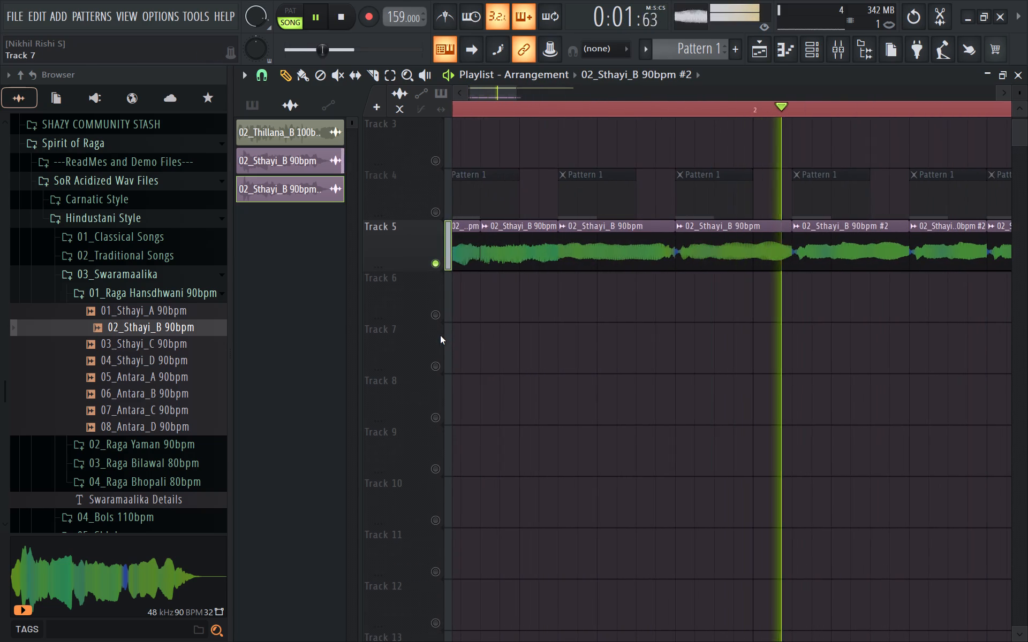
{"action": "scroll", "coordinate": [439, 335], "scroll_direction": "down", "scroll_amount": 4, "text": "ctrl"}
{"action": "scroll", "coordinate": [641, 331], "scroll_direction": "up", "scroll_amount": 8, "text": "ctrl"}
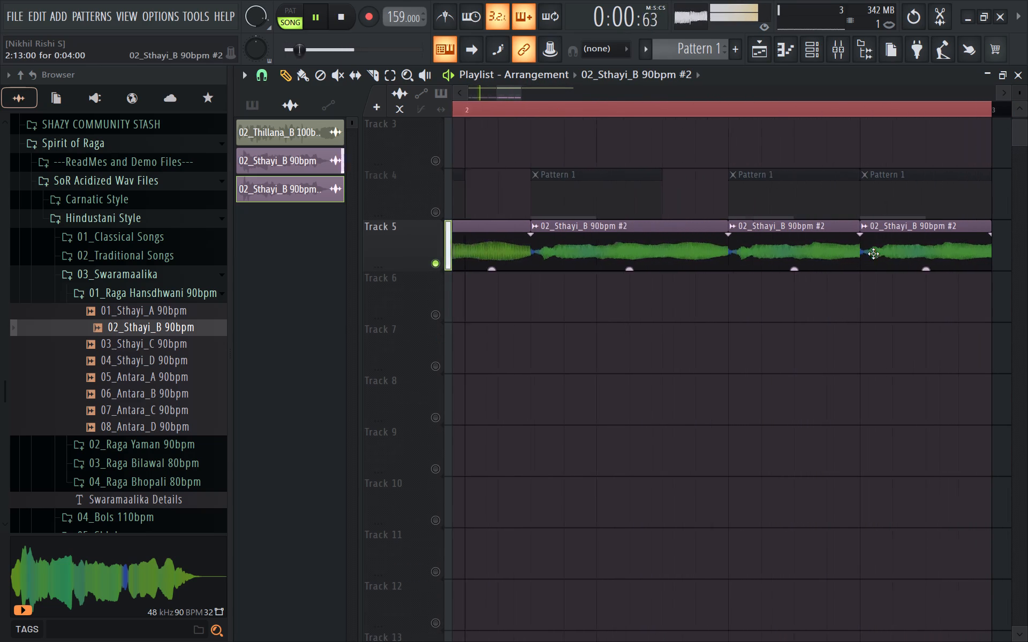
{"action": "scroll", "coordinate": [867, 221], "scroll_direction": "down", "scroll_amount": 10, "text": "ctrl"}
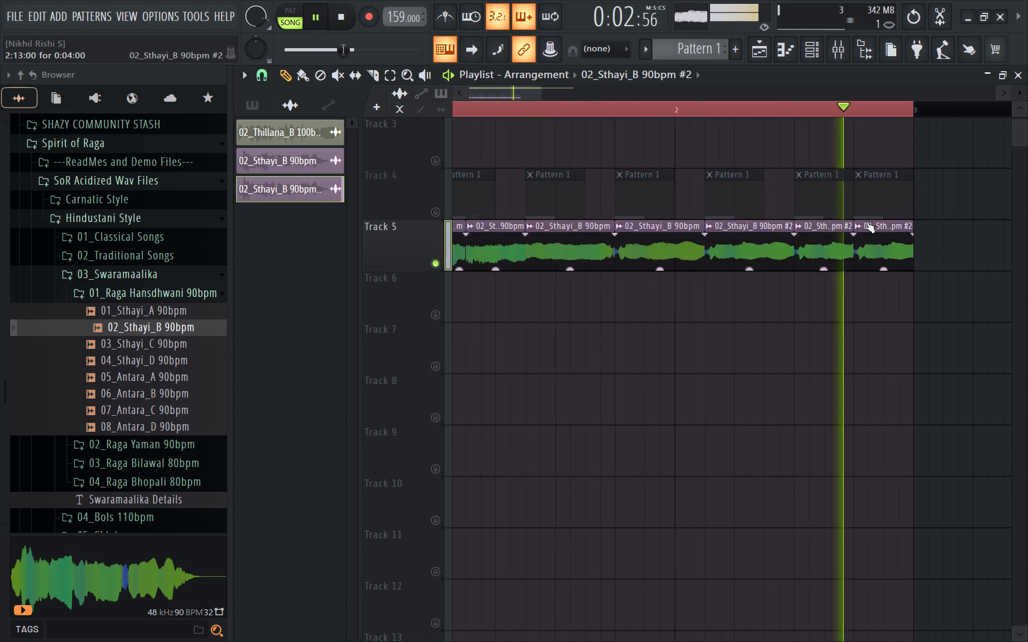
{"action": "left_click", "coordinate": [795, 230]}
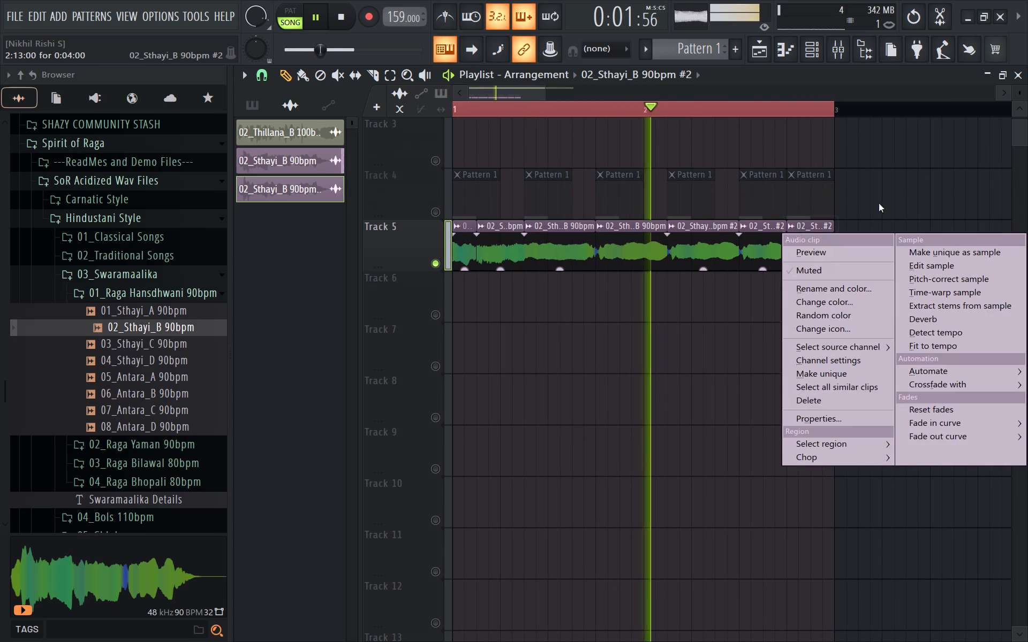
{"action": "left_click", "coordinate": [879, 203]}
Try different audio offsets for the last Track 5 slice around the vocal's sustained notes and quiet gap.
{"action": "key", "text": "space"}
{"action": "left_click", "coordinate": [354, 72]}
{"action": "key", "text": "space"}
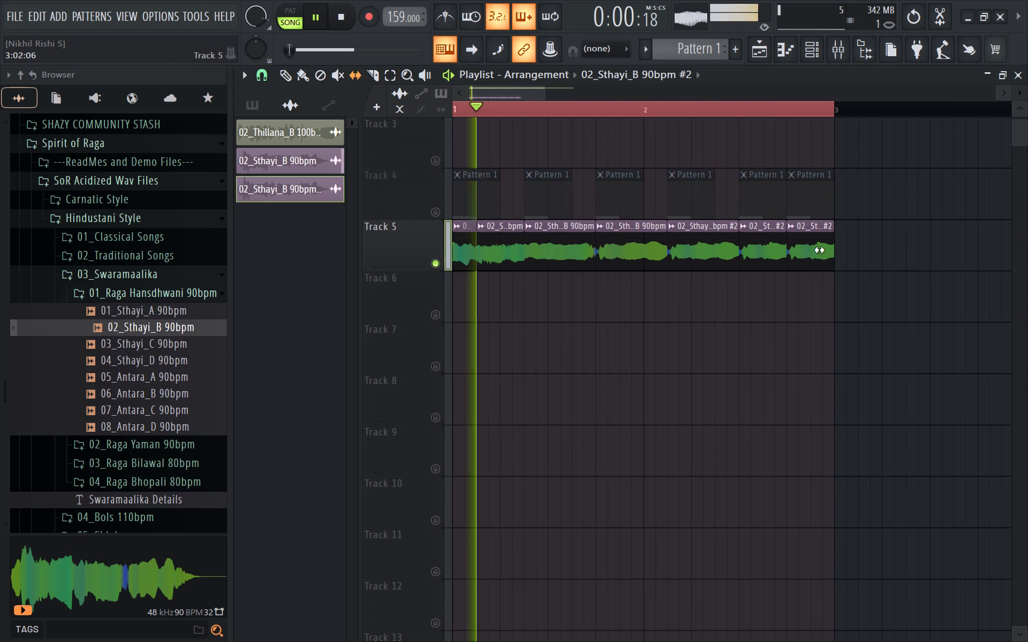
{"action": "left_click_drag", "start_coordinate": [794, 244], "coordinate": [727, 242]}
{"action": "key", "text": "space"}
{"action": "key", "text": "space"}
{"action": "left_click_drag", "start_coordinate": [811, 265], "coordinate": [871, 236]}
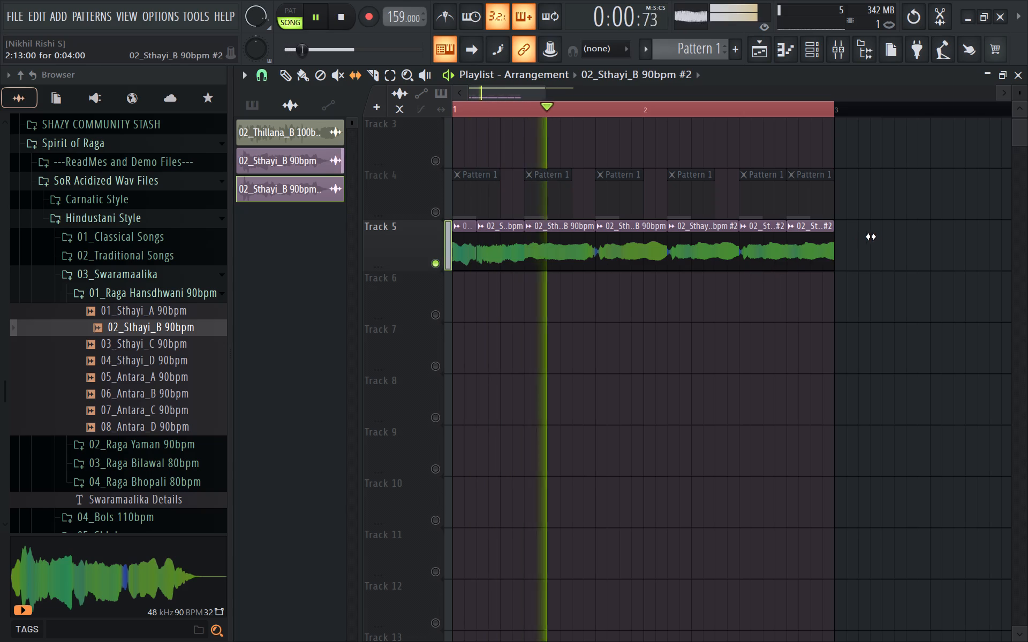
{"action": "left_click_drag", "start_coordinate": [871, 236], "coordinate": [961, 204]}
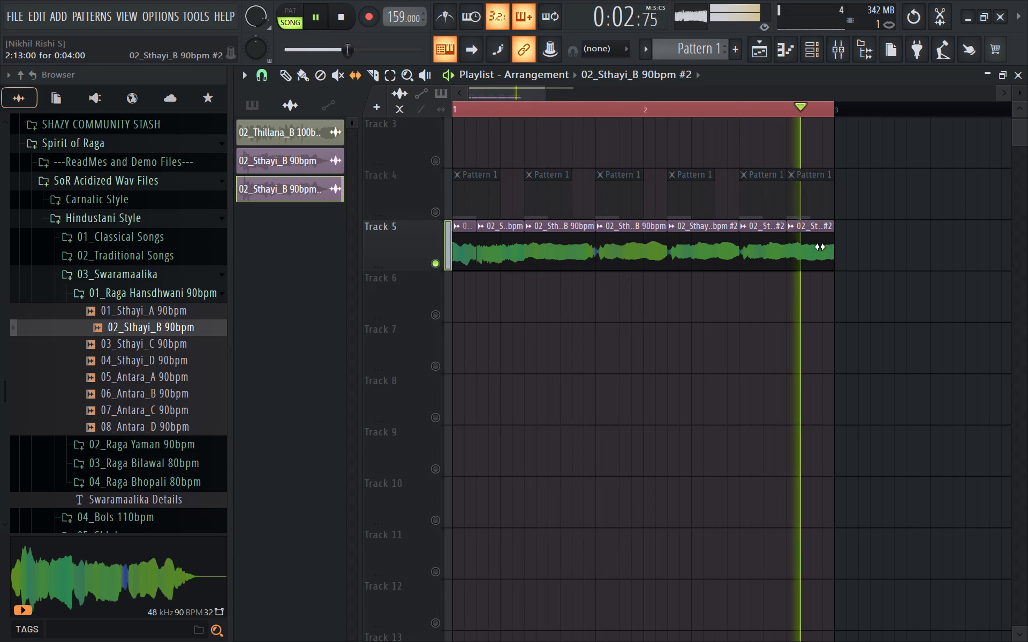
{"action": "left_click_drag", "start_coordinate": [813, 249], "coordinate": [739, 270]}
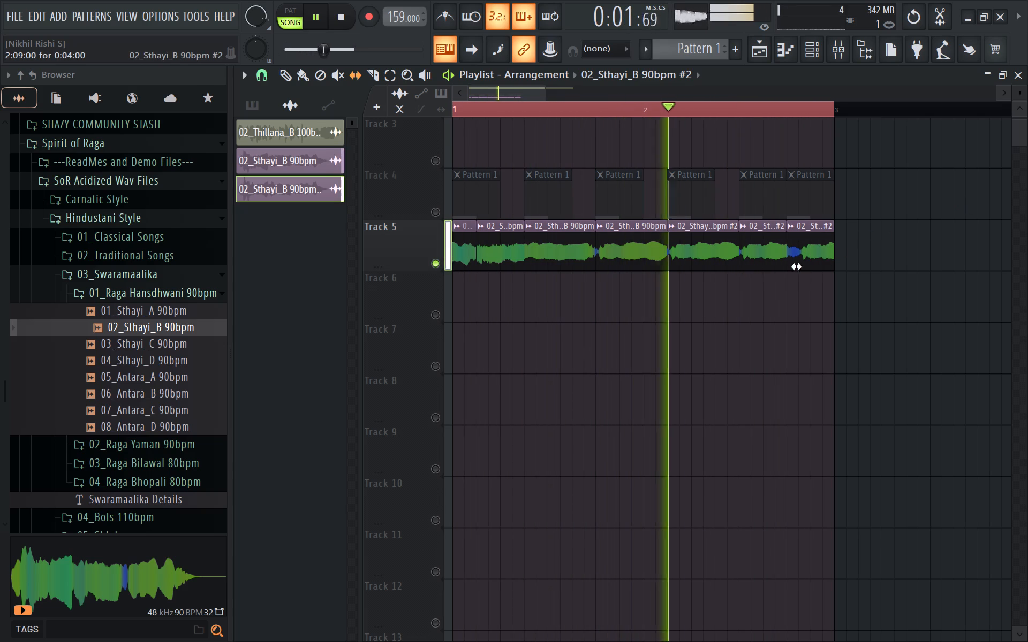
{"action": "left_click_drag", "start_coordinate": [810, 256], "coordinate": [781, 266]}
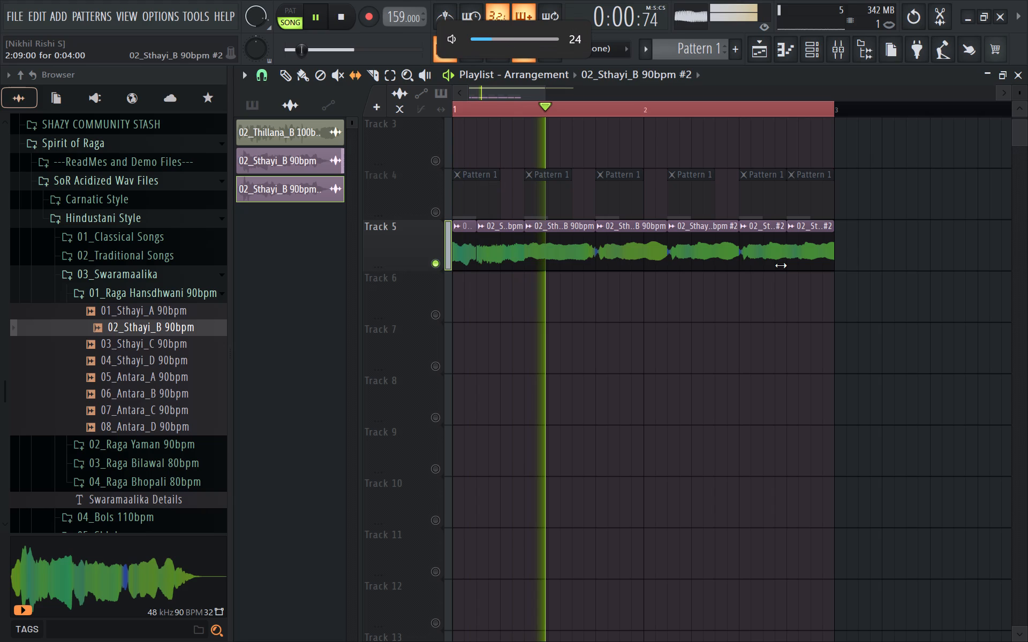
Slip the last Track 5 slice's audio back to the opening of the vocal.
{"action": "left_click_drag", "start_coordinate": [818, 262], "coordinate": [945, 248]}
{"action": "left_click_drag", "start_coordinate": [811, 257], "coordinate": [825, 251]}
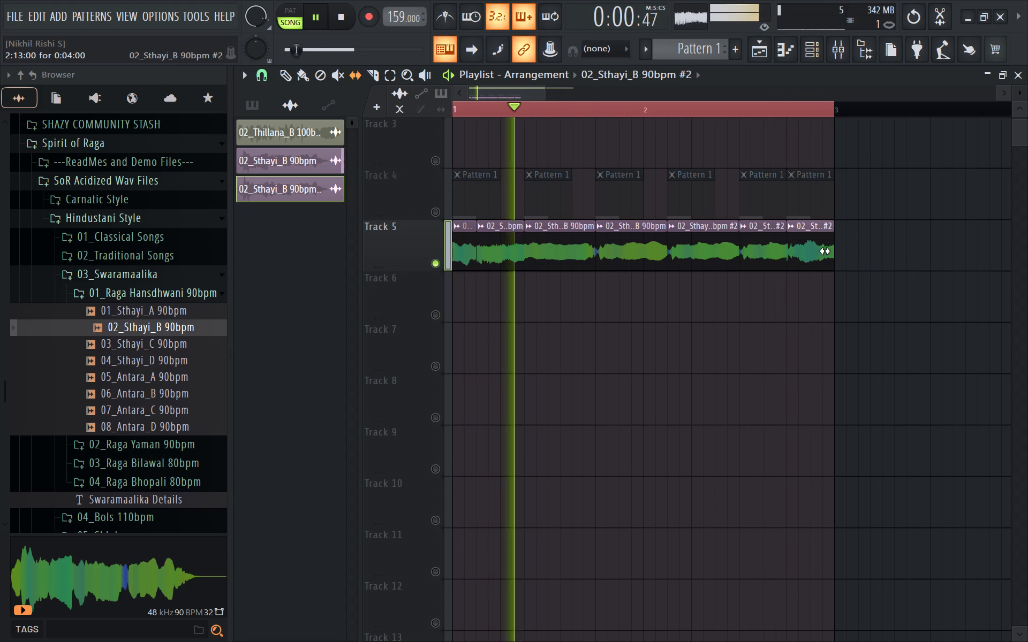
{"action": "left_click_drag", "start_coordinate": [825, 251], "coordinate": [907, 252]}
{"action": "left_click_drag", "start_coordinate": [811, 259], "coordinate": [876, 244]}
{"action": "key", "text": "space"}
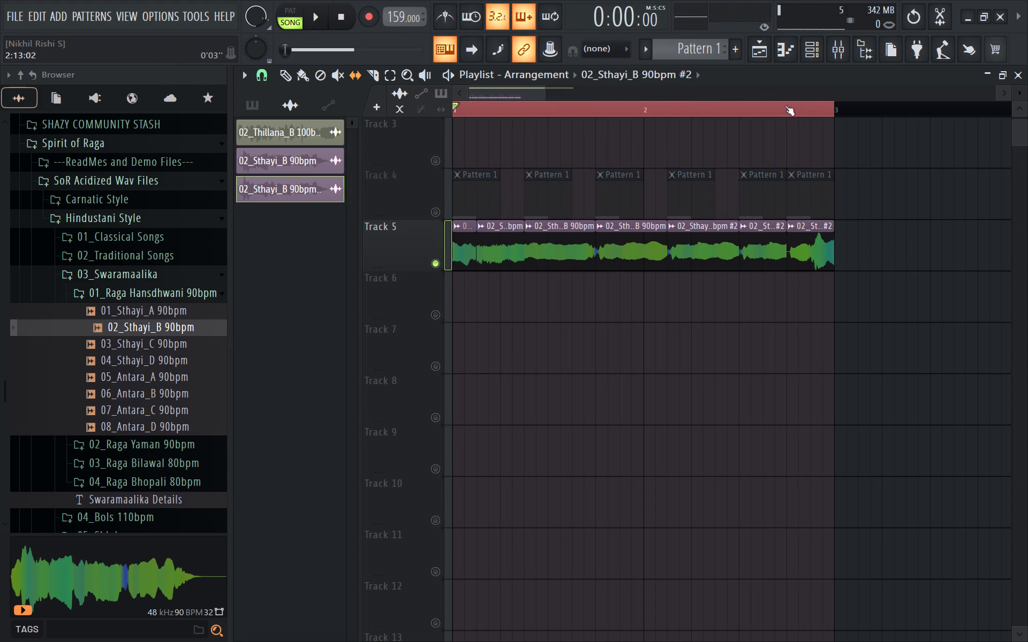
Start playback just before the last slice and nudge its audio so the loud opening peak falls near the slice's start.
{"action": "left_click", "coordinate": [780, 106]}
{"action": "key", "text": "space"}
{"action": "key", "text": "space"}
{"action": "left_click_drag", "start_coordinate": [807, 249], "coordinate": [807, 254]}
{"action": "key", "text": "space"}
{"action": "key", "text": "space"}
{"action": "key", "text": "space"}
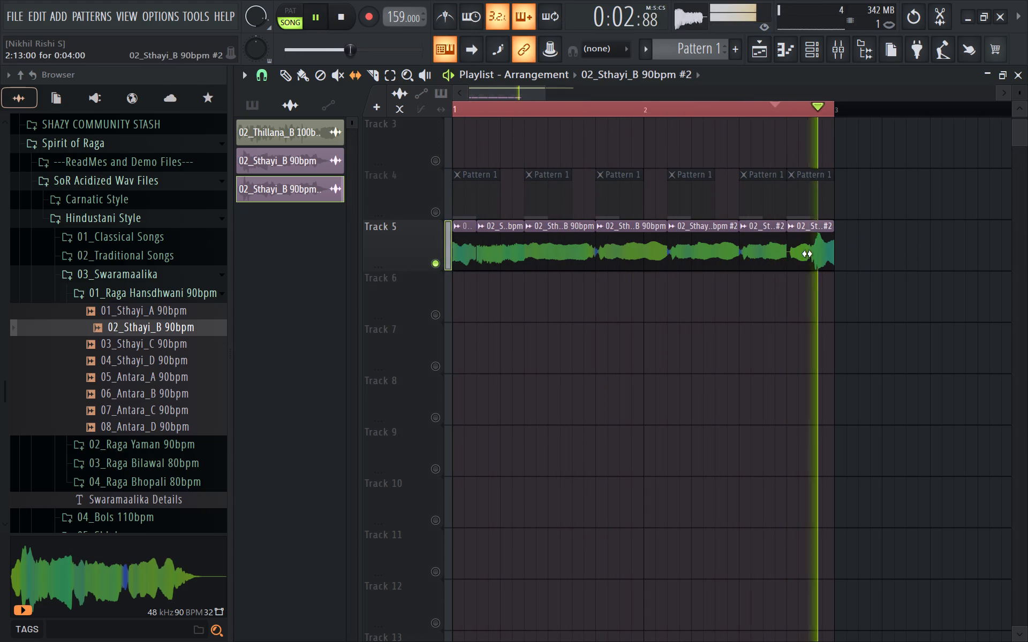
{"action": "key", "text": "space"}
{"action": "left_click_drag", "start_coordinate": [807, 254], "coordinate": [796, 258]}
{"action": "key", "text": "space"}
{"action": "key", "text": "space"}
{"action": "left_click_drag", "start_coordinate": [801, 256], "coordinate": [789, 260]}
{"action": "key", "text": "space"}
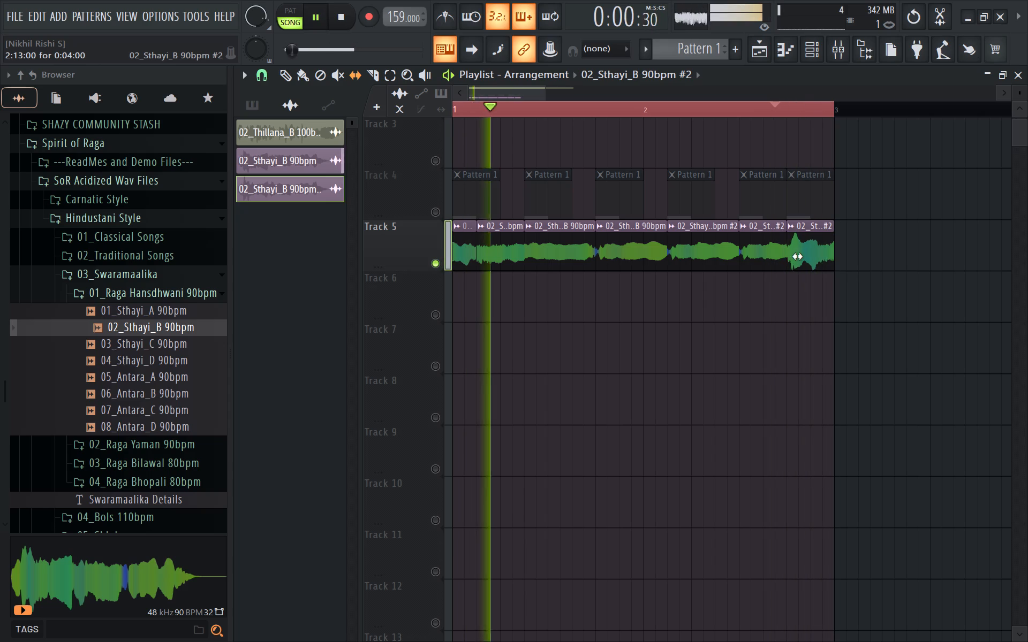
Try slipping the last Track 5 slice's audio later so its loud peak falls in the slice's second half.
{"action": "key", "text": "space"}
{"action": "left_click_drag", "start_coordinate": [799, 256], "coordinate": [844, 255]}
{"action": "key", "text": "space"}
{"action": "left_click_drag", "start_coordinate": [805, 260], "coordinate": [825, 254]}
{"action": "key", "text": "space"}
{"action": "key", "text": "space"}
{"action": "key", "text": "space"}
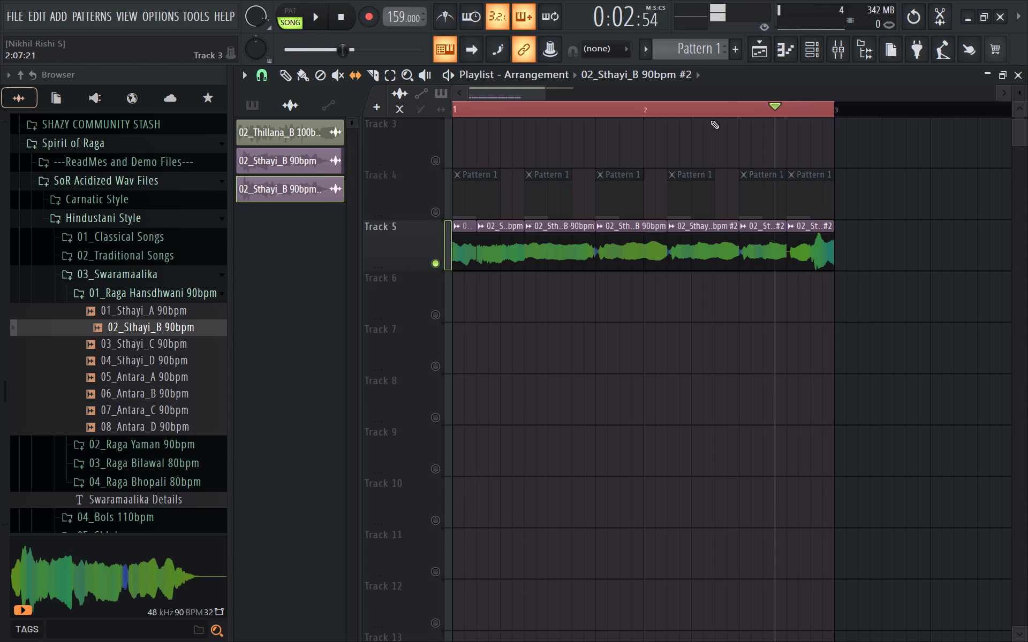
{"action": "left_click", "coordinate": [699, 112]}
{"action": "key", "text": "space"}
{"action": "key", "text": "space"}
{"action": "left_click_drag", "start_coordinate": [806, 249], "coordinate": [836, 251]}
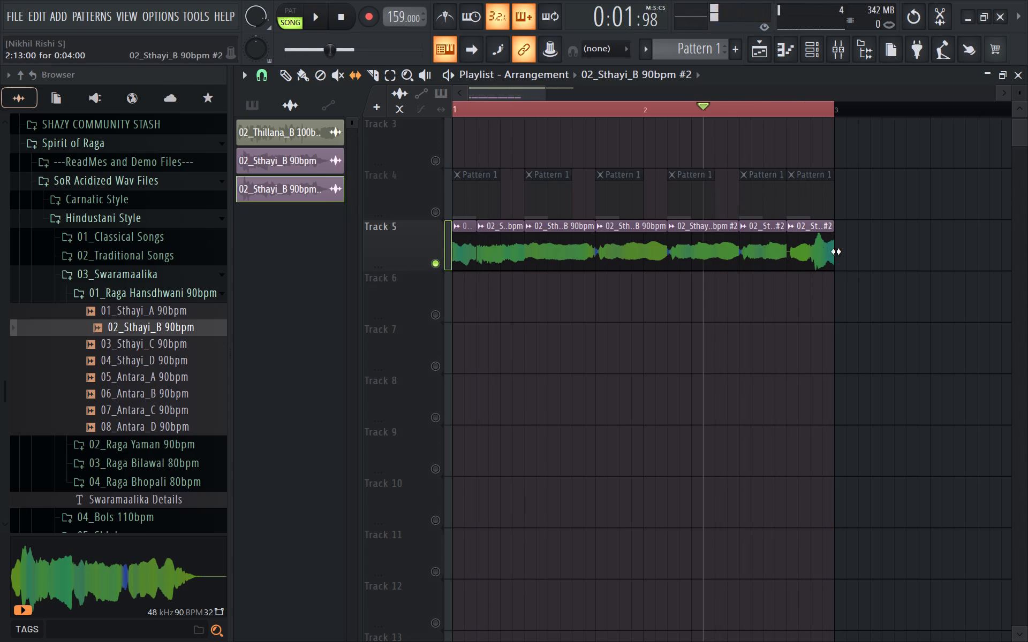
Slip the last slice's audio back so the loud opening peak sits near its start, and play the loop.
{"action": "left_click_drag", "start_coordinate": [836, 251], "coordinate": [782, 261]}
{"action": "key", "text": "space"}
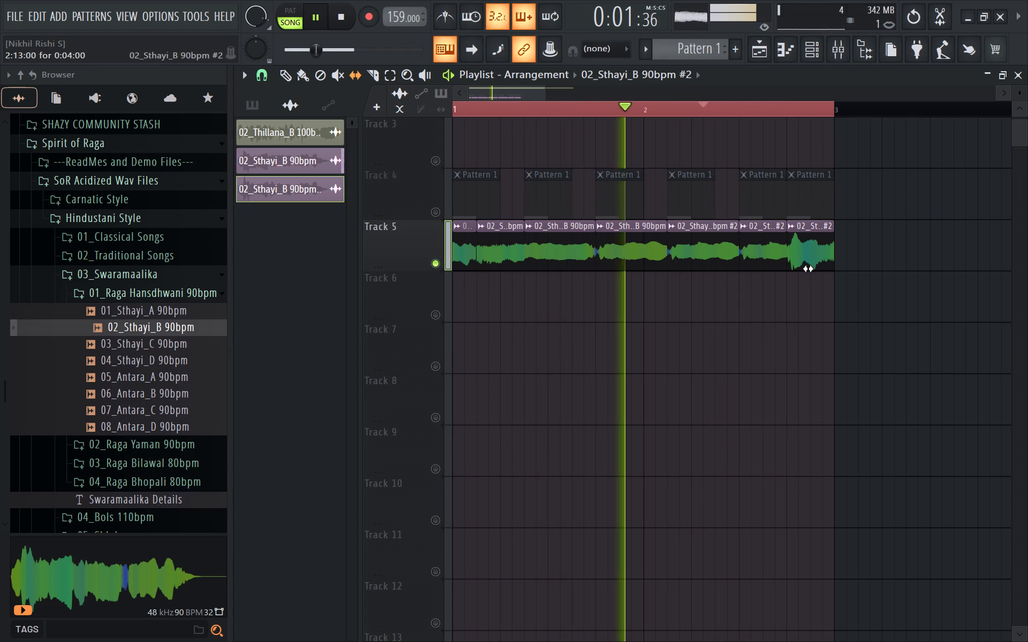
Cut the last Track 5 slice about three quarters of the way along, just after its loud section.
{"action": "left_click", "coordinate": [288, 75]}
{"action": "scroll", "coordinate": [734, 225], "scroll_direction": "up", "scroll_amount": 4, "text": "ctrl"}
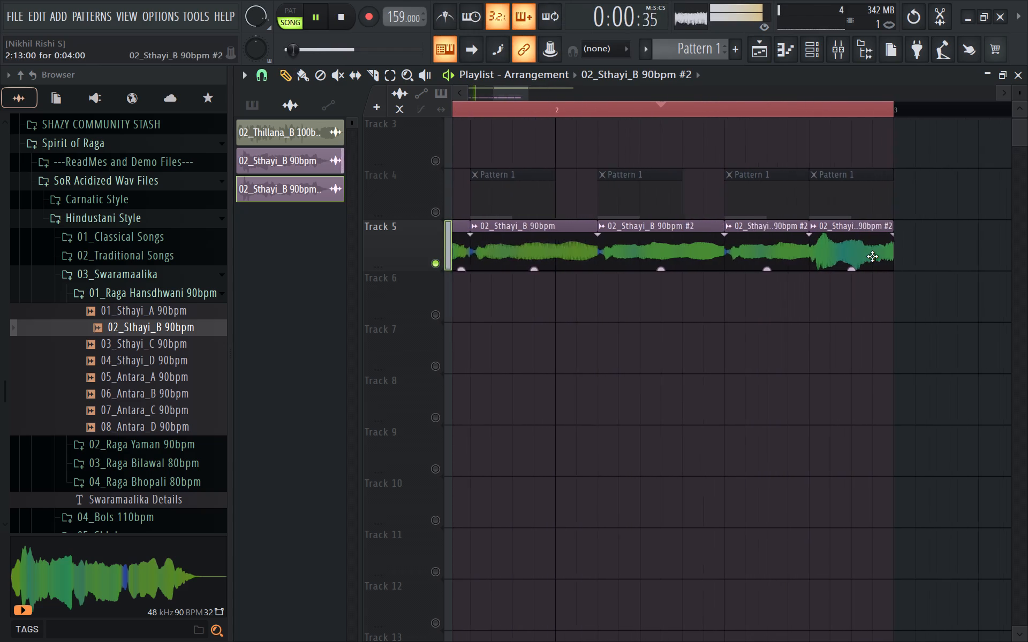
{"action": "scroll", "coordinate": [872, 256], "scroll_direction": "up", "scroll_amount": 4, "text": "ctrl"}
{"action": "left_click", "coordinate": [383, 74]}
{"action": "left_click", "coordinate": [373, 74]}
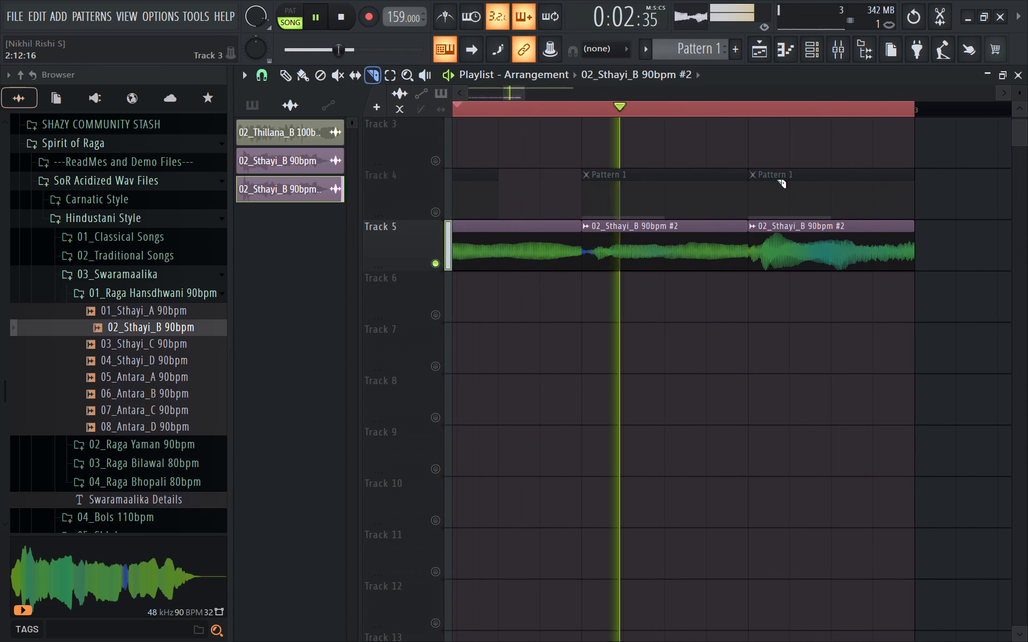
{"action": "left_click", "coordinate": [865, 255]}
Lower the clip gain of the loud slice before the new cut to about -5.1 dB.
{"action": "left_click", "coordinate": [285, 79]}
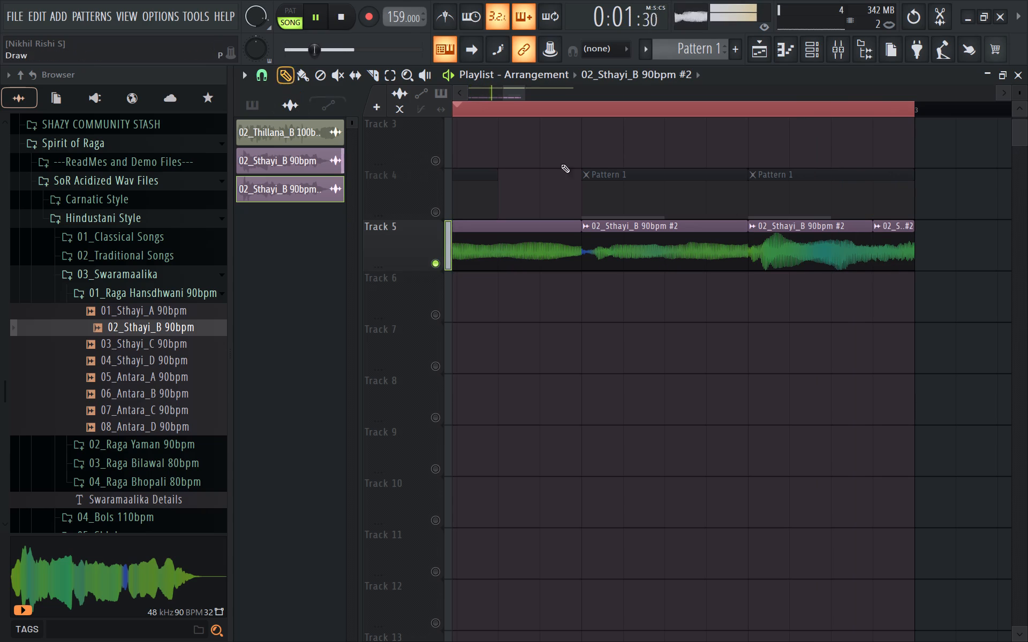
{"action": "left_click_drag", "start_coordinate": [813, 271], "coordinate": [813, 295]}
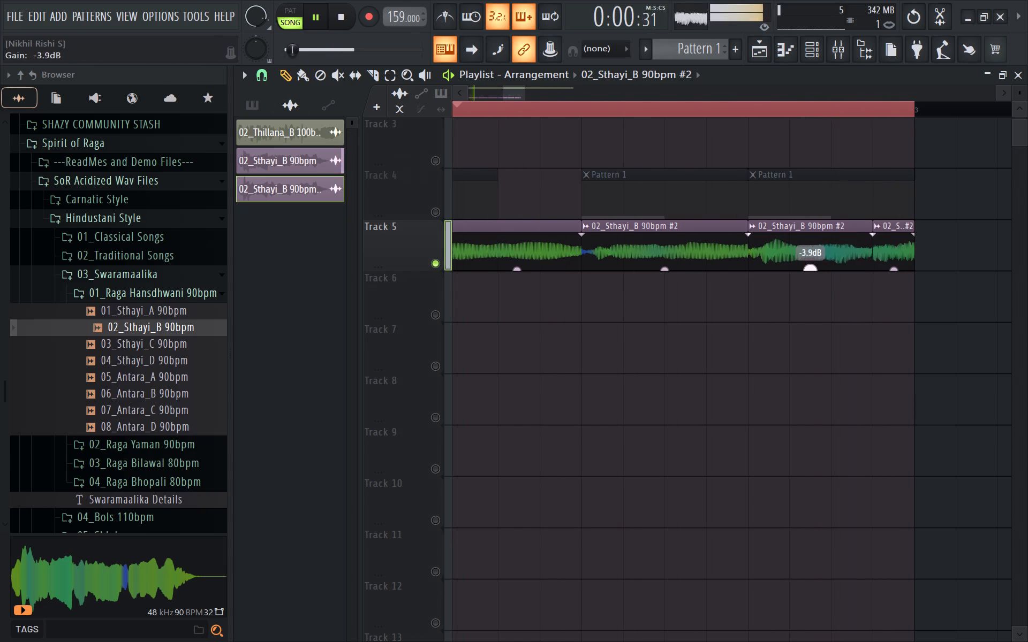
{"action": "left_click_drag", "start_coordinate": [813, 295], "coordinate": [813, 297]}
{"action": "scroll", "coordinate": [830, 155], "scroll_direction": "down", "scroll_amount": 11, "text": "ctrl"}
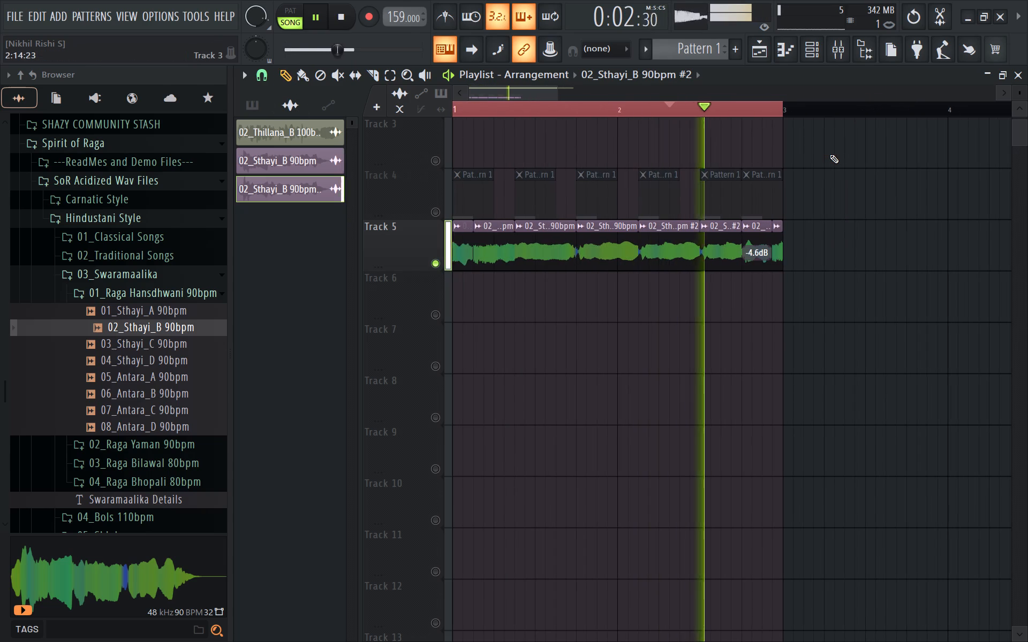
{"action": "scroll", "coordinate": [836, 333], "scroll_direction": "up", "scroll_amount": 7, "text": "ctrl"}
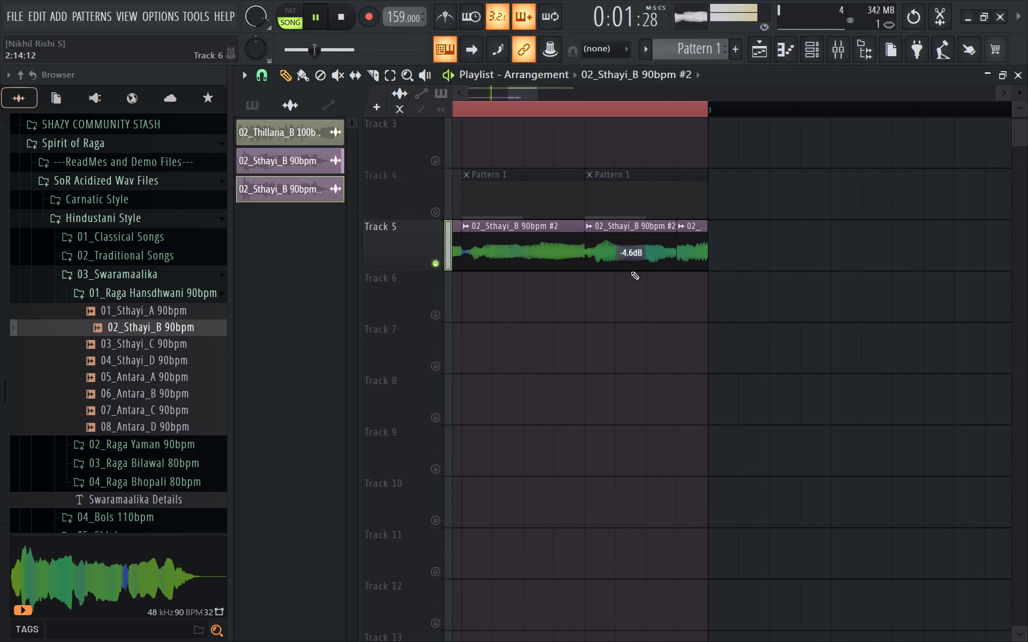
{"action": "left_click", "coordinate": [629, 264]}
{"action": "scroll", "coordinate": [725, 222], "scroll_direction": "down", "scroll_amount": 10, "text": "ctrl"}
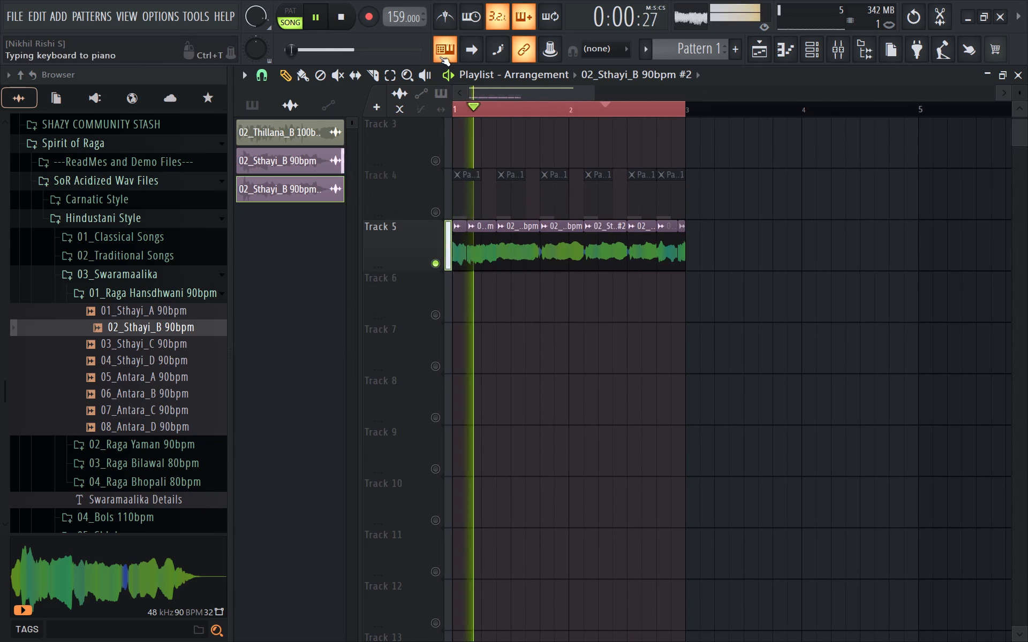
Raise the project tempo to 175 BPM and restretch all channels.
{"action": "key", "text": "space"}
{"action": "left_click_drag", "start_coordinate": [396, 25], "coordinate": [404, 7]}
{"action": "left_click", "coordinate": [398, 9]}
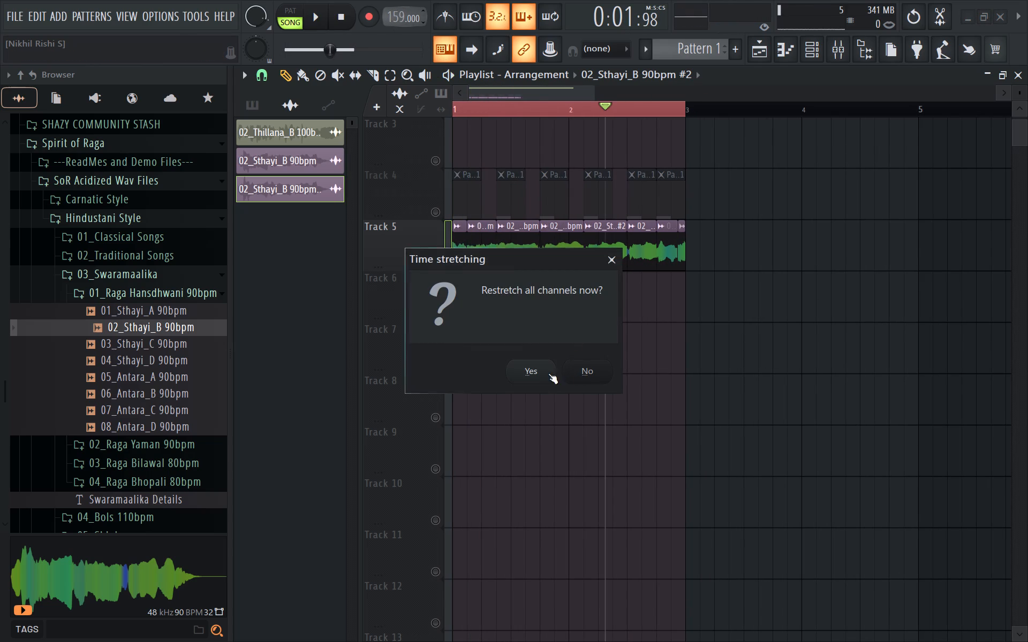
{"action": "left_click", "coordinate": [548, 373]}
{"action": "key", "text": "space"}
{"action": "key", "text": "space"}
{"action": "left_click_drag", "start_coordinate": [402, 18], "coordinate": [411, 573]}
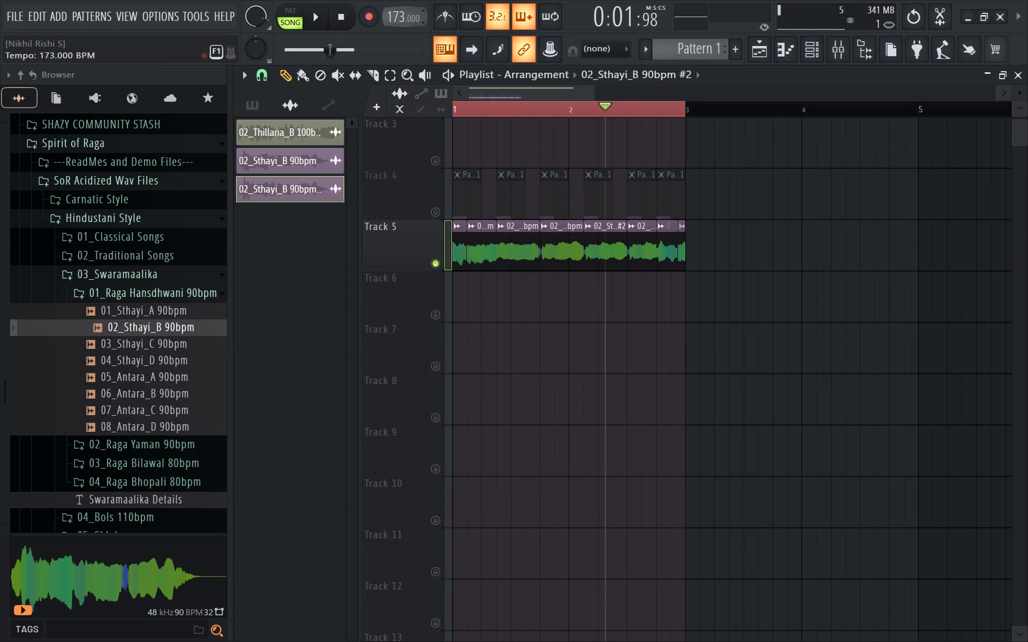
{"action": "left_click_drag", "start_coordinate": [411, 573], "coordinate": [413, 568]}
{"action": "left_click", "coordinate": [543, 365]}
Play the loop from the start and fine-tune the clip gains of the first slice and the loud second-to-last slice.
{"action": "left_click_drag", "start_coordinate": [521, 91], "coordinate": [489, 99]}
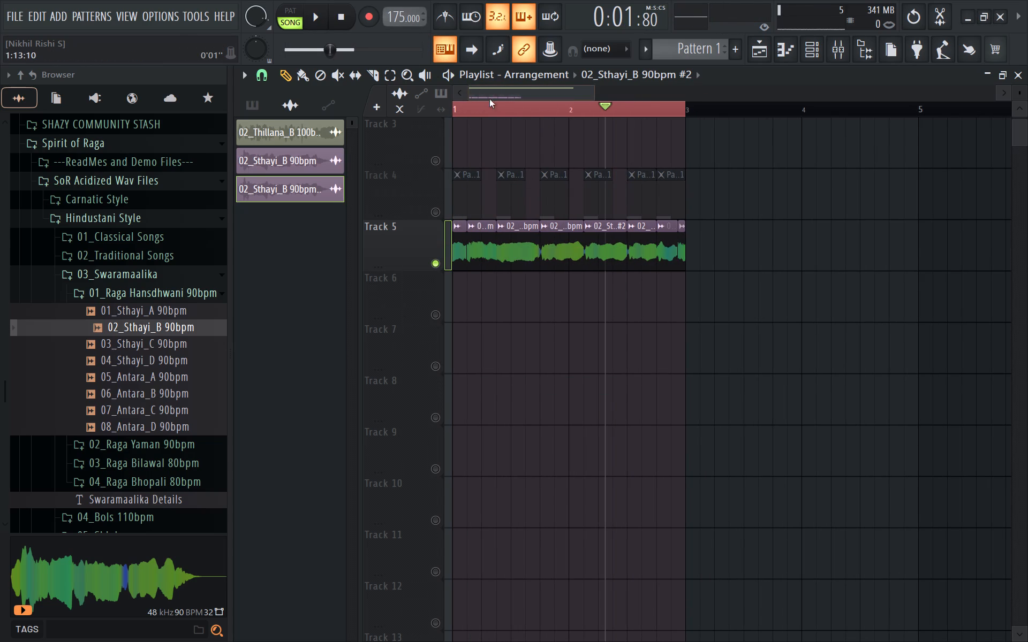
{"action": "left_click_drag", "start_coordinate": [489, 99], "coordinate": [479, 101]}
{"action": "left_click_drag", "start_coordinate": [475, 105], "coordinate": [394, 111]}
{"action": "key", "text": "space"}
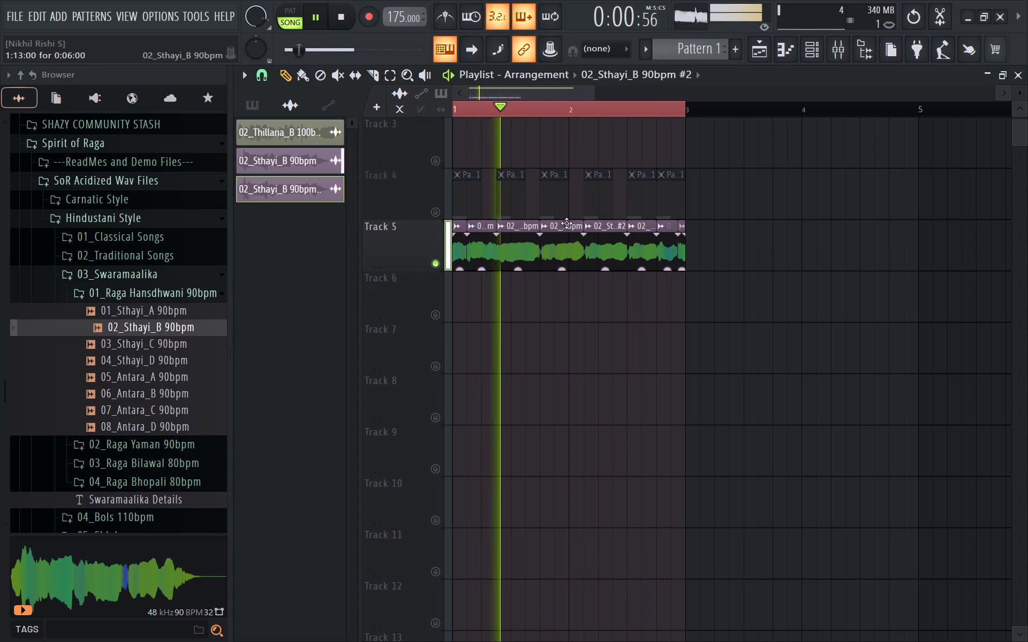
{"action": "scroll", "coordinate": [417, 277], "scroll_direction": "up", "scroll_amount": 5, "text": "ctrl"}
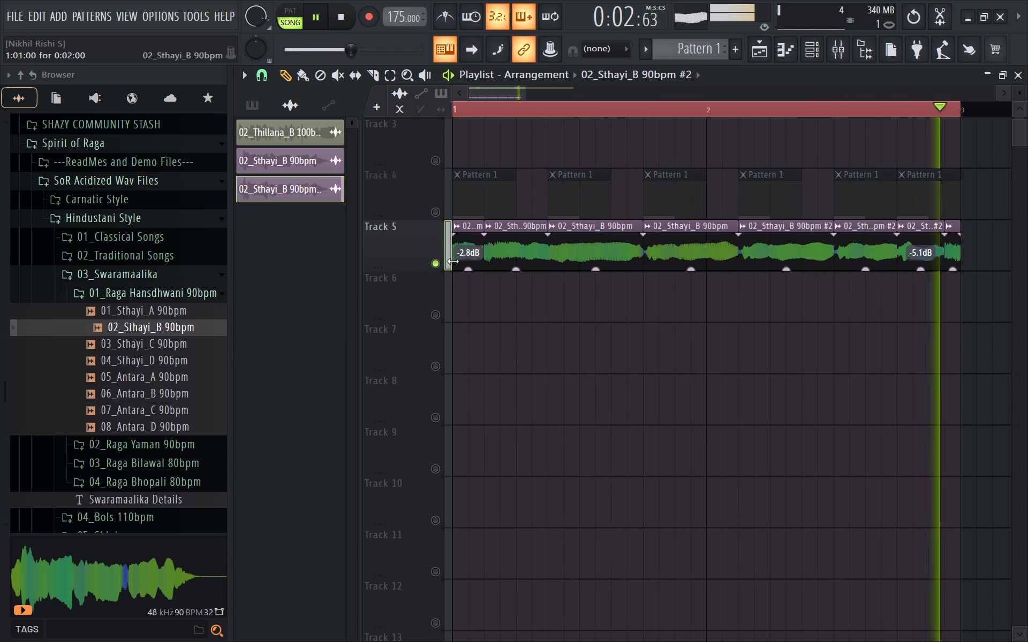
{"action": "left_click_drag", "start_coordinate": [466, 268], "coordinate": [462, 272]}
{"action": "scroll", "coordinate": [693, 263], "scroll_direction": "down", "scroll_amount": 6, "text": "ctrl"}
{"action": "scroll", "coordinate": [639, 302], "scroll_direction": "down", "scroll_amount": 4, "text": "ctrl"}
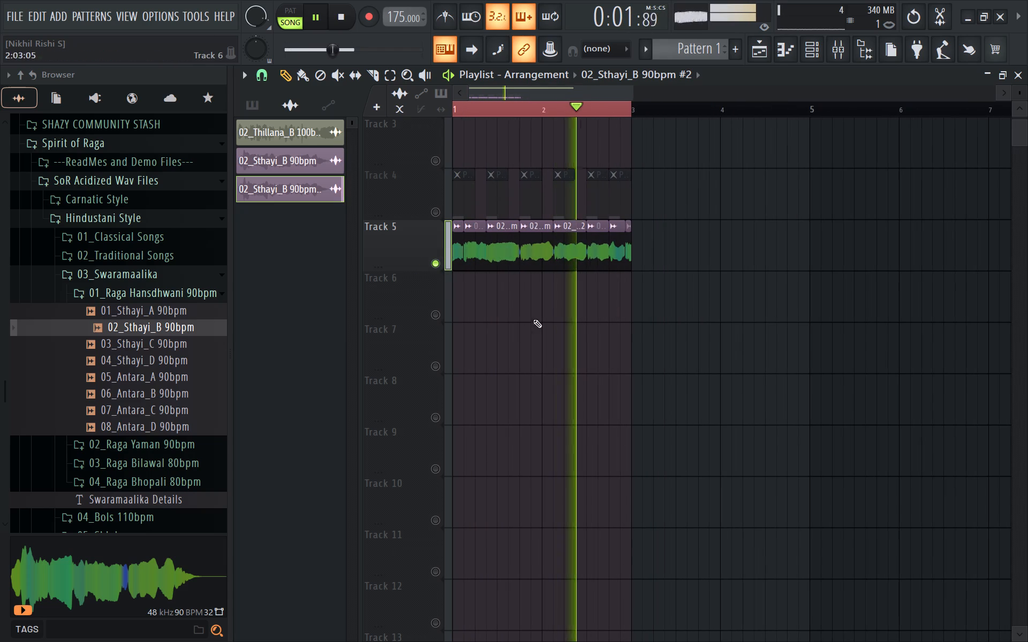
{"action": "scroll", "coordinate": [545, 315], "scroll_direction": "up", "scroll_amount": 3}
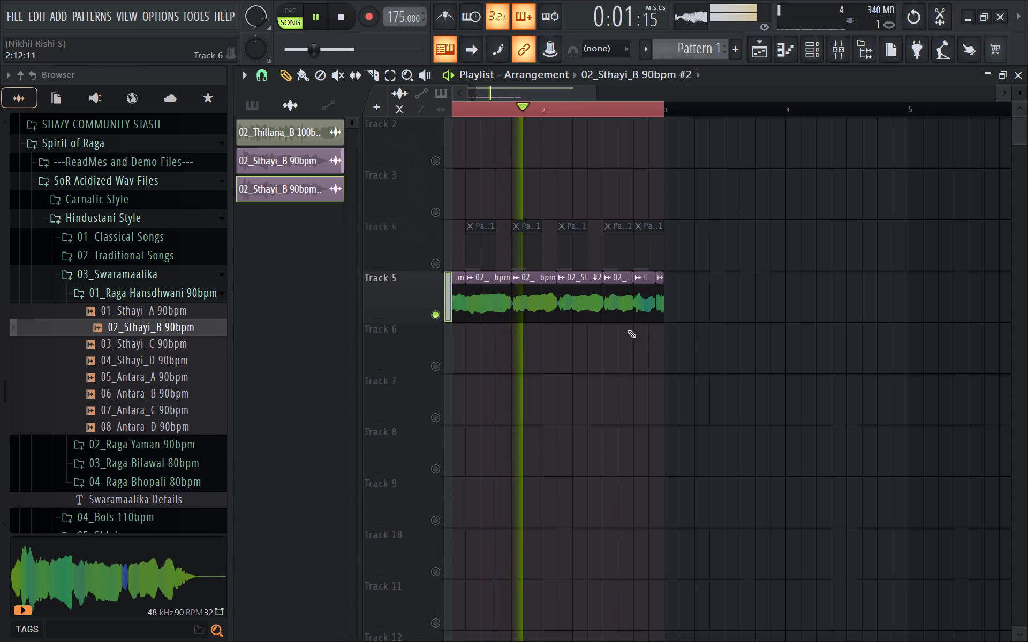
{"action": "left_click_drag", "start_coordinate": [644, 320], "coordinate": [636, 324]}
{"action": "scroll", "coordinate": [644, 320], "scroll_direction": "down", "scroll_amount": 5, "text": "ctrl"}
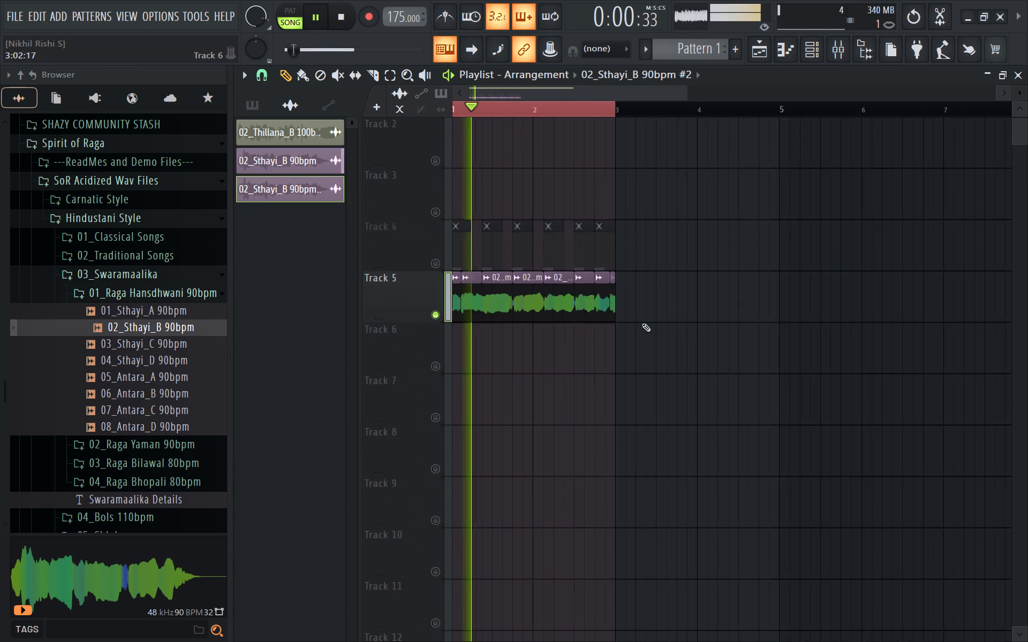
{"action": "scroll", "coordinate": [457, 341], "scroll_direction": "up", "scroll_amount": 5, "text": "ctrl"}
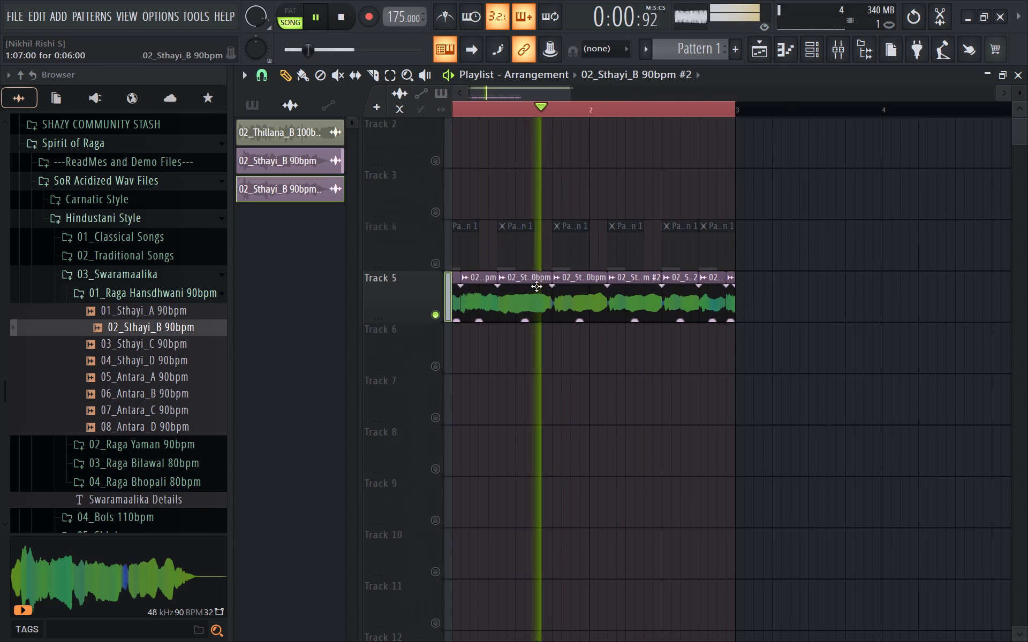
Consolidate all the Track 5 vocal slices into a single audio clip and play it.
{"action": "double_click", "coordinate": [543, 305]}
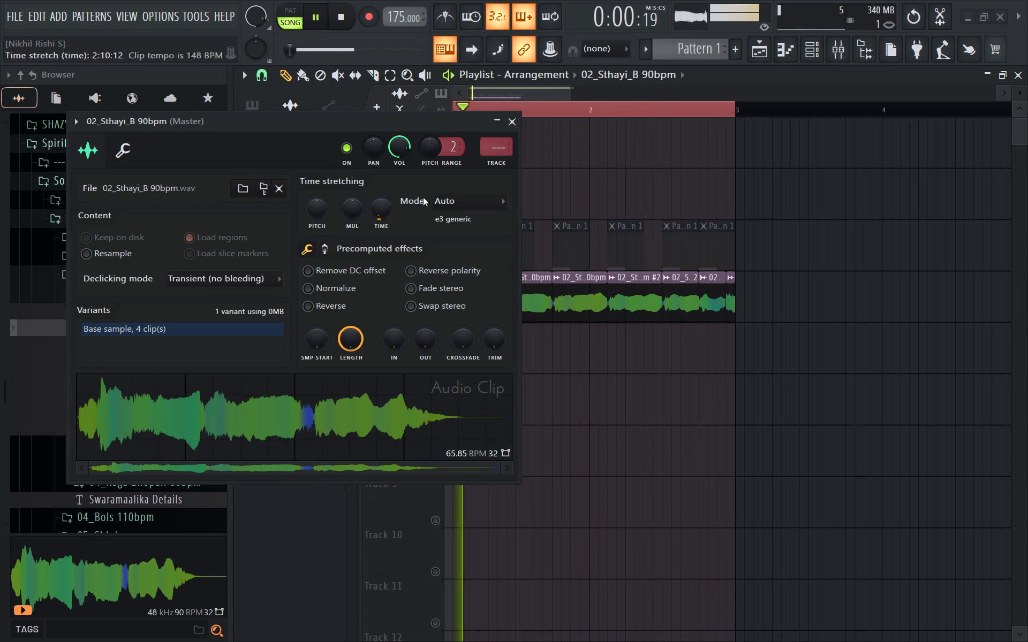
{"action": "left_click", "coordinate": [511, 125]}
{"action": "key", "text": "space"}
{"action": "left_click_drag", "start_coordinate": [774, 304], "coordinate": [349, 315], "text": "ctrl"}
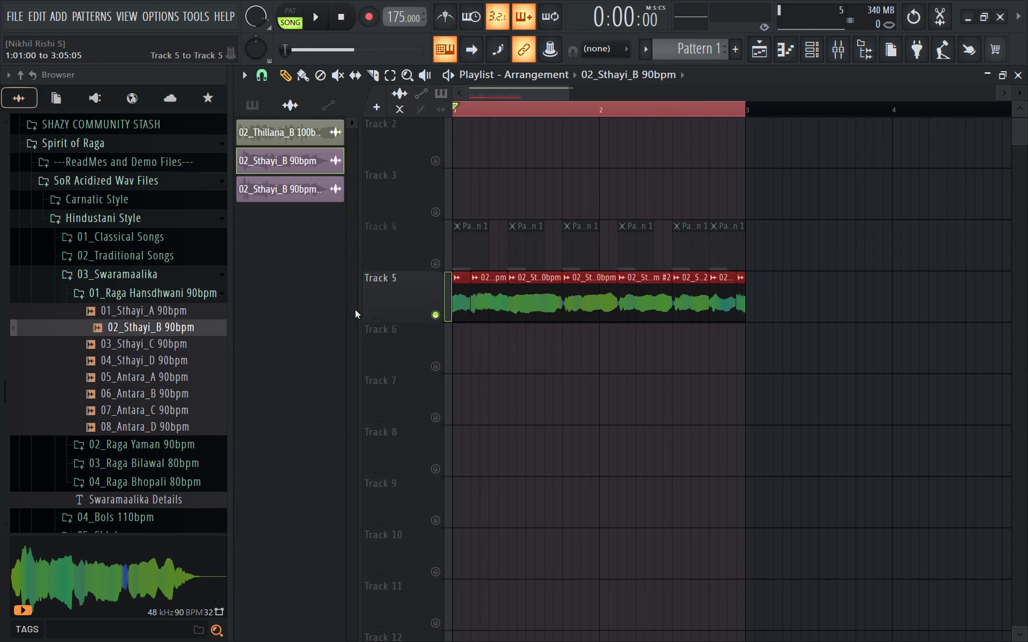
{"action": "key", "text": "ctrl+alt+c"}
{"action": "left_click", "coordinate": [675, 541]}
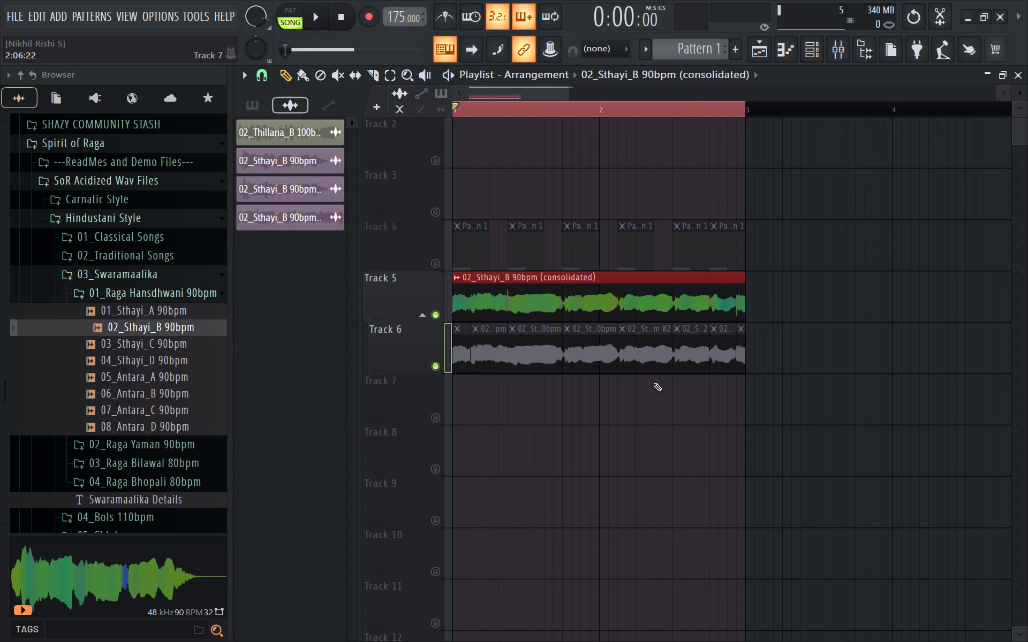
{"action": "key", "text": "space"}
{"action": "key", "text": "space"}
{"action": "key", "text": "space"}
Open the consolidated clip's settings and set its time-stretching pitch to -400 cents, listening to the result.
{"action": "double_click", "coordinate": [473, 307]}
{"action": "key", "text": "space"}
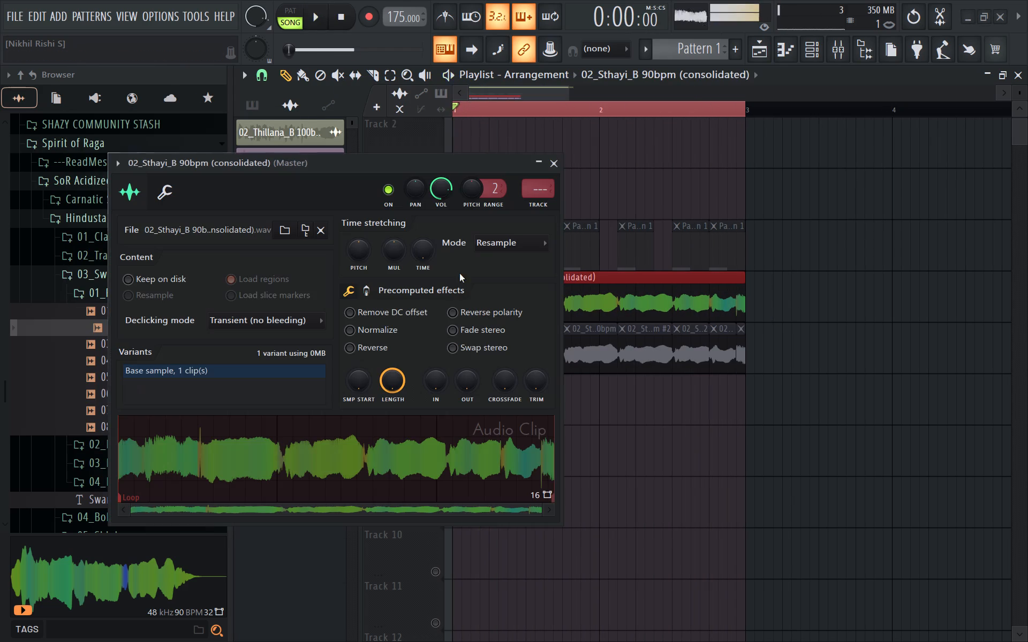
{"action": "key", "text": "space"}
{"action": "key", "text": "space"}
{"action": "left_click_drag", "start_coordinate": [361, 249], "coordinate": [356, 338]}
{"action": "left_click_drag", "start_coordinate": [361, 250], "coordinate": [361, 251]}
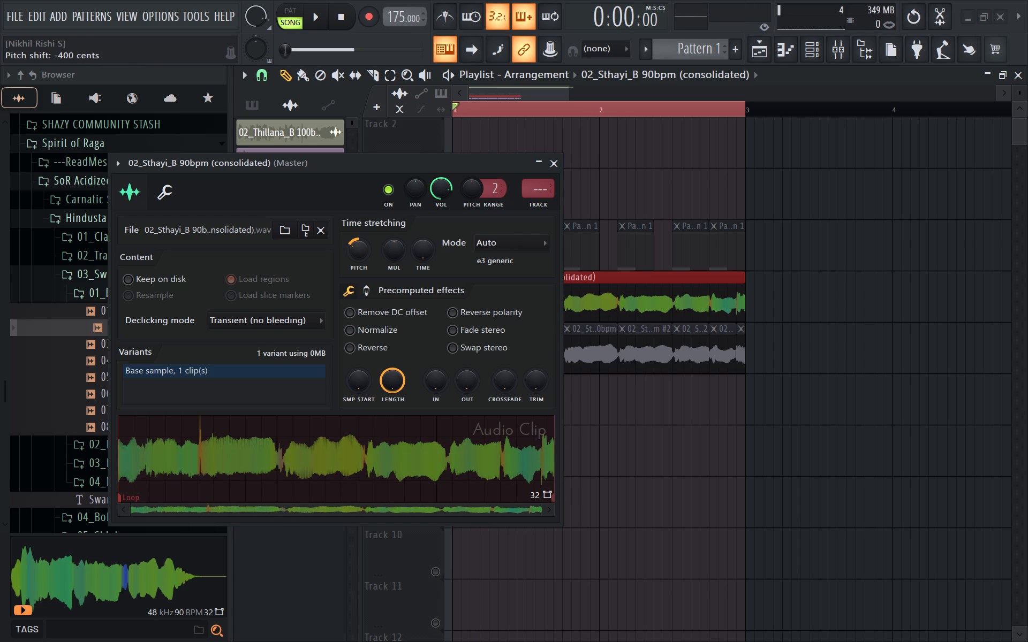
{"action": "left_click_drag", "start_coordinate": [361, 251], "coordinate": [359, 258]}
{"action": "key", "text": "space"}
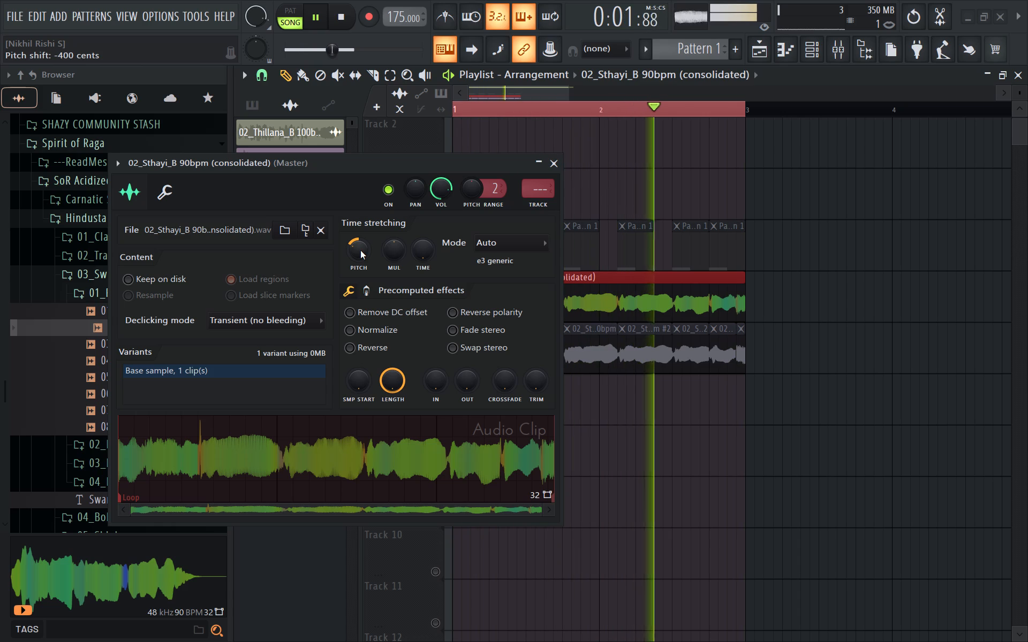
{"action": "key", "text": "space"}
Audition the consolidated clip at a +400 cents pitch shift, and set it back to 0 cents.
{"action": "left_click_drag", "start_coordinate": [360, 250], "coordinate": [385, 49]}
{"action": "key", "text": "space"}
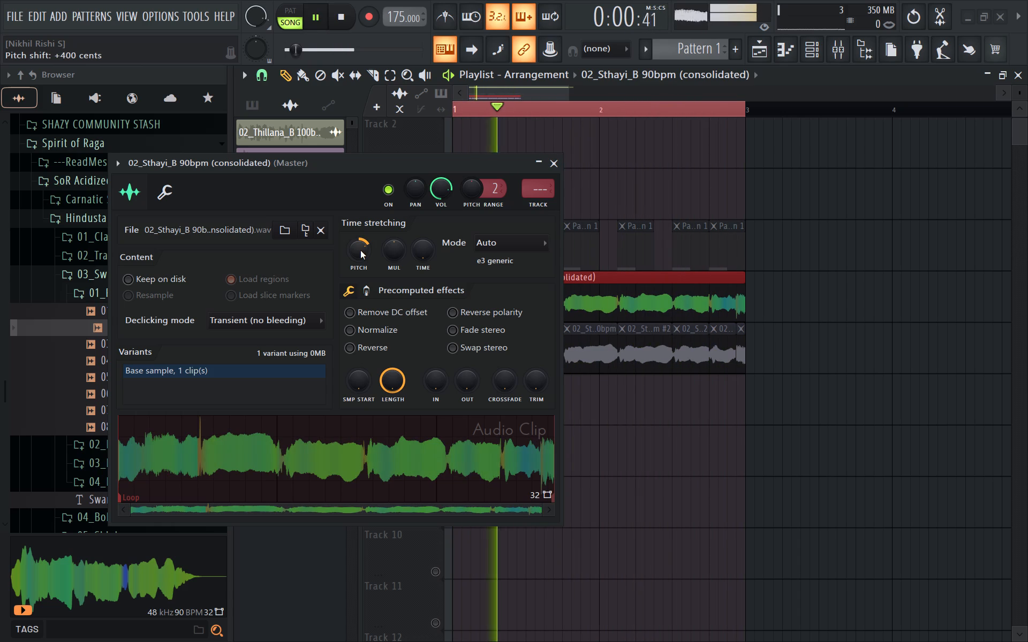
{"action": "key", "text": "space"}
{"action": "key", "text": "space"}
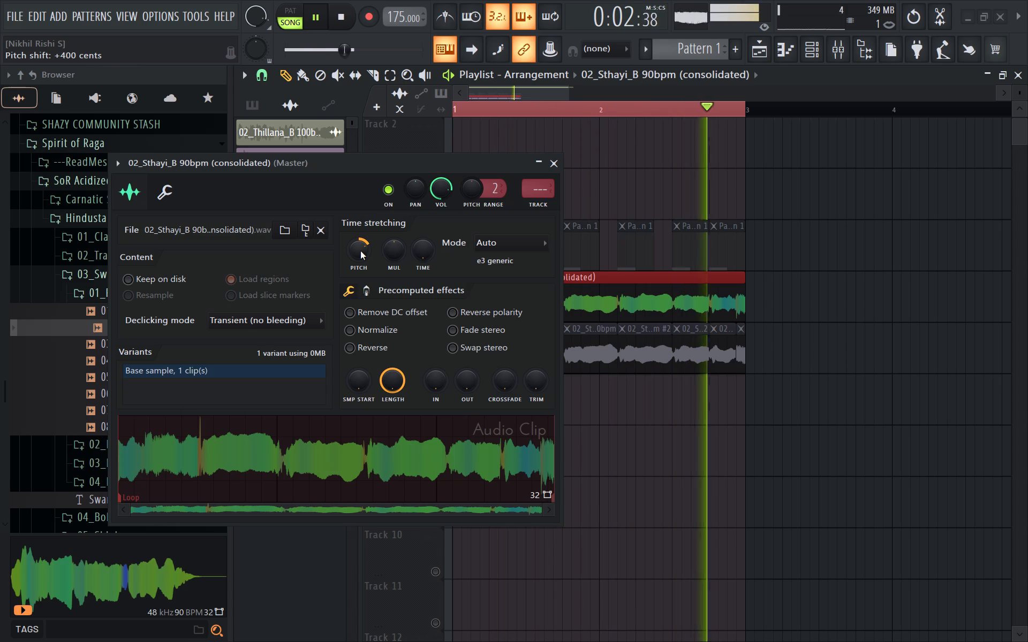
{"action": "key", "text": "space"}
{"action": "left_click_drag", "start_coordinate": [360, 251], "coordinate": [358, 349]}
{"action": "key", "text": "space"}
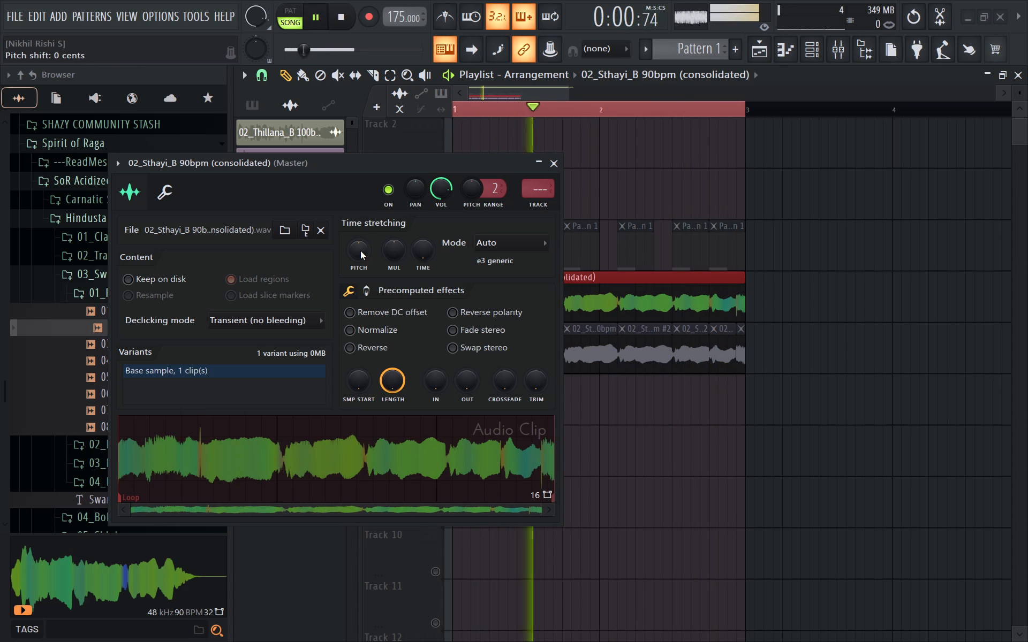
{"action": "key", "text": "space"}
Set the consolidated clip's pitch shift to +200 cents and listen to the loop.
{"action": "left_click_drag", "start_coordinate": [360, 251], "coordinate": [360, 219]}
{"action": "key", "text": "space"}
{"action": "key", "text": "space"}
{"action": "key", "text": "space"}
{"action": "left_click_drag", "start_coordinate": [360, 251], "coordinate": [358, 240]}
{"action": "key", "text": "space"}
{"action": "key", "text": "space"}
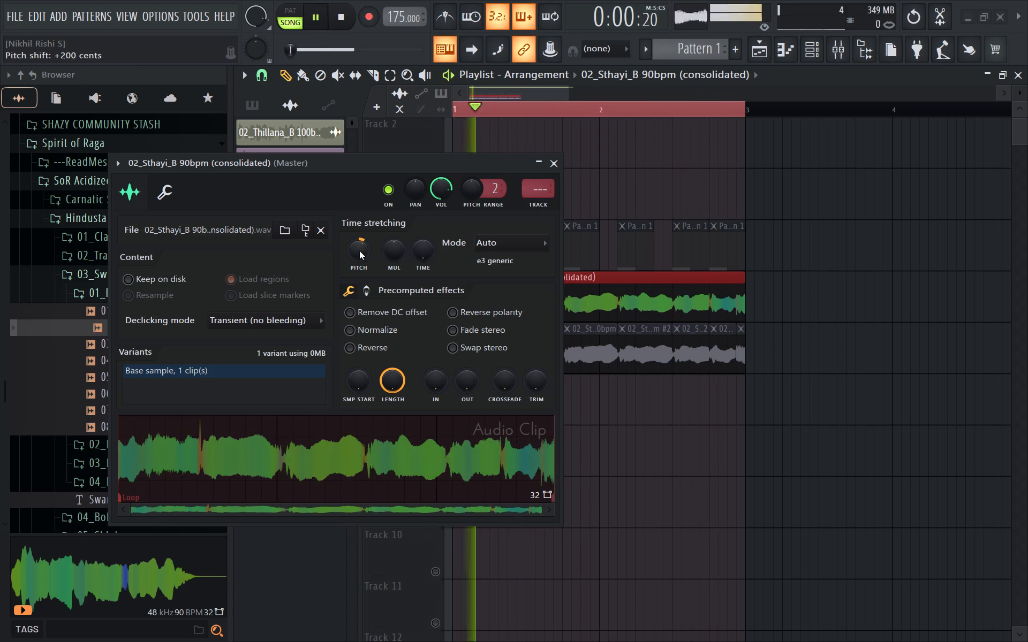
{"action": "key", "text": "space"}
{"action": "key", "text": "space"}
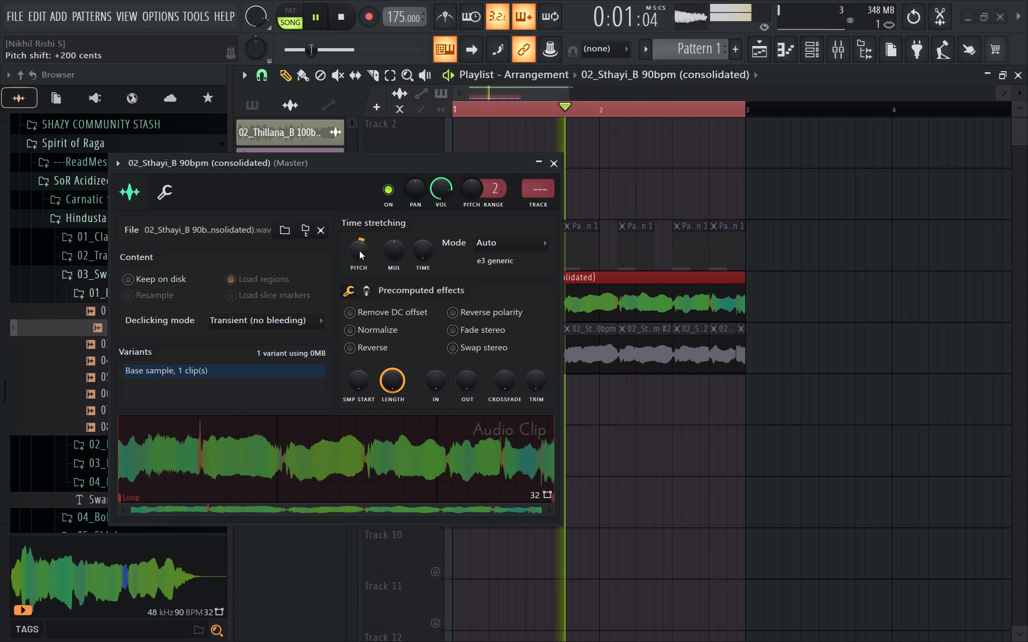
Compare the consolidated clip at +400 and +300 cents, and settle its pitch shift below +300 cents.
{"action": "left_click_drag", "start_coordinate": [359, 251], "coordinate": [361, 209]}
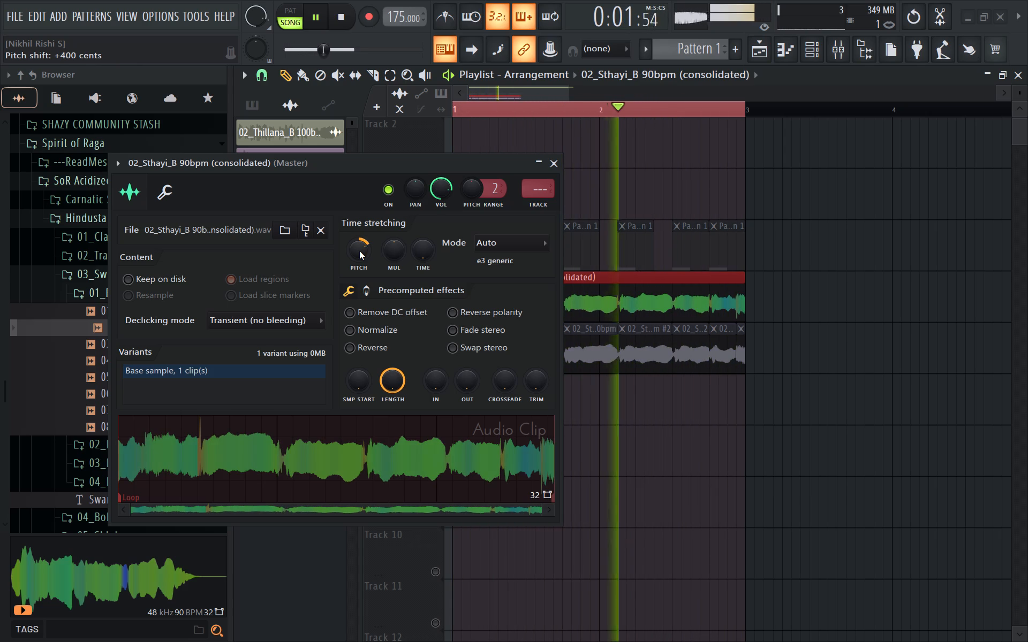
{"action": "left_click_drag", "start_coordinate": [359, 251], "coordinate": [355, 288]}
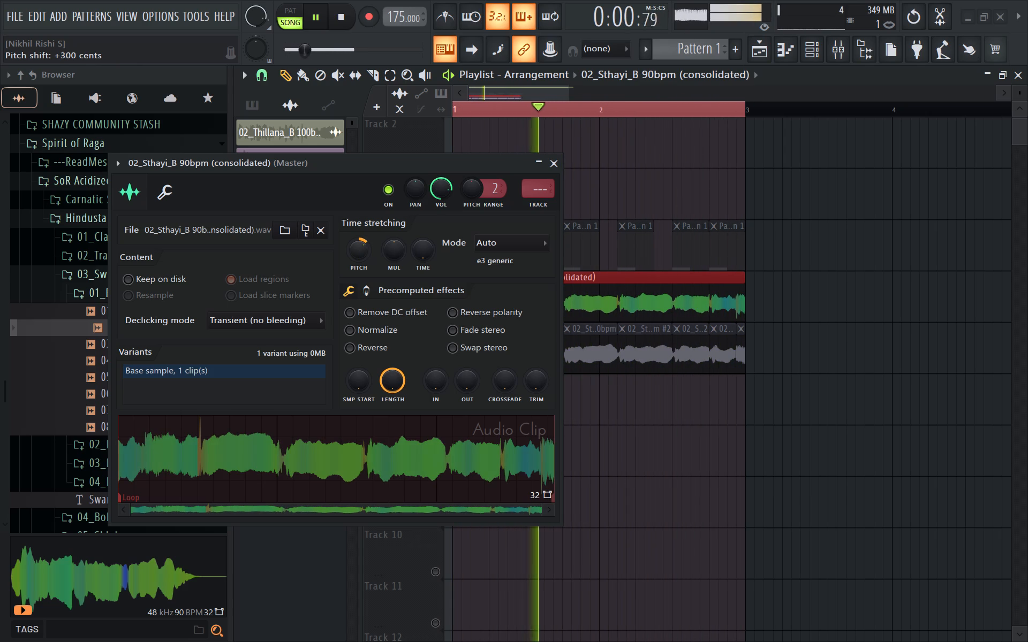
{"action": "left_click_drag", "start_coordinate": [355, 288], "coordinate": [349, 313]}
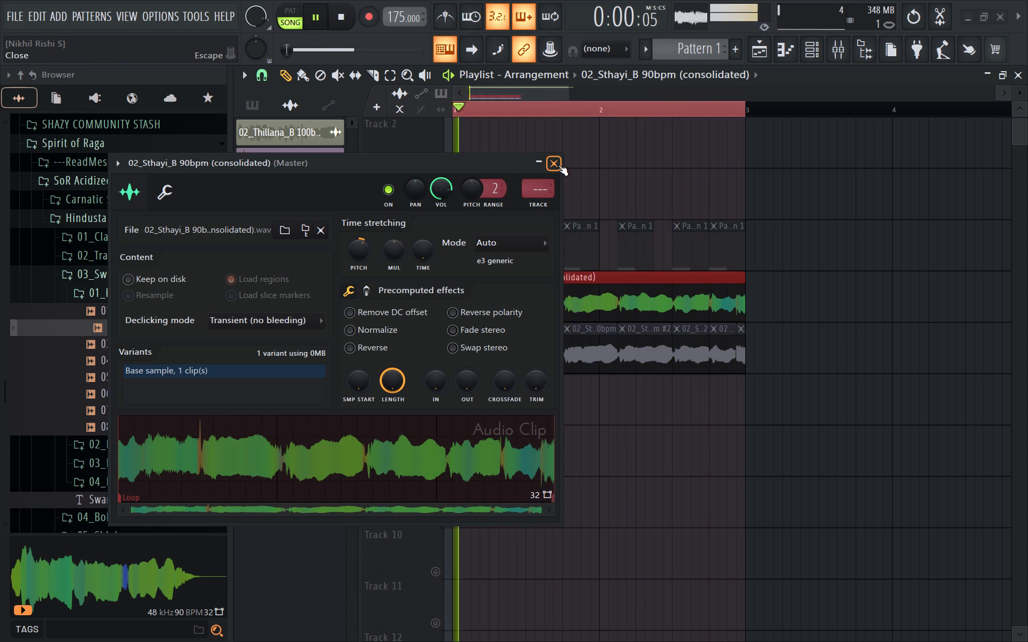
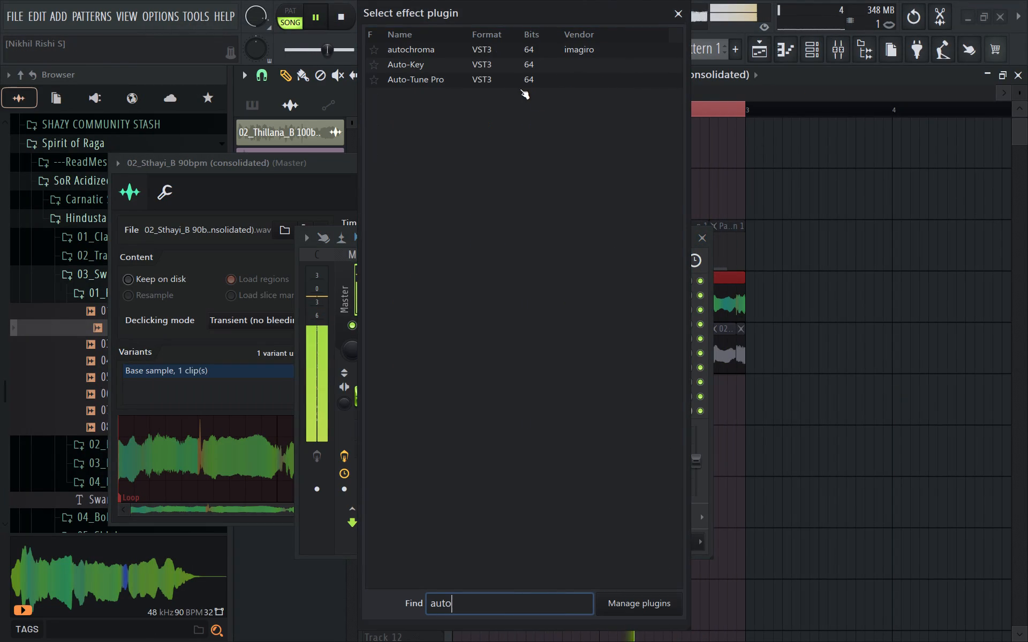
Load Auto-Key on the Master track and let it analyse the playing loop's key.
{"action": "double_click", "coordinate": [507, 68]}
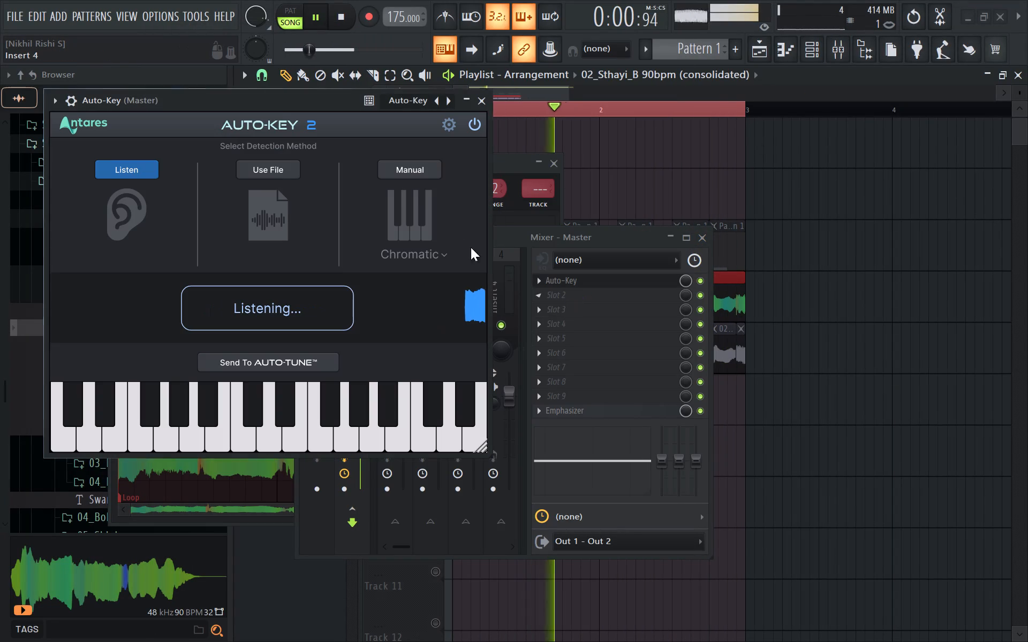
{"action": "left_click_drag", "start_coordinate": [268, 98], "coordinate": [490, 194]}
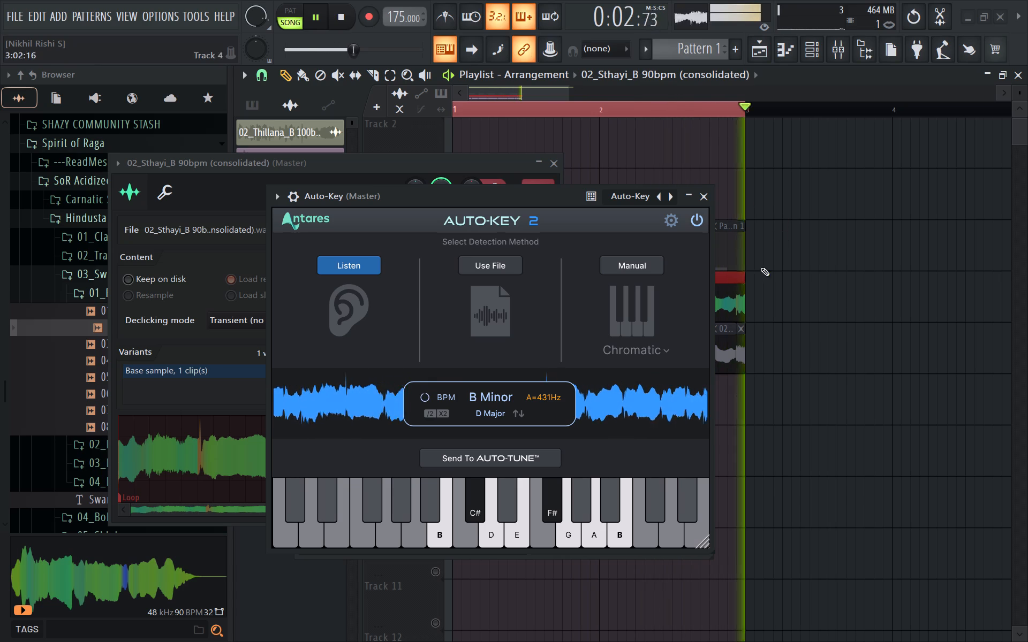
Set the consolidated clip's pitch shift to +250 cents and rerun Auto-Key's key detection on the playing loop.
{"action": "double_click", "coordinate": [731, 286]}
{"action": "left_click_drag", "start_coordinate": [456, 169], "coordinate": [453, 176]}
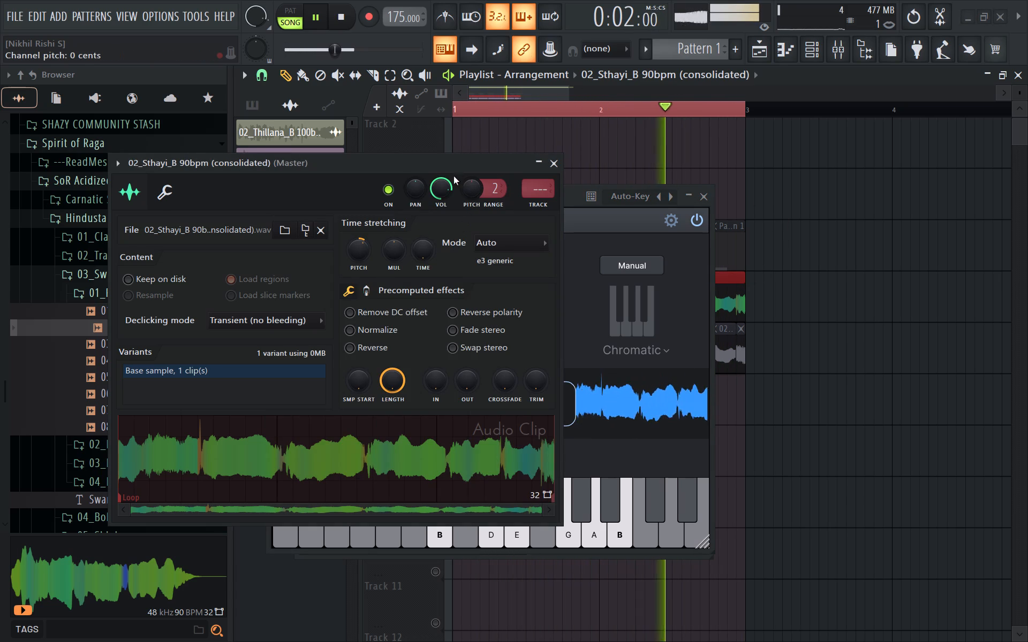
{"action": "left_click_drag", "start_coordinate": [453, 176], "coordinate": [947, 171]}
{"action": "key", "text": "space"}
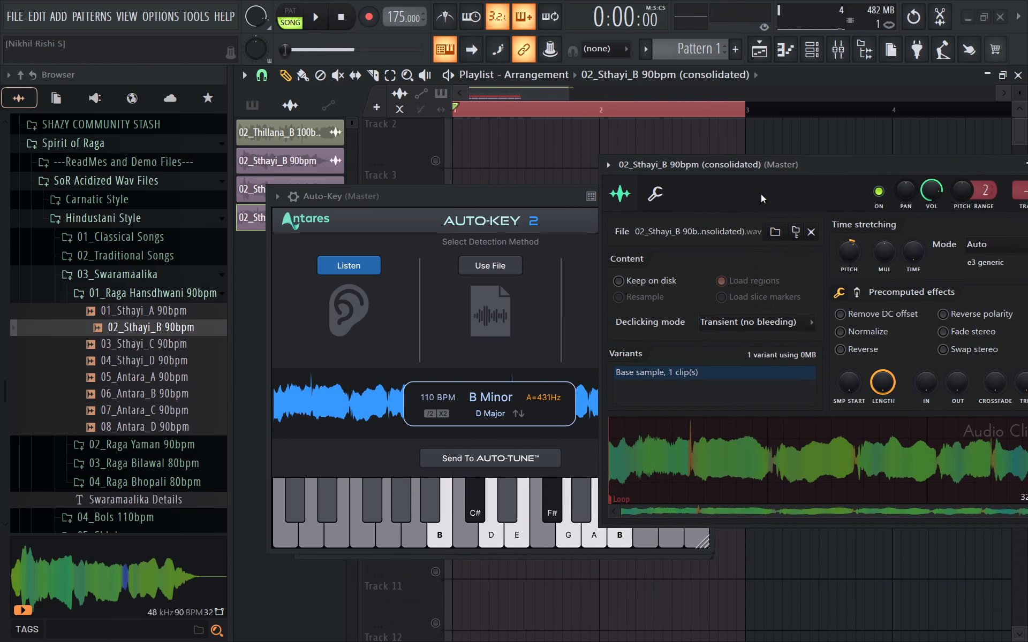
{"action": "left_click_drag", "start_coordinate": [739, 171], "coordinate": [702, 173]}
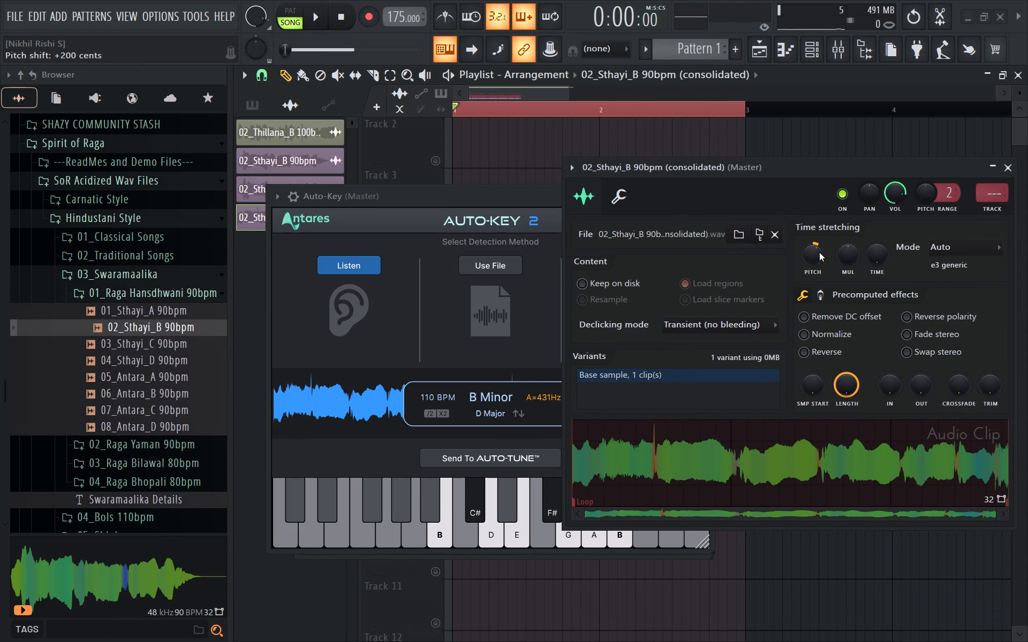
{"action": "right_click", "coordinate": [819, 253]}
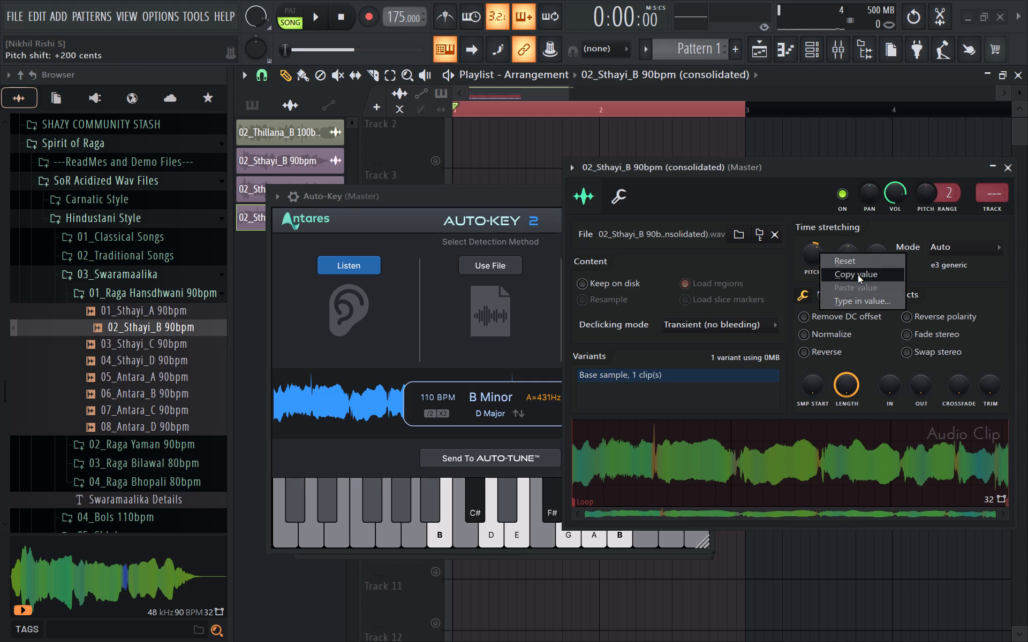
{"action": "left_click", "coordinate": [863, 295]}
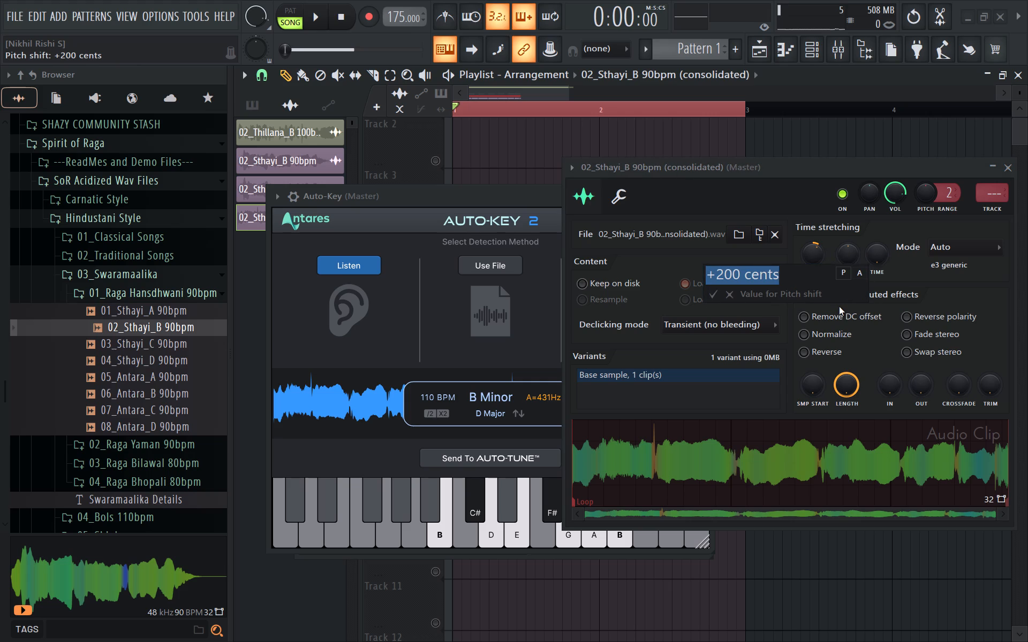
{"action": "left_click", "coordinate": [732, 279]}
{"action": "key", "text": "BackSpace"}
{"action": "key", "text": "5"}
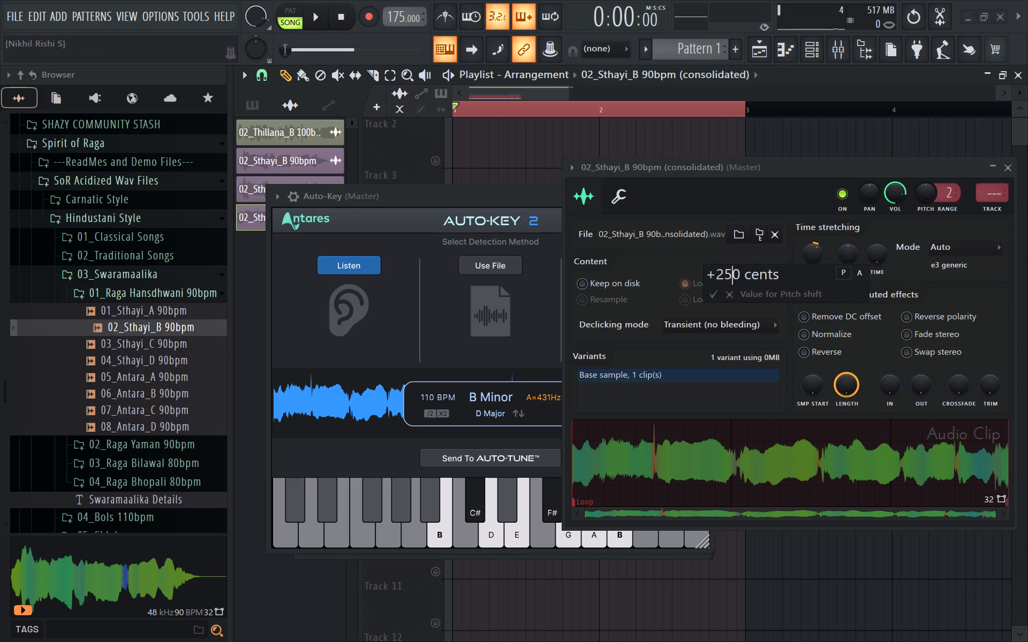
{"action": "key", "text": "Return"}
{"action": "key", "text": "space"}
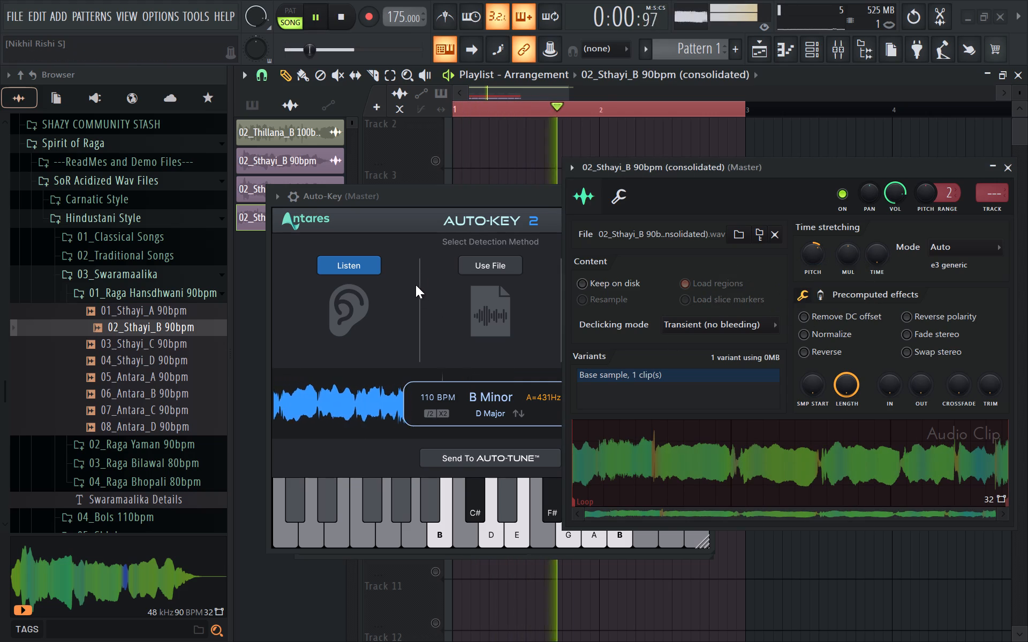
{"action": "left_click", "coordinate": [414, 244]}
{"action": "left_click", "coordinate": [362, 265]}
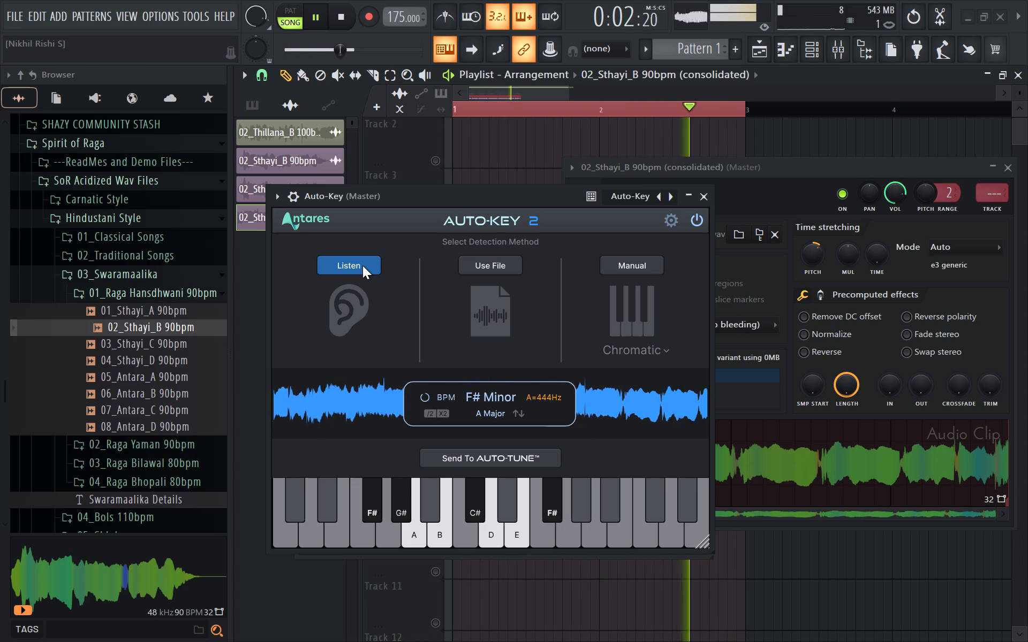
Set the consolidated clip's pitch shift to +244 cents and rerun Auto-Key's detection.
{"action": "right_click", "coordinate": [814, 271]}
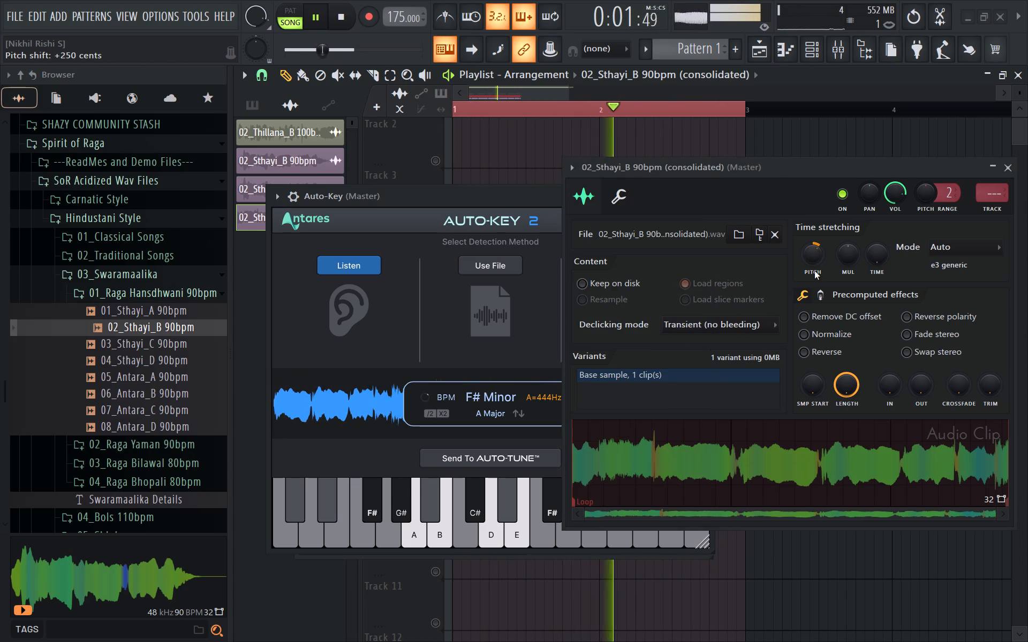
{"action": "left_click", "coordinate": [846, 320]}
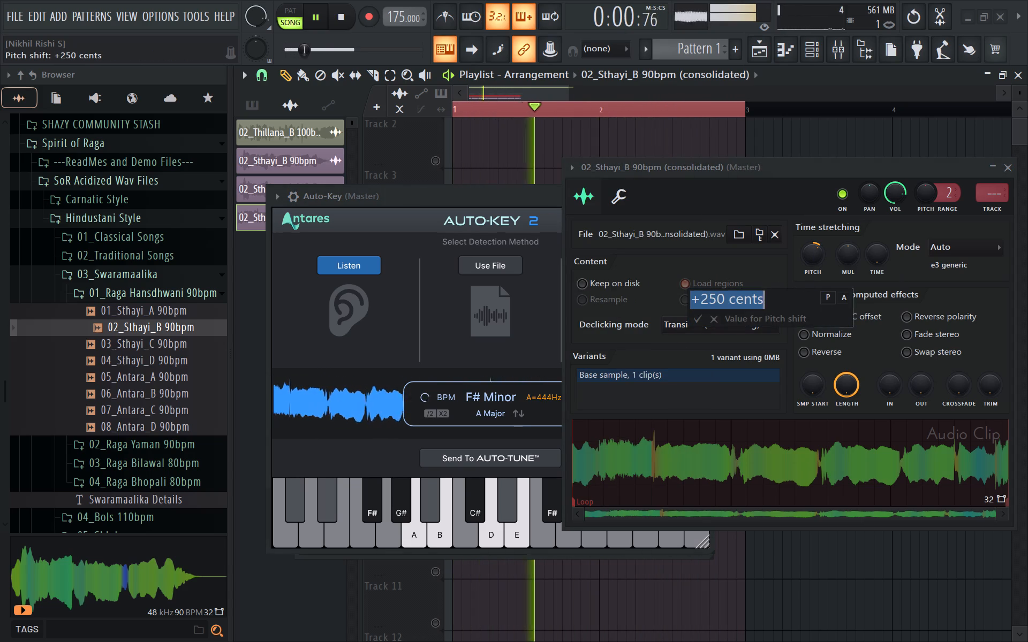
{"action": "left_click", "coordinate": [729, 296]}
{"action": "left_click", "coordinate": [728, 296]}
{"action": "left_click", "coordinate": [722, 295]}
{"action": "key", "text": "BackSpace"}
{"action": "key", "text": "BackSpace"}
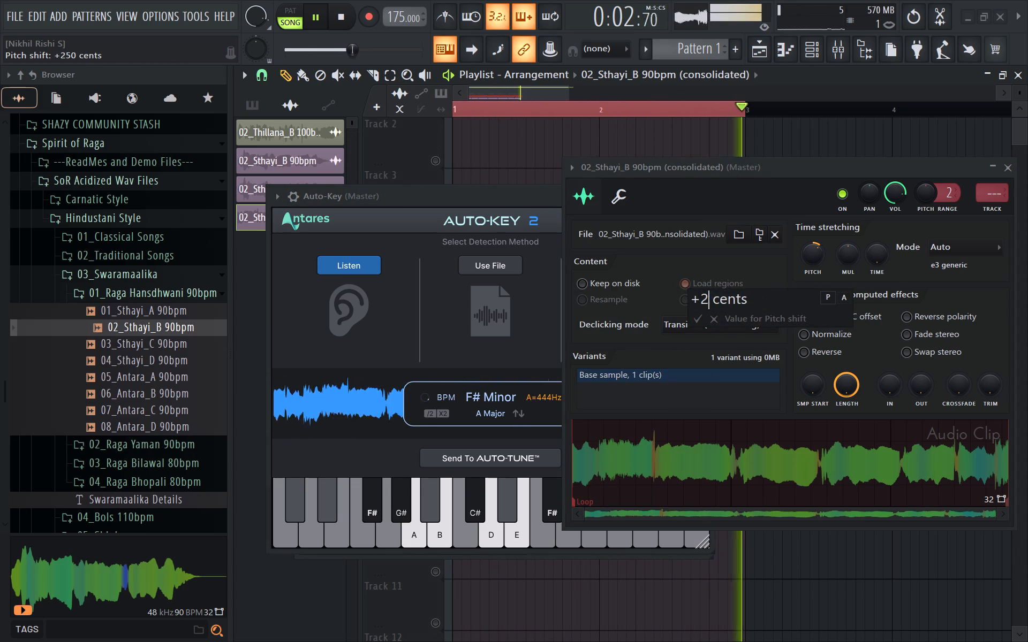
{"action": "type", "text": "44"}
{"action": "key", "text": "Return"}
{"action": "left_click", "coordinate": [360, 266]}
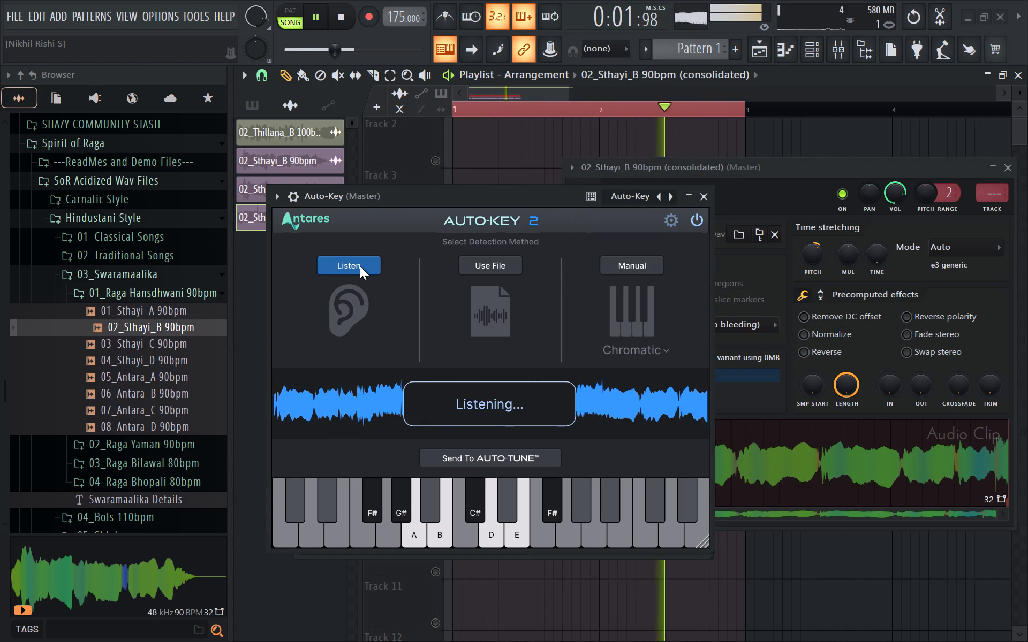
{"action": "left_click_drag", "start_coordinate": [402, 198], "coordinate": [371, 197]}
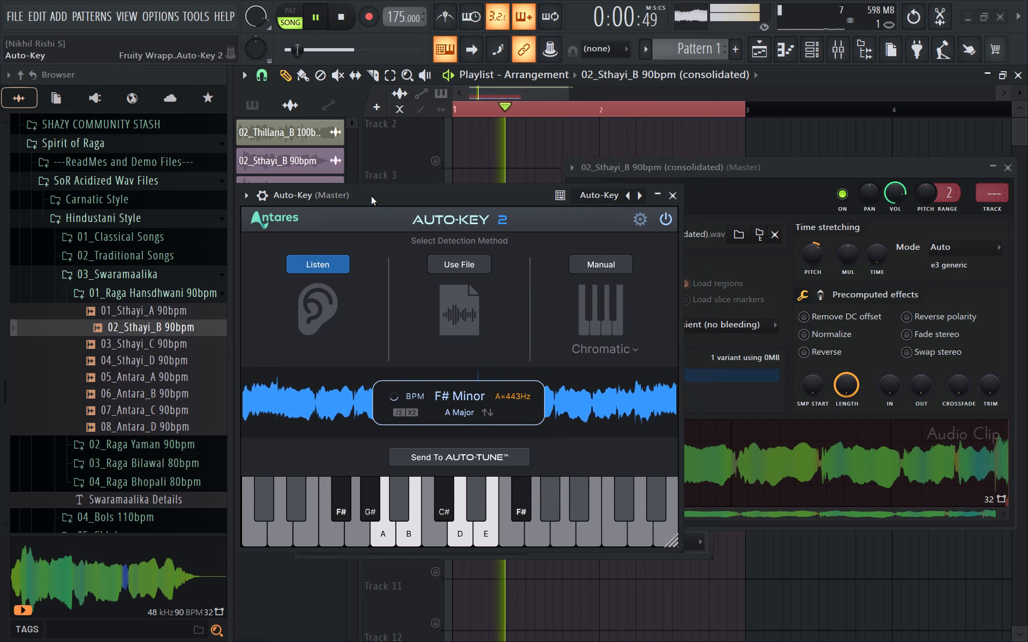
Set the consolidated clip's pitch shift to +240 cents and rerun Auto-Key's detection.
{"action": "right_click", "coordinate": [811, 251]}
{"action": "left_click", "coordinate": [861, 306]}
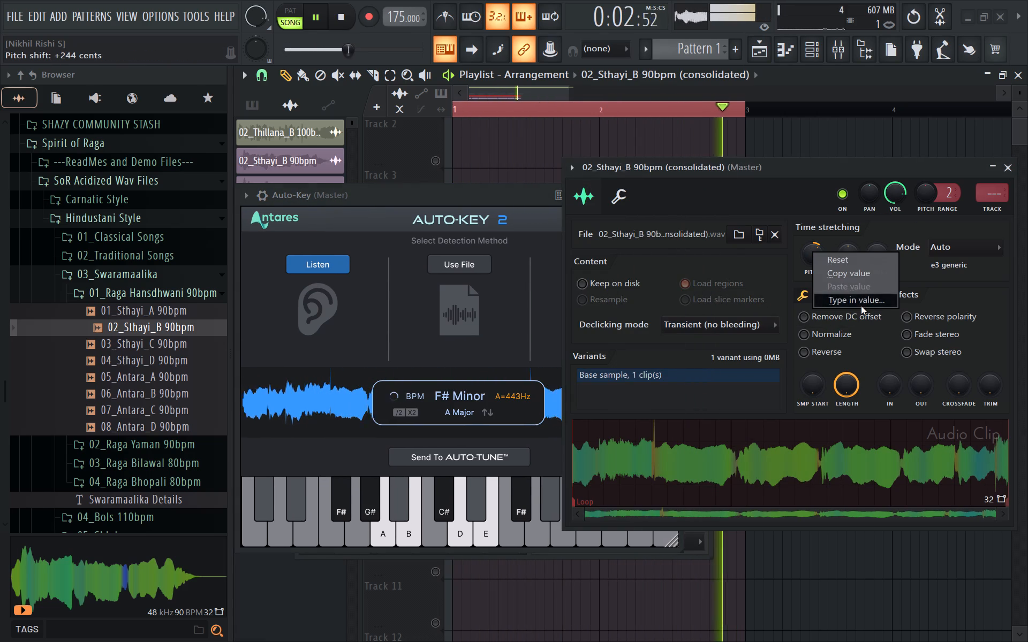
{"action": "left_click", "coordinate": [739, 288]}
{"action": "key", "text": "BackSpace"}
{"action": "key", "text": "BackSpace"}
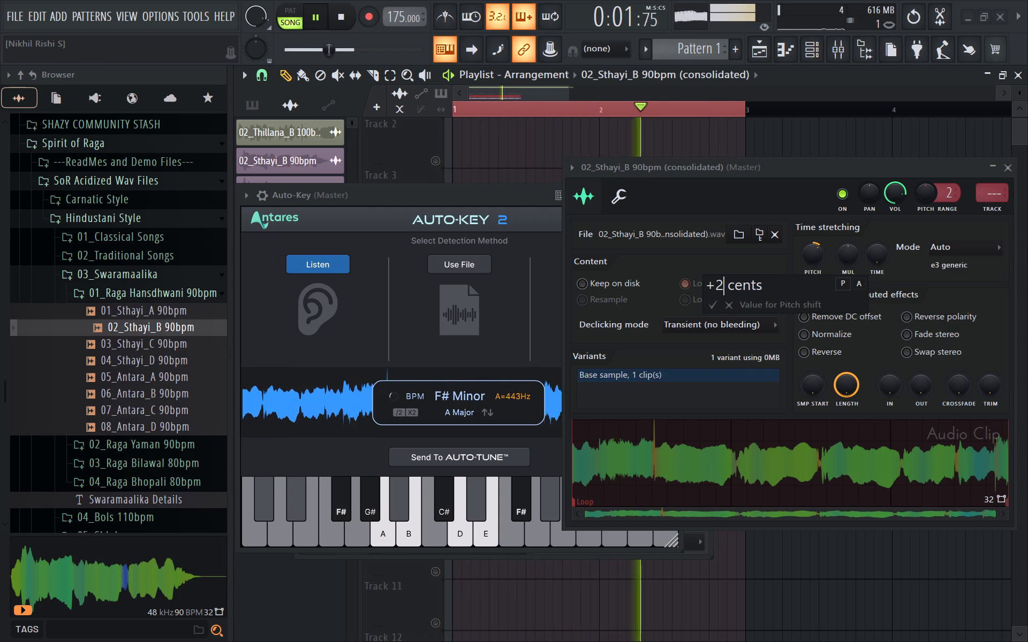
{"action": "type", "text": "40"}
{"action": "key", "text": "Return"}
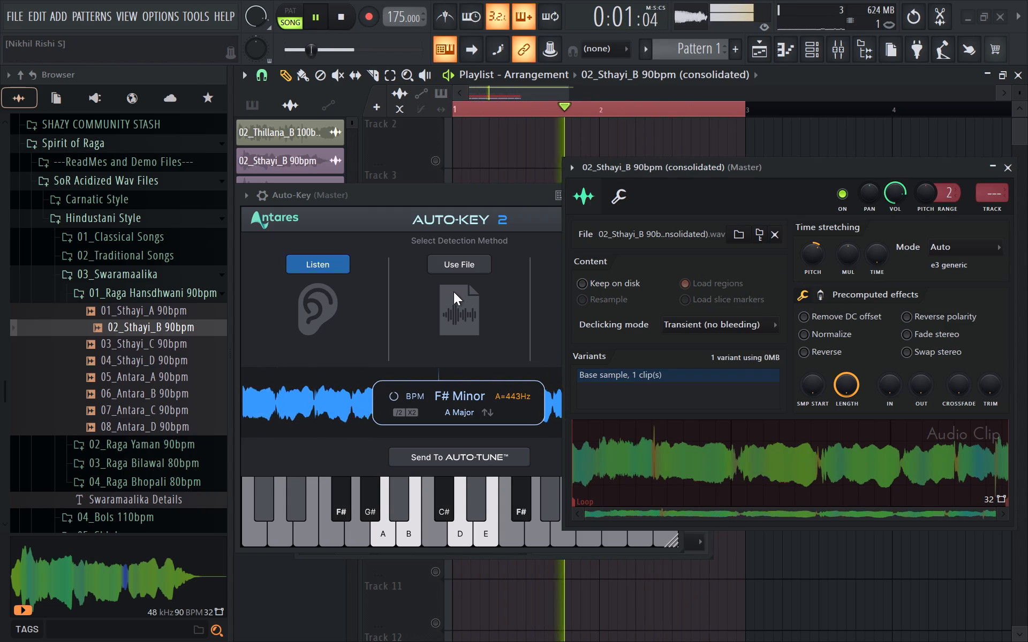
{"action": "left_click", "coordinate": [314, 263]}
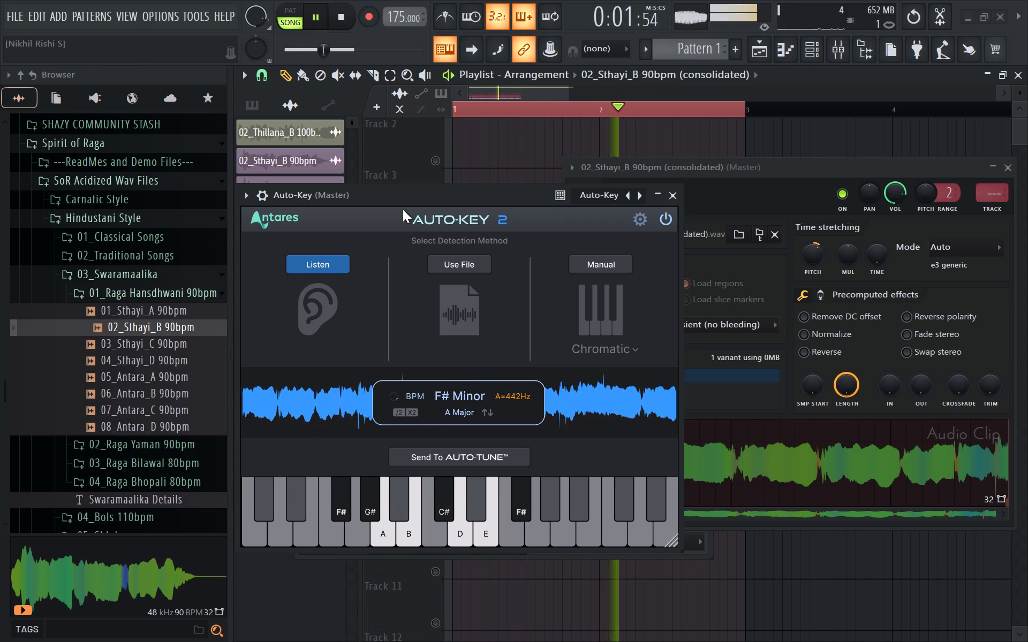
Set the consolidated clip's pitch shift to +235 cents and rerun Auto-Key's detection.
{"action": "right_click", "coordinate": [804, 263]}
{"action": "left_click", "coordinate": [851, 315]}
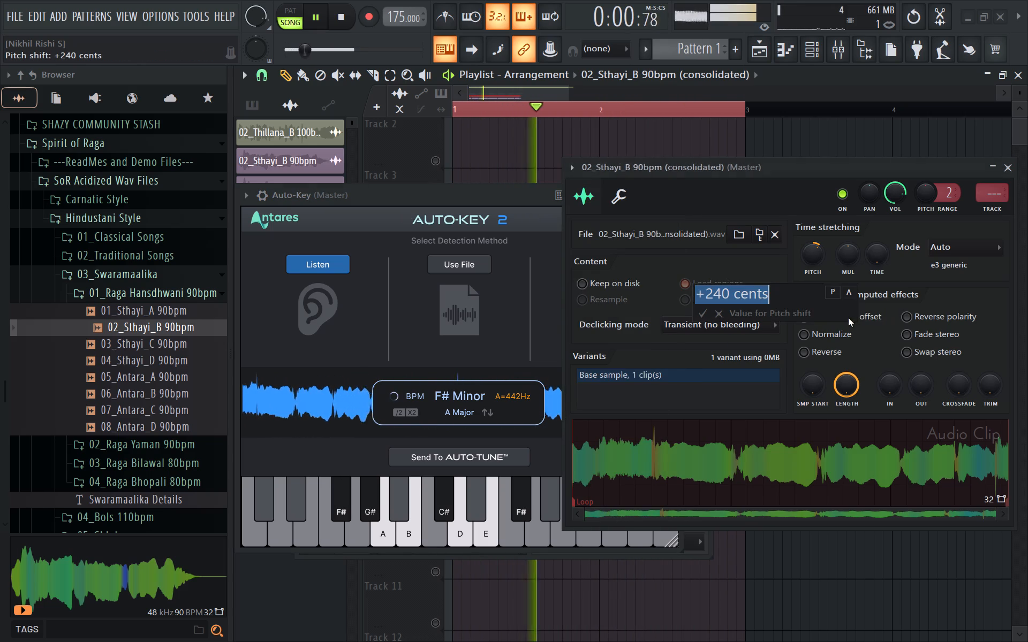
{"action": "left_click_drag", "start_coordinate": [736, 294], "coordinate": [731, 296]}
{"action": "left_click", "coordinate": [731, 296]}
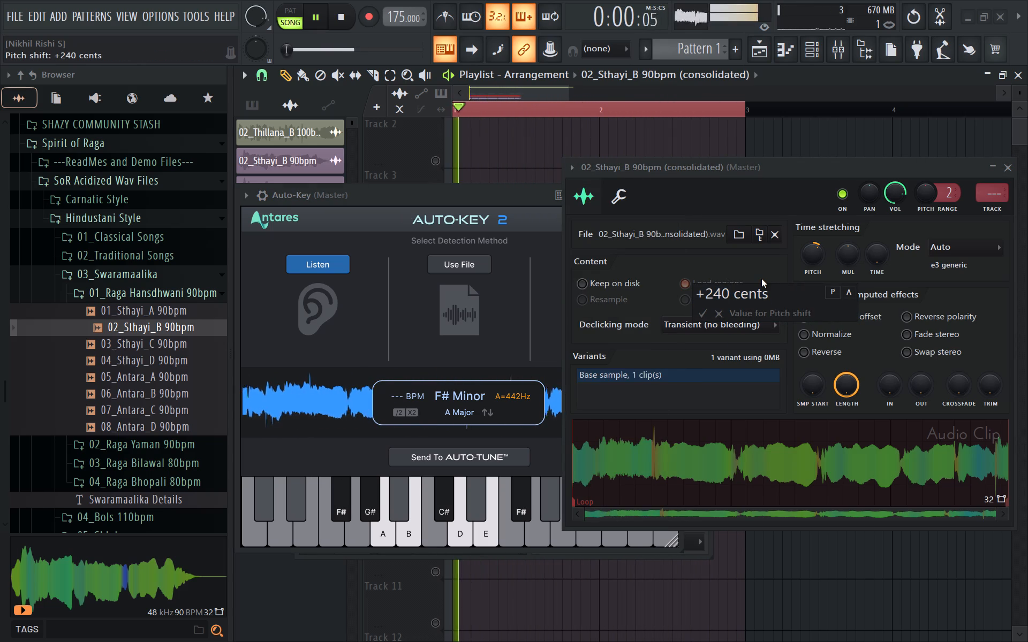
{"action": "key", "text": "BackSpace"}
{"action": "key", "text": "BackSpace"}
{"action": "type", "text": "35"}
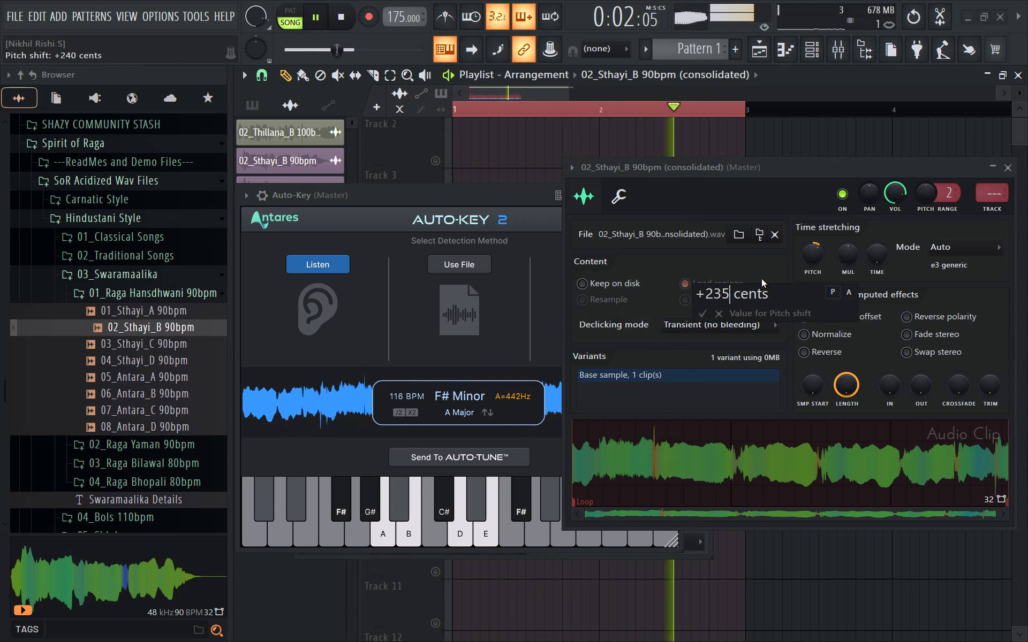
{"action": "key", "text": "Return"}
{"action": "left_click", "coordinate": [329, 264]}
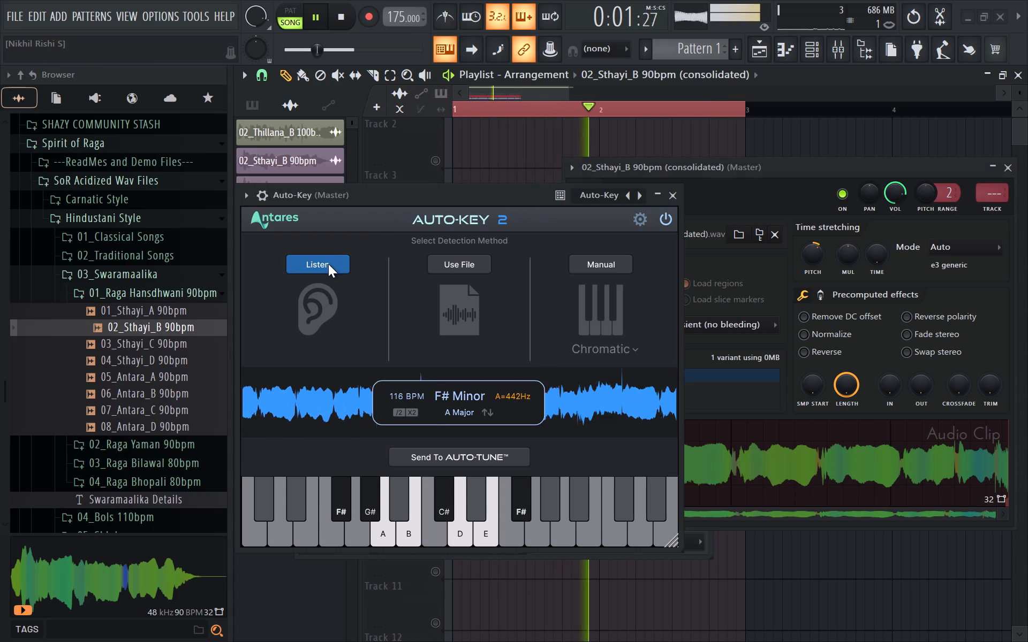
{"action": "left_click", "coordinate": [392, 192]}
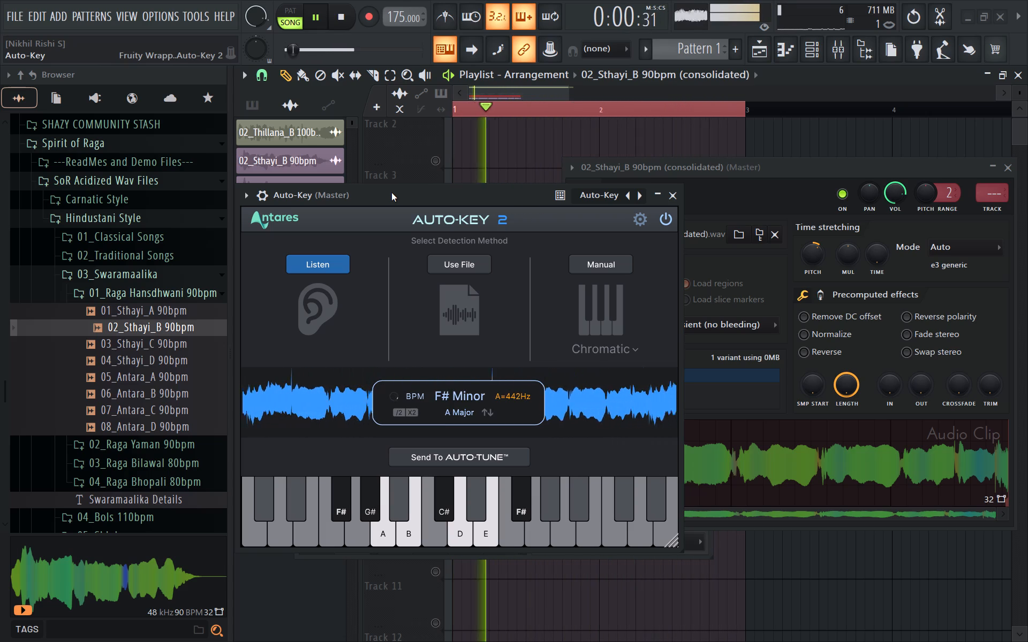
Set the consolidated clip's pitch shift to +225 cents and rerun Auto-Key's detection.
{"action": "right_click", "coordinate": [814, 249]}
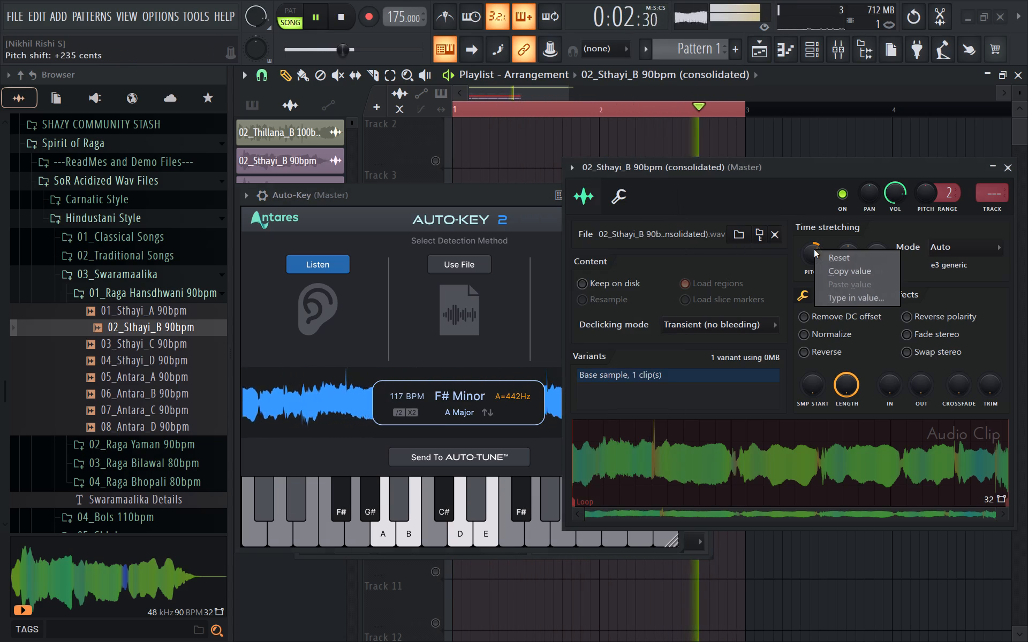
{"action": "left_click", "coordinate": [852, 294]}
{"action": "left_click", "coordinate": [731, 273]}
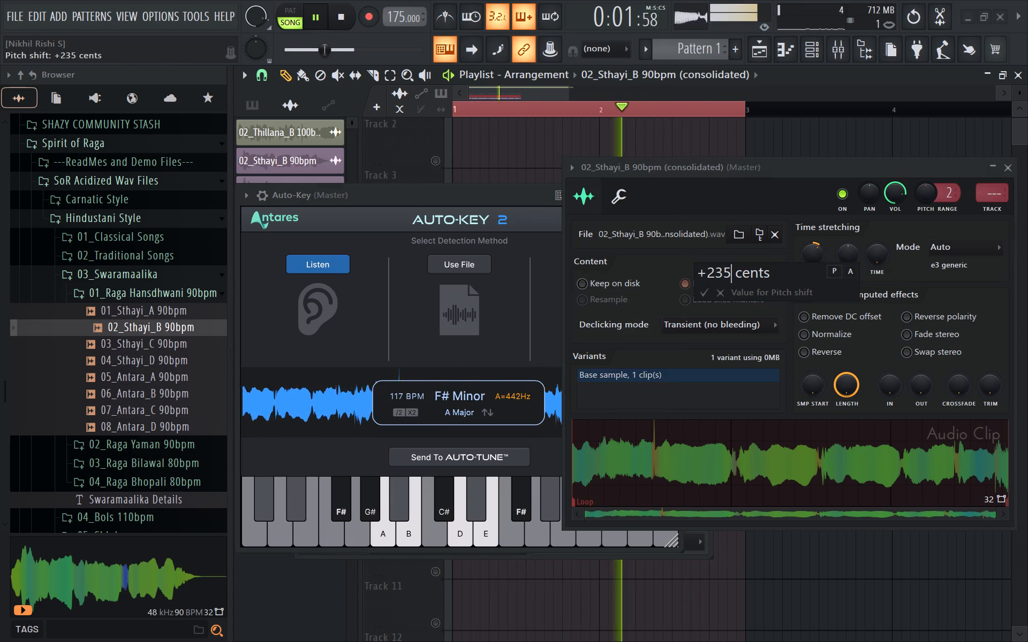
{"action": "key", "text": "BackSpace"}
{"action": "key", "text": "BackSpace"}
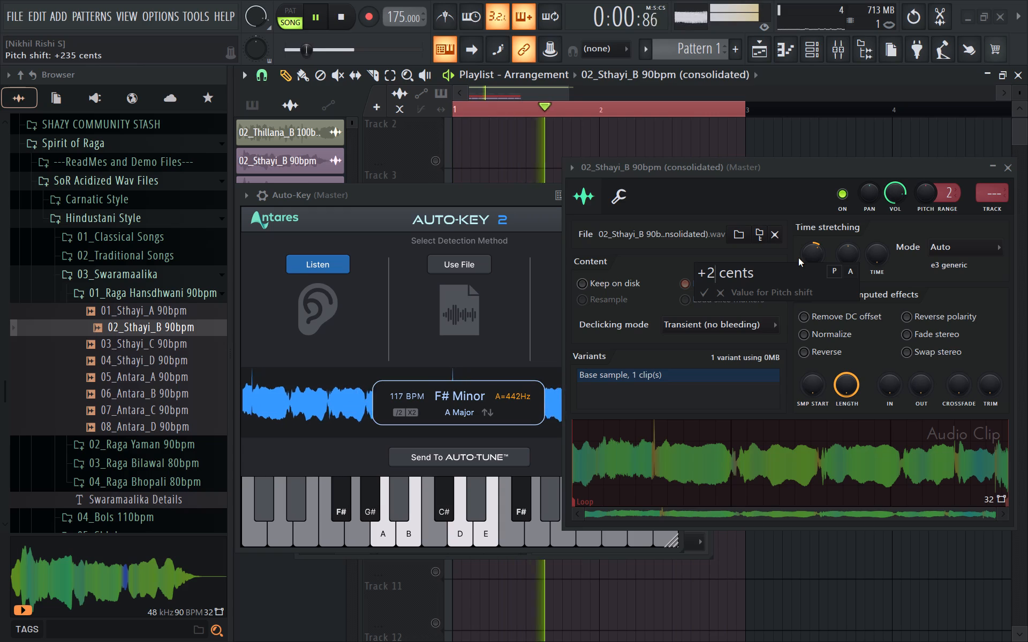
{"action": "type", "text": "225"}
{"action": "key", "text": "BackSpace"}
{"action": "key", "text": "BackSpace"}
{"action": "key", "text": "5"}
{"action": "key", "text": "Return"}
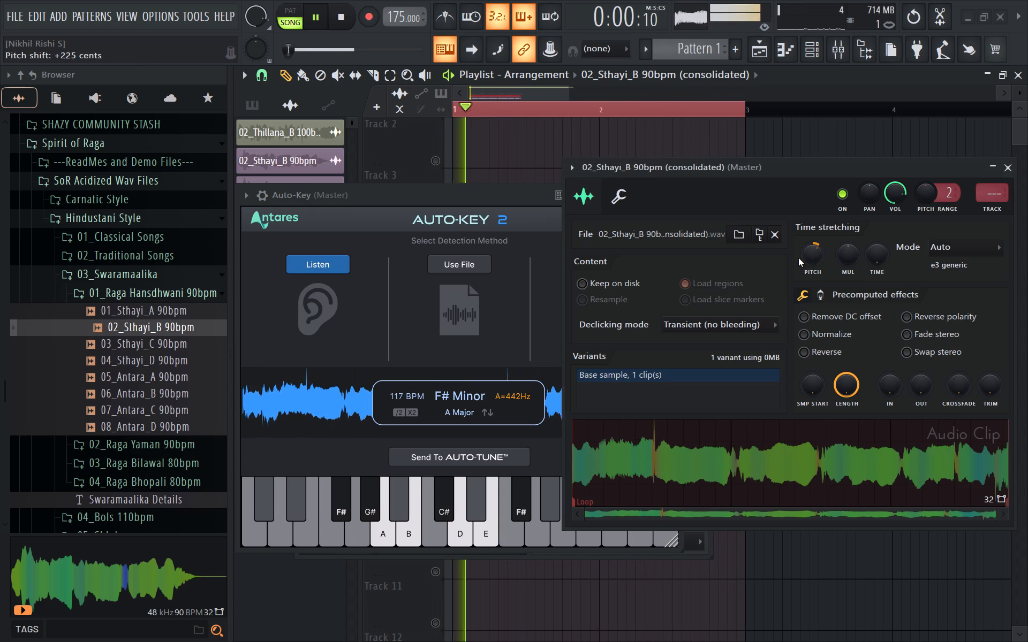
{"action": "left_click", "coordinate": [328, 265]}
{"action": "left_click", "coordinate": [362, 202]}
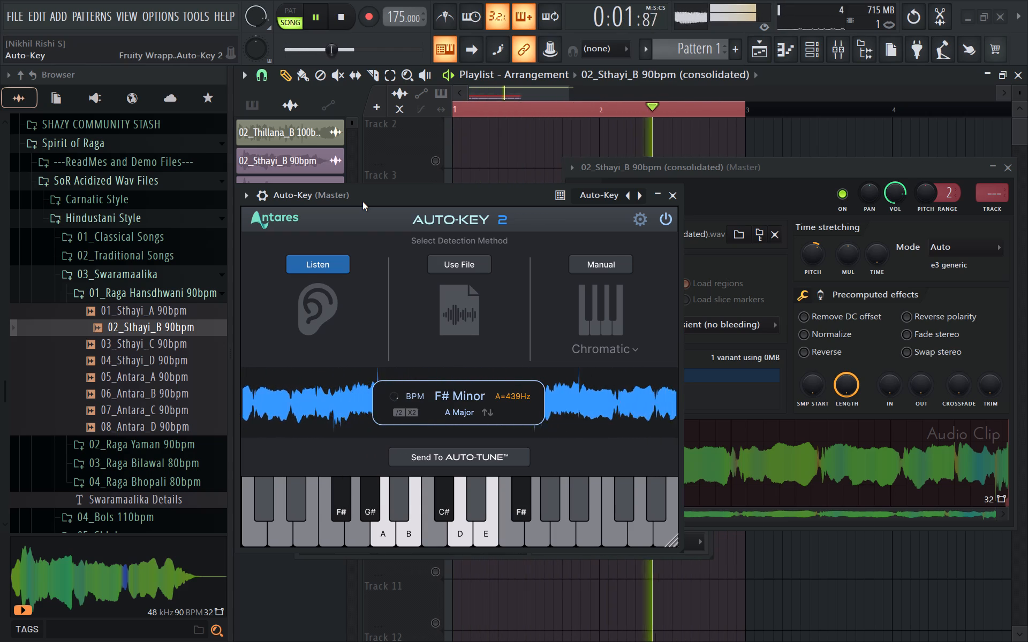
Close the clip settings, Auto-Key and mixer windows, and bring up the channel rack.
{"action": "left_click", "coordinate": [1009, 174]}
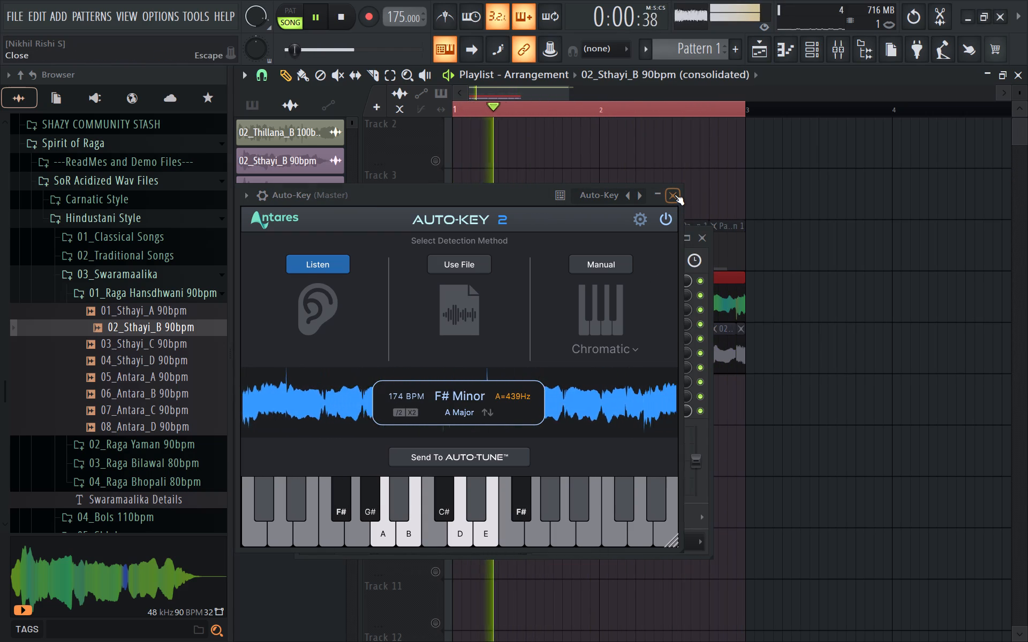
{"action": "left_click", "coordinate": [675, 195]}
{"action": "left_click", "coordinate": [805, 43]}
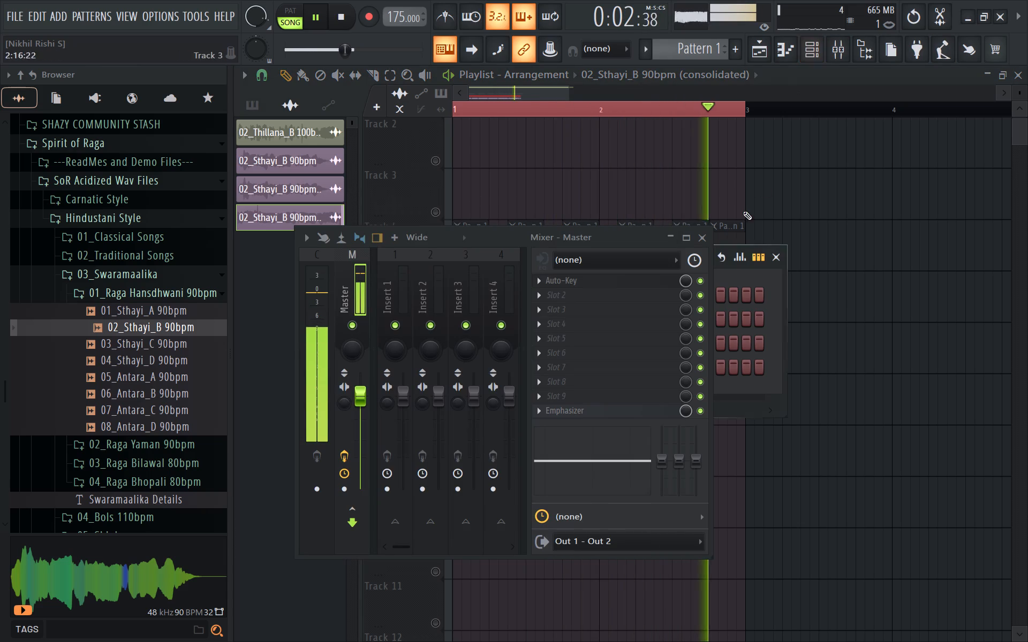
{"action": "left_click", "coordinate": [705, 239]}
Add a Hive(x64) synth instrument to the channel rack from the full generator plugin list.
{"action": "left_click", "coordinate": [632, 259]}
{"action": "left_click", "coordinate": [632, 304]}
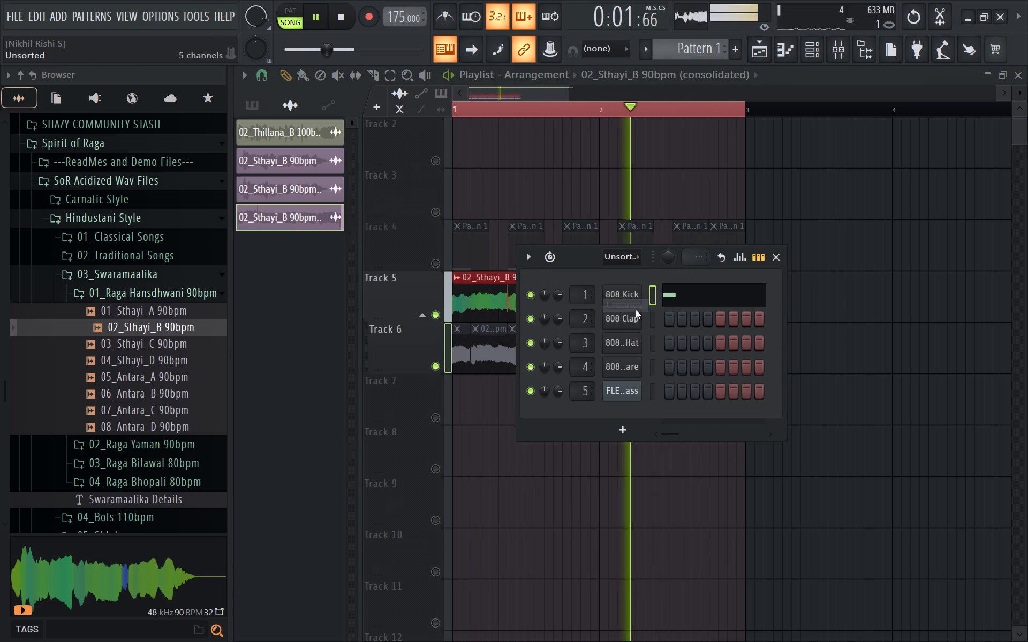
{"action": "right_click", "coordinate": [630, 301]}
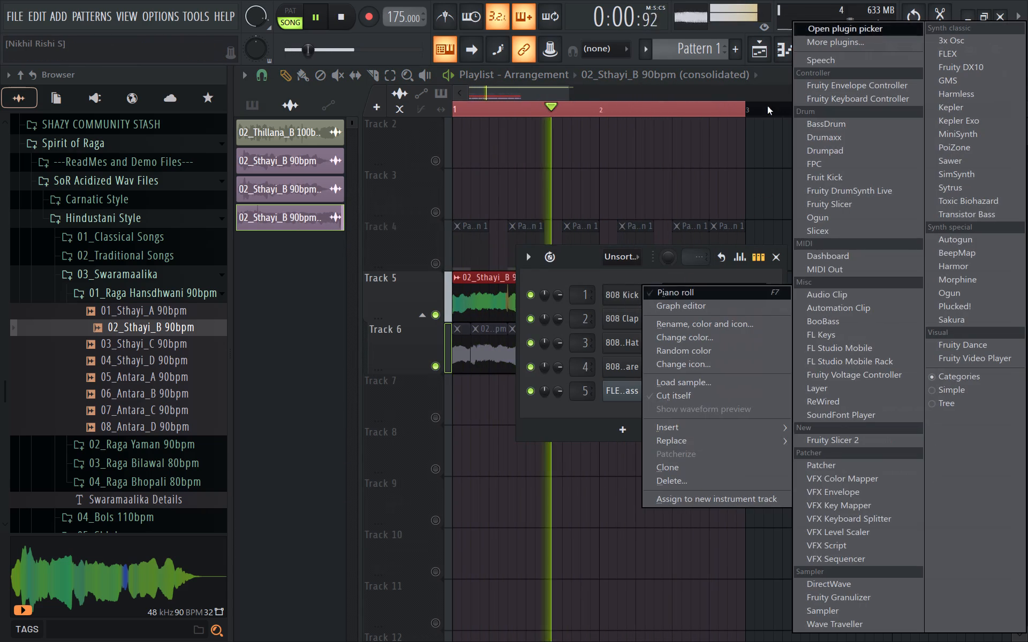
{"action": "left_click", "coordinate": [844, 39]}
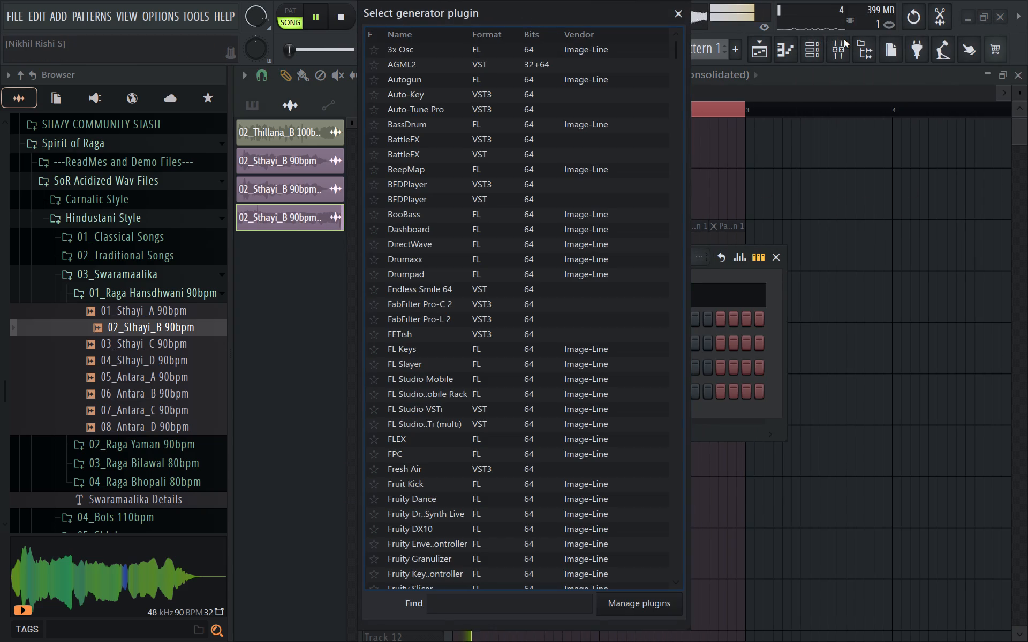
{"action": "key", "text": "n"}
{"action": "key", "text": "BackSpace"}
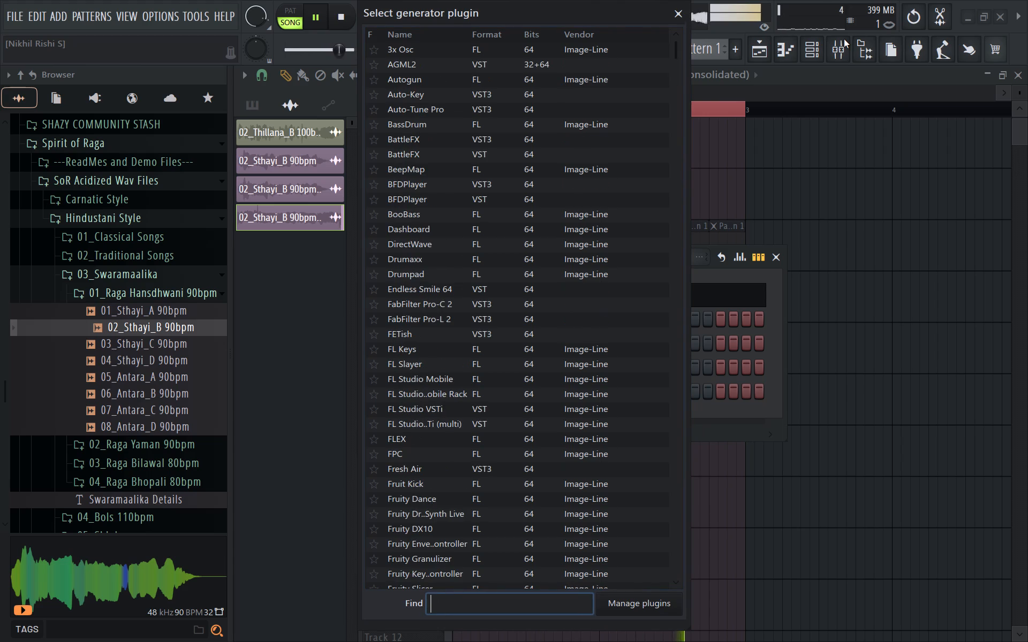
{"action": "key", "text": "BackSpace"}
{"action": "key", "text": "BackSpace"}
{"action": "type", "text": "hi"}
{"action": "double_click", "coordinate": [581, 71]}
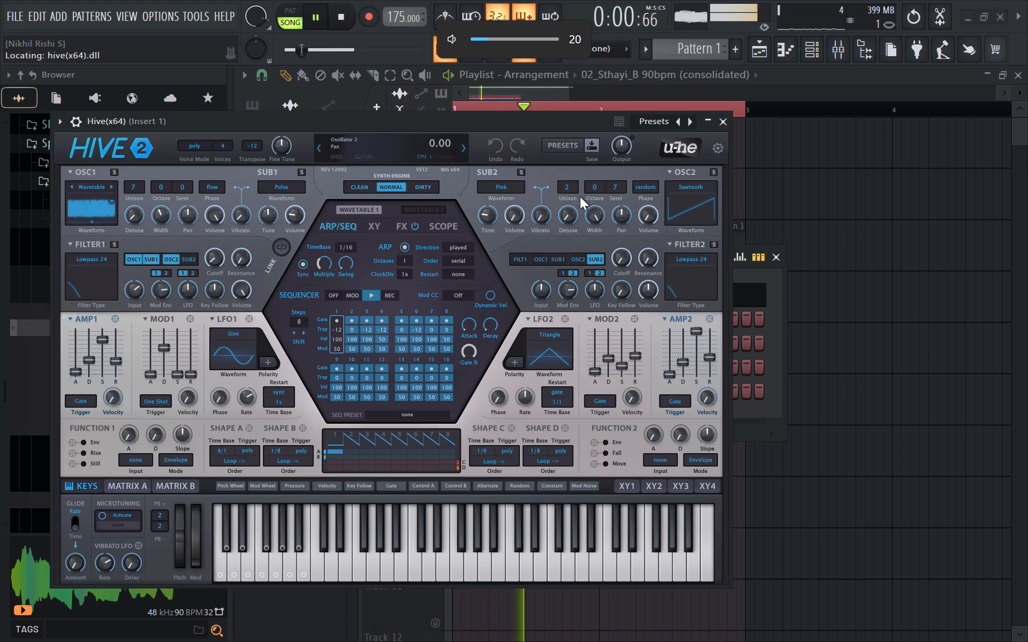
Stop playback, open Hive's preset browser and load the Contrail preset.
{"action": "key", "text": "space"}
{"action": "left_click", "coordinate": [567, 142]}
{"action": "left_click", "coordinate": [295, 351]}
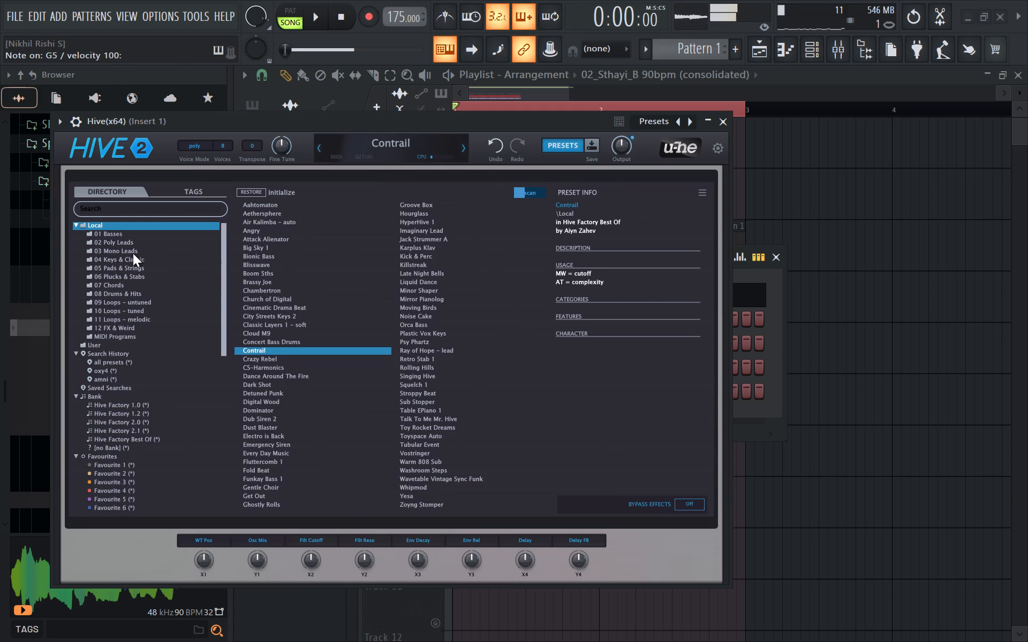
Audition the AS Fractal Lead and AZ Chew presets from the 03 Mono Leads folder with a repeated G5 note.
{"action": "left_click", "coordinate": [133, 253]}
{"action": "left_click", "coordinate": [240, 276]}
{"action": "key", "text": "t"}
{"action": "key", "text": "t"}
{"action": "key", "text": "t"}
{"action": "key", "text": "t"}
{"action": "key", "text": "t"}
{"action": "key", "text": "t"}
{"action": "key", "text": "t"}
{"action": "key", "text": "t"}
{"action": "key", "text": "t"}
{"action": "key", "text": "t"}
{"action": "key", "text": "t"}
{"action": "left_click", "coordinate": [301, 296]}
{"action": "key", "text": "t"}
{"action": "key", "text": "t"}
{"action": "key", "text": "t"}
{"action": "key", "text": "t"}
{"action": "key", "text": "t"}
{"action": "key", "text": "t"}
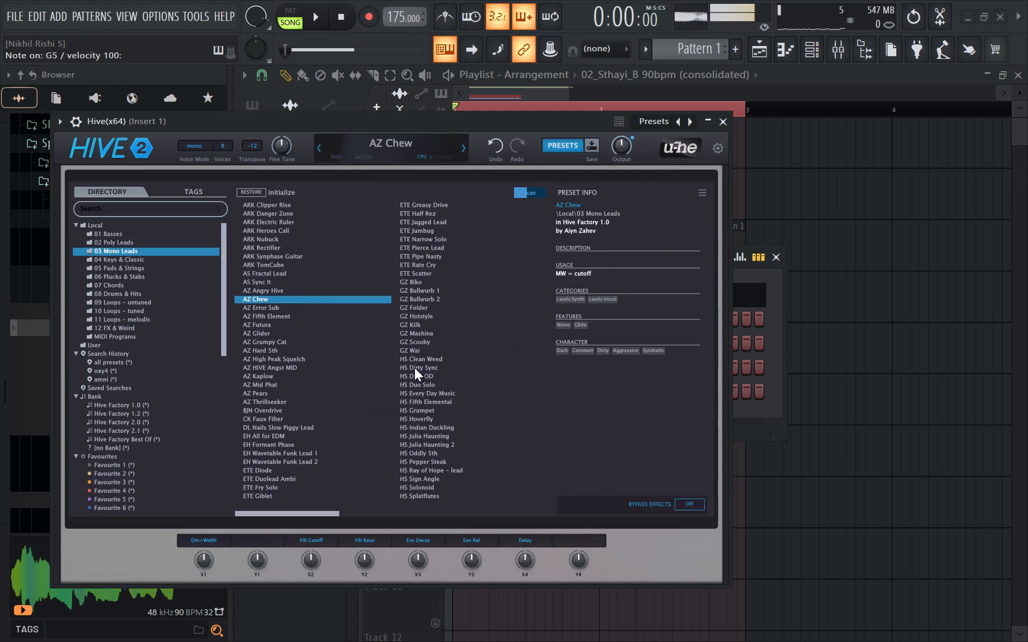
Audition the HS Dirty Sync and HS Clean Weed mono leads with a repeated G5 note.
{"action": "left_click", "coordinate": [417, 368]}
{"action": "key", "text": "t"}
{"action": "key", "text": "t"}
{"action": "key", "text": "t"}
{"action": "key", "text": "t"}
{"action": "key", "text": "t"}
{"action": "key", "text": "t"}
{"action": "key", "text": "t"}
{"action": "left_click", "coordinate": [441, 358]}
{"action": "key", "text": "t"}
{"action": "key", "text": "t"}
{"action": "key", "text": "t"}
{"action": "key", "text": "t"}
{"action": "key", "text": "t"}
Audition the ETE Scatter and ETE Pipe Nasty mono leads with a repeated G5 note.
{"action": "left_click", "coordinate": [429, 276]}
{"action": "key", "text": "t"}
{"action": "key", "text": "t"}
{"action": "key", "text": "t"}
{"action": "key", "text": "t"}
{"action": "key", "text": "t"}
{"action": "left_click", "coordinate": [431, 261]}
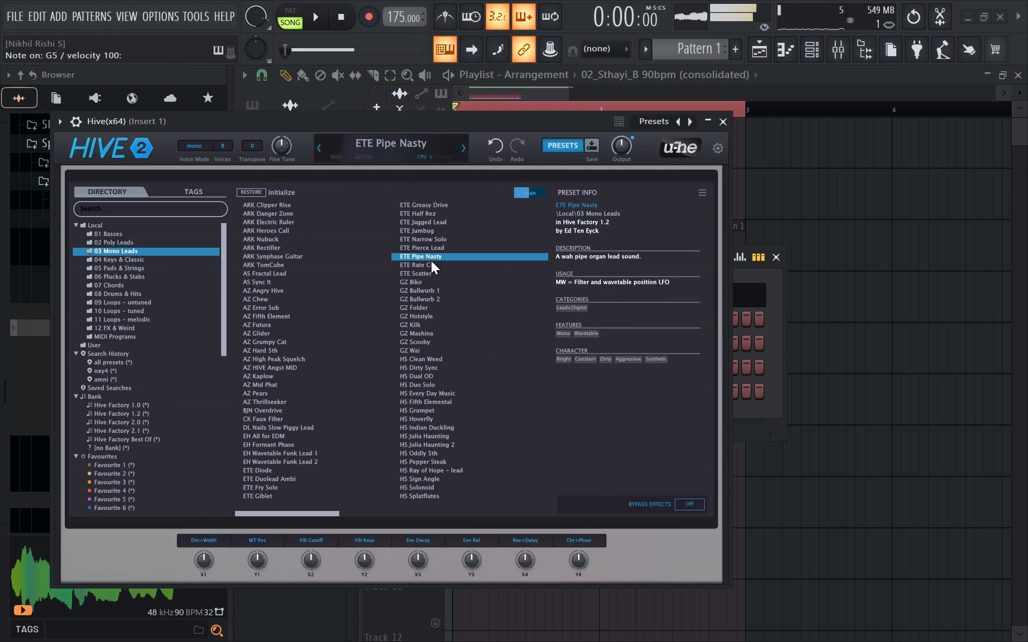
{"action": "key", "text": "t"}
{"action": "key", "text": "t"}
{"action": "key", "text": "t"}
{"action": "key", "text": "t"}
{"action": "key", "text": "t"}
Audition the ETE Narrow Solo and ETE Jumbug mono leads with a repeated G5 note.
{"action": "left_click", "coordinate": [440, 244]}
{"action": "key", "text": "t"}
{"action": "key", "text": "t"}
{"action": "key", "text": "t"}
{"action": "key", "text": "t"}
{"action": "key", "text": "t"}
{"action": "key", "text": "t"}
{"action": "left_click", "coordinate": [445, 231]}
{"action": "key", "text": "t"}
{"action": "key", "text": "t"}
{"action": "key", "text": "t"}
{"action": "key", "text": "t"}
{"action": "key", "text": "t"}
{"action": "key", "text": "t"}
{"action": "key", "text": "t"}
{"action": "key", "text": "t"}
Audition the ETE Jagged Lead mono lead with a repeated G5 note.
{"action": "left_click", "coordinate": [454, 220]}
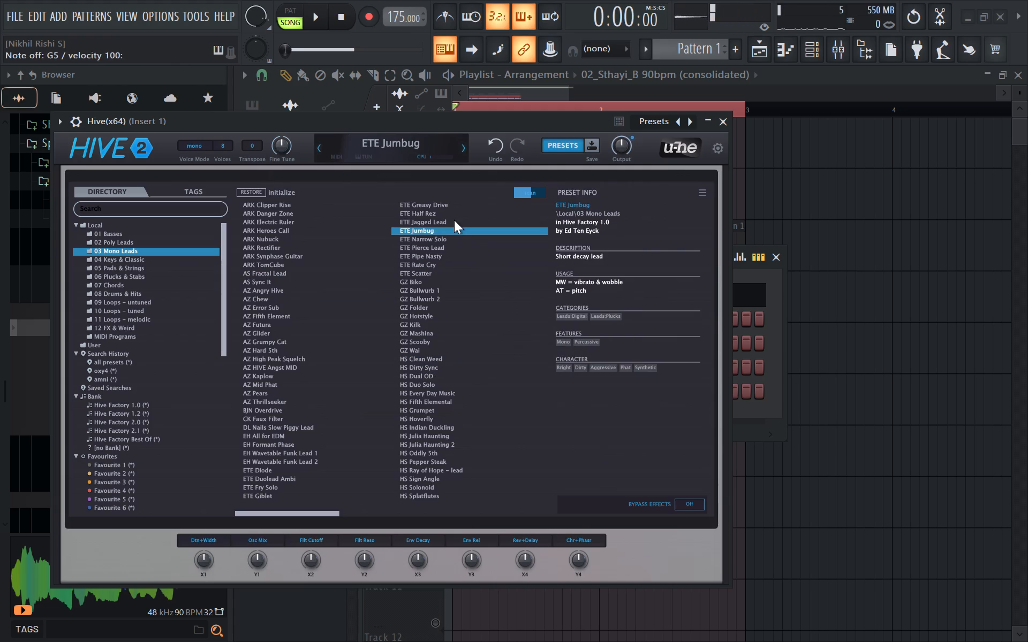
{"action": "key", "text": "t"}
{"action": "key", "text": "t"}
{"action": "key", "text": "t"}
{"action": "key", "text": "t"}
{"action": "key", "text": "t"}
{"action": "key", "text": "t"}
{"action": "key", "text": "t"}
{"action": "key", "text": "t"}
{"action": "left_click", "coordinate": [487, 532]}
Load the HS Pepper Steak mono lead and audition it with a repeated G5 note.
{"action": "left_click", "coordinate": [483, 460]}
{"action": "key", "text": "t"}
{"action": "key", "text": "t"}
{"action": "key", "text": "t"}
{"action": "key", "text": "t"}
{"action": "key", "text": "t"}
{"action": "key", "text": "t"}
{"action": "key", "text": "t"}
{"action": "key", "text": "t"}
{"action": "key", "text": "t"}
{"action": "key", "text": "t"}
{"action": "key", "text": "t"}
{"action": "key", "text": "t"}
{"action": "key", "text": "t"}
{"action": "key", "text": "t"}
{"action": "key", "text": "t"}
{"action": "key", "text": "t"}
{"action": "key", "text": "t"}
{"action": "key", "text": "t"}
{"action": "key", "text": "t"}
{"action": "key", "text": "t"}
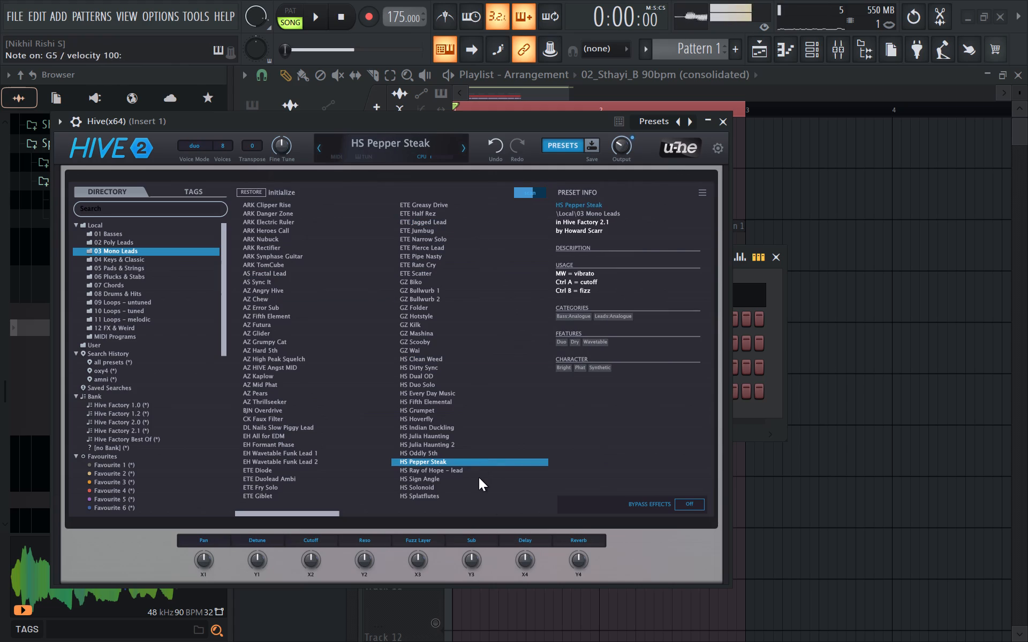
Try out a melody with HS Pepper Steak over the looping vocal chop, including F#5, and stop playback.
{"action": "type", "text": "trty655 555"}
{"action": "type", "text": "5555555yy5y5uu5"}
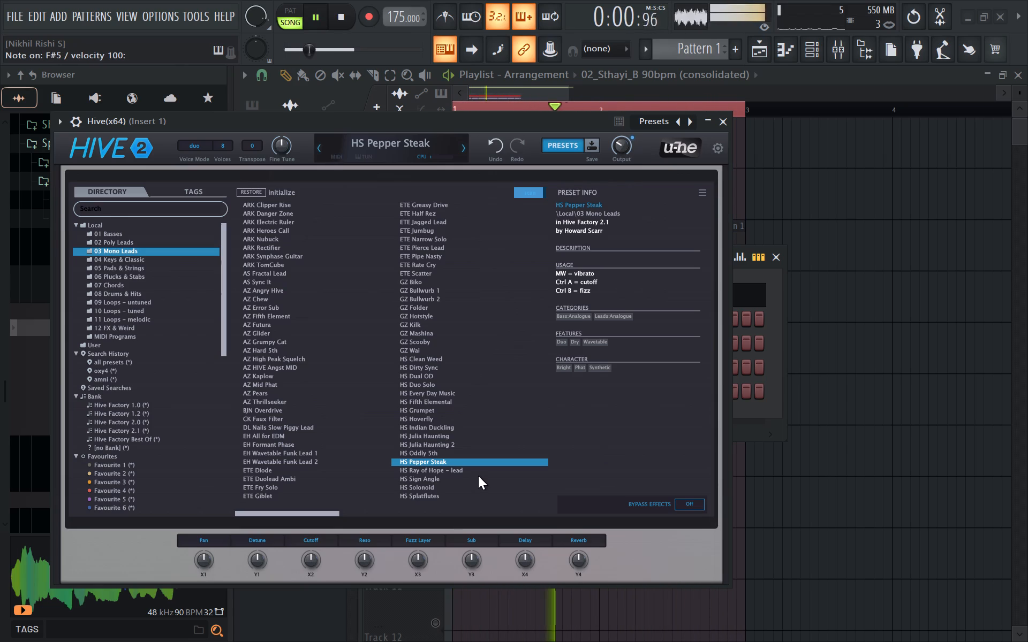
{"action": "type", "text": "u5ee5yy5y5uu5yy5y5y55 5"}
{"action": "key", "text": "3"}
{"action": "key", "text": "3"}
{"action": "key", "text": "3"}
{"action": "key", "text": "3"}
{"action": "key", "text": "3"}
Audition the GZ Biko and GZ Mashina mono leads with short phrases using the melody's notes.
{"action": "left_click", "coordinate": [406, 280]}
{"action": "type", "text": "y35"}
{"action": "left_click", "coordinate": [424, 333]}
{"action": "type", "text": "u3"}
{"action": "key", "text": "5"}
{"action": "key", "text": "5"}
{"action": "key", "text": "5"}
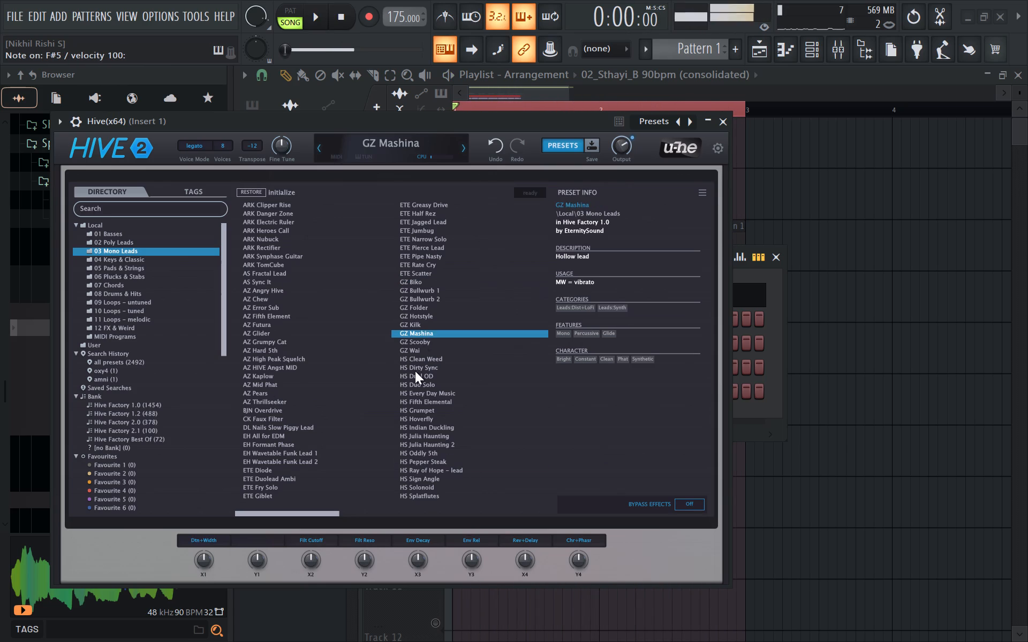
{"action": "key", "text": "5"}
{"action": "type", "text": "u3"}
Audition the ETE Live Chord and MC Crump presets from the 07 Chords folder with short phrases.
{"action": "left_click", "coordinate": [156, 284]}
{"action": "left_click", "coordinate": [360, 311]}
{"action": "key", "text": "u"}
{"action": "type", "text": "53"}
{"action": "key", "text": "u"}
{"action": "key", "text": "3"}
{"action": "key", "text": "5"}
{"action": "left_click", "coordinate": [416, 307]}
{"action": "type", "text": "5u3"}
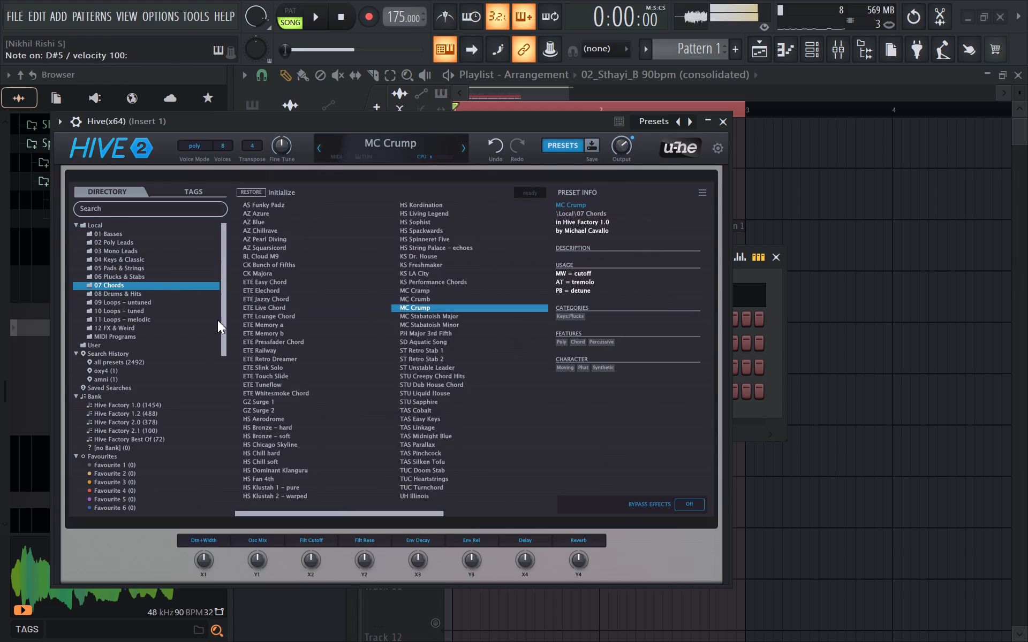
Audition the MC Crump chord preset once more with a short phrase.
{"action": "key", "text": "5"}
{"action": "key", "text": "3"}
{"action": "key", "text": "u"}
{"action": "key", "text": "u"}
Audition presets from the 06 Plucks & Stabs folder with short phrases using the melody's notes.
{"action": "left_click", "coordinate": [161, 278]}
{"action": "key", "text": "5"}
{"action": "key", "text": "3"}
{"action": "key", "text": "u"}
{"action": "left_click", "coordinate": [401, 269]}
{"action": "type", "text": "u35"}
{"action": "key", "text": "3"}
{"action": "left_click", "coordinate": [372, 259]}
{"action": "type", "text": "u5"}
{"action": "key", "text": "u"}
{"action": "type", "text": "35"}
Audition further ARK presets near the start of the plucks list, including ARK 70s MojoKeys, with the same melody notes.
{"action": "left_click", "coordinate": [348, 227]}
{"action": "type", "text": "35"}
{"action": "key", "text": "u"}
{"action": "key", "text": "u"}
{"action": "key", "text": "u"}
{"action": "key", "text": "u"}
{"action": "key", "text": "u"}
{"action": "key", "text": "u"}
{"action": "key", "text": "u"}
{"action": "left_click", "coordinate": [316, 225]}
{"action": "key", "text": "3"}
{"action": "type", "text": "5u"}
{"action": "type", "text": "u35"}
{"action": "left_click", "coordinate": [305, 207]}
{"action": "type", "text": "35u"}
Load the ARK Half Moon pluck preset and try it with repeated three-note phrases.
{"action": "left_click", "coordinate": [290, 217]}
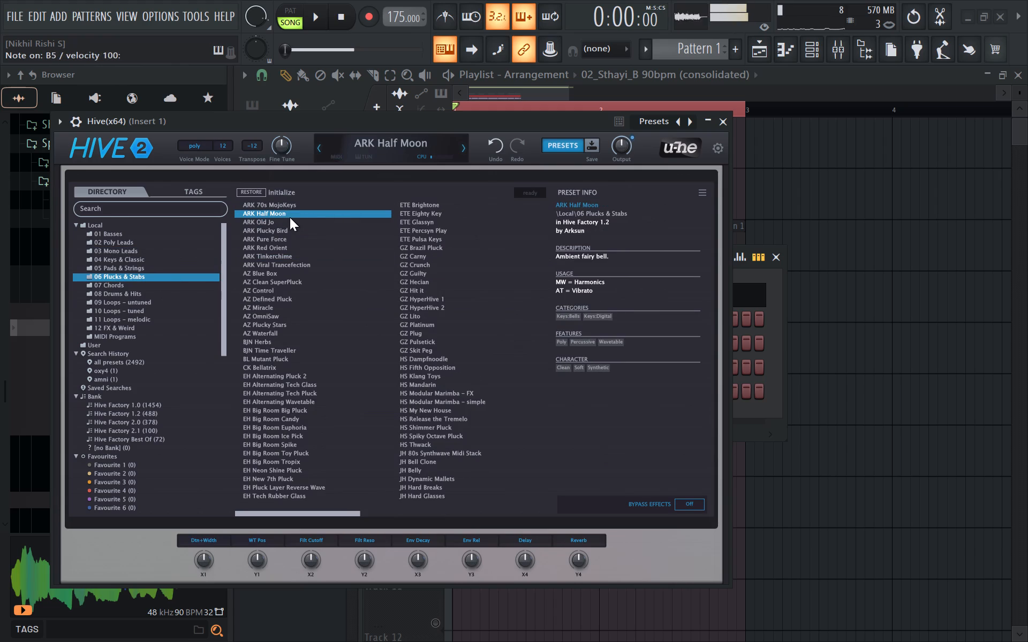
{"action": "type", "text": "u35"}
{"action": "type", "text": "53u"}
{"action": "type", "text": "35u"}
{"action": "key", "text": "u"}
{"action": "key", "text": "3"}
{"action": "key", "text": "5"}
{"action": "type", "text": "u35u53u35u53u53u53"}
{"action": "key", "text": "3"}
{"action": "key", "text": "5"}
{"action": "key", "text": "u"}
{"action": "type", "text": "53"}
{"action": "key", "text": "u"}
{"action": "key", "text": "5"}
{"action": "key", "text": "3"}
{"action": "key", "text": "u"}
{"action": "key", "text": "u"}
{"action": "type", "text": "35"}
Close the Hive window and keep rehearsing the three-note melody phrase.
{"action": "left_click", "coordinate": [724, 129]}
{"action": "key", "text": "u"}
{"action": "type", "text": "35"}
{"action": "key", "text": "3"}
{"action": "key", "text": "5"}
{"action": "key", "text": "u"}
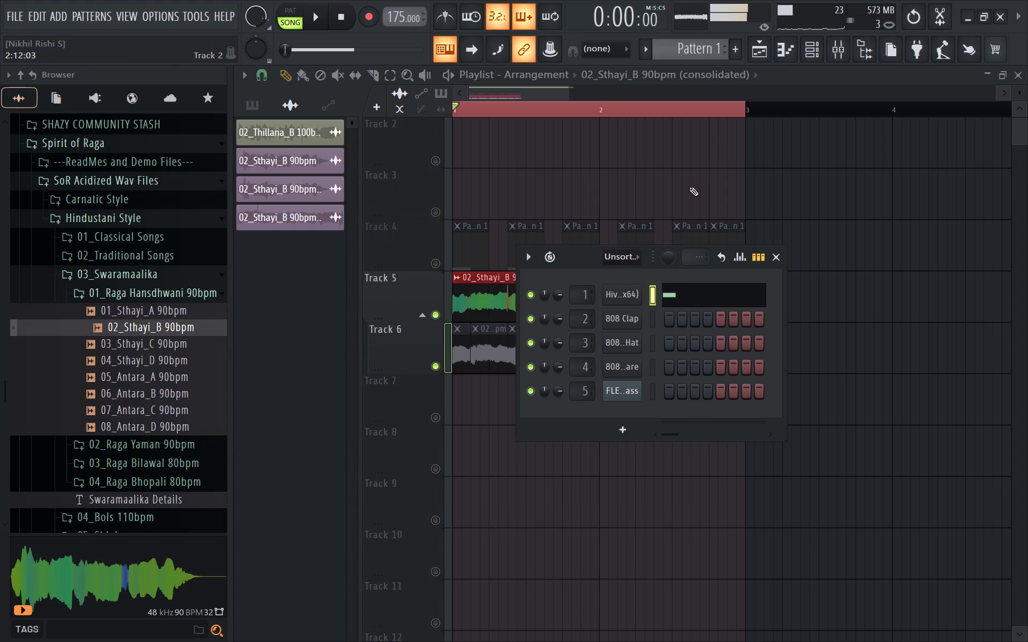
{"action": "key", "text": "u"}
{"action": "key", "text": "3"}
{"action": "key", "text": "5"}
{"action": "key", "text": "u"}
{"action": "key", "text": "3"}
{"action": "key", "text": "5"}
{"action": "key", "text": "3"}
{"action": "key", "text": "5"}
{"action": "key", "text": "u"}
{"action": "type", "text": "35u"}
Open Hive's piano roll and delete the existing C8 note at the start of bar 1.
{"action": "right_click", "coordinate": [619, 296]}
{"action": "left_click", "coordinate": [662, 293]}
{"action": "type", "text": "3u5"}
{"action": "key", "text": "u"}
{"action": "key", "text": "5"}
{"action": "key", "text": "3"}
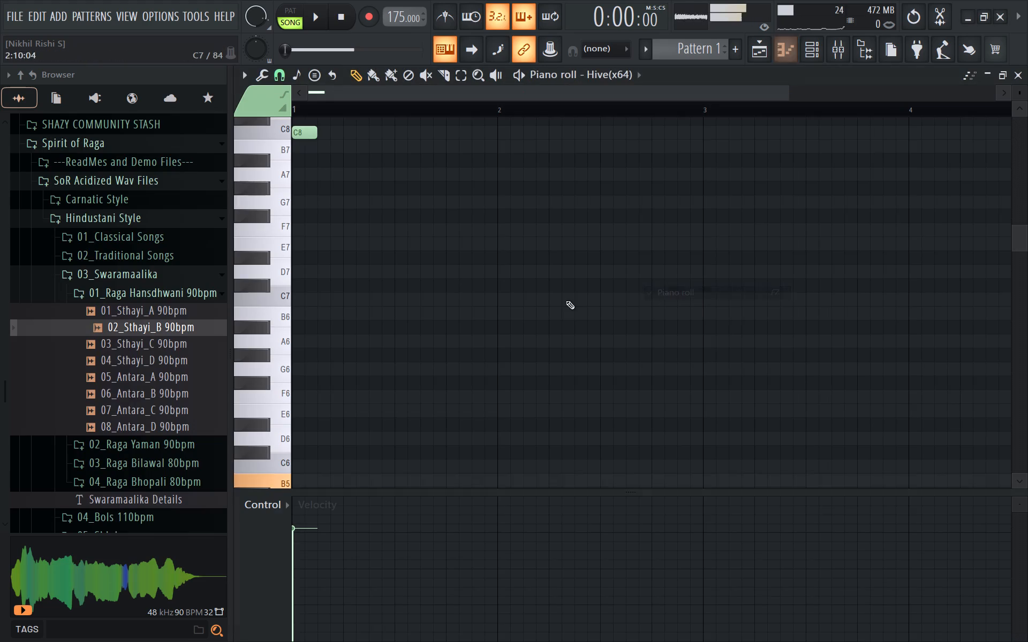
{"action": "key", "text": "u"}
{"action": "key", "text": "5"}
{"action": "key", "text": "3"}
{"action": "key", "text": "u"}
{"action": "key", "text": "3"}
{"action": "key", "text": "5"}
{"action": "key", "text": "u"}
{"action": "type", "text": "35"}
{"action": "right_click", "coordinate": [309, 138]}
Try out neighbouring pitches around G#5 on Hive to find the vocal chop's starting note.
{"action": "type", "text": "534"}
{"action": "key", "text": "5"}
{"action": "key", "text": "6"}
{"action": "scroll", "coordinate": [349, 339], "scroll_direction": "down", "scroll_amount": 4}
{"action": "key", "text": "t"}
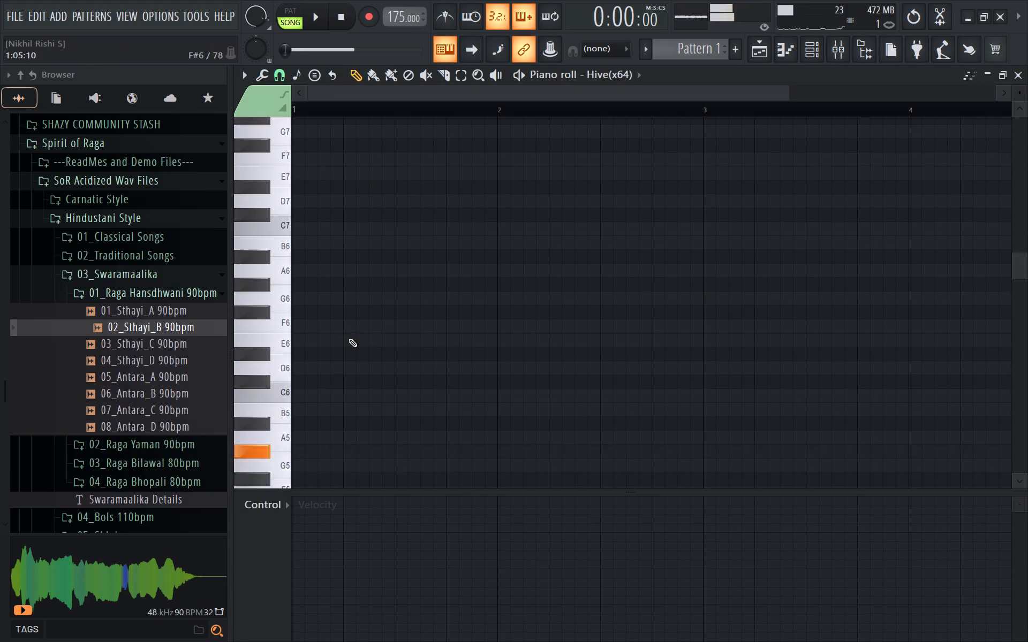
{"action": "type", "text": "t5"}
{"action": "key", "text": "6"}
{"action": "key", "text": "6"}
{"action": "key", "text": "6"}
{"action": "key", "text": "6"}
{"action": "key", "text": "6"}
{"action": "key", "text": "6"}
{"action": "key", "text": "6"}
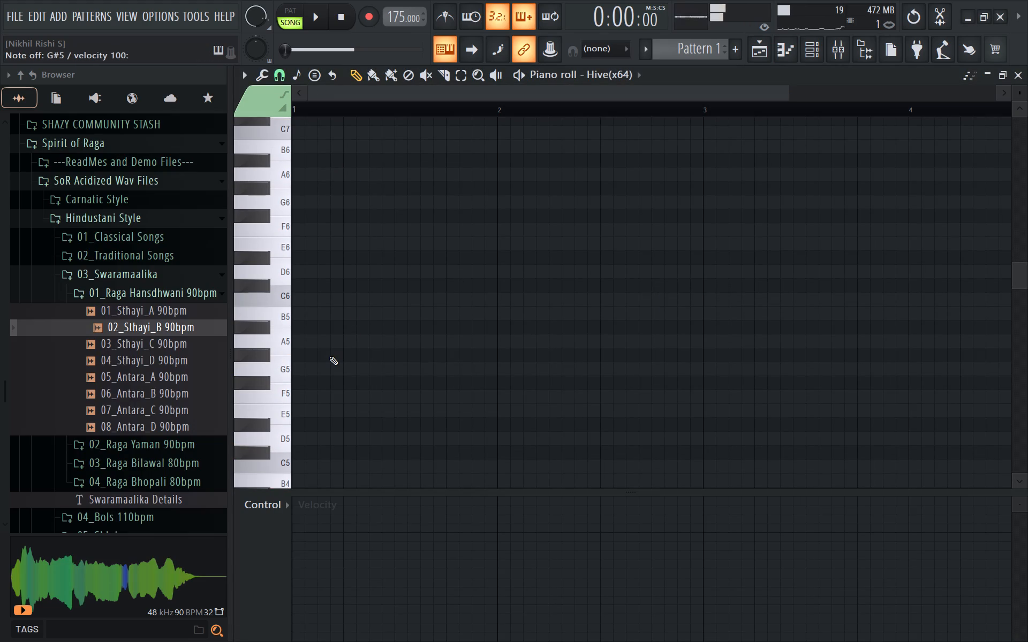
Place a two-step note at the start of bar 1, tune it to F#5, and check it against playback.
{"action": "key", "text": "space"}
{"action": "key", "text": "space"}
{"action": "left_click_drag", "start_coordinate": [300, 278], "coordinate": [300, 246]}
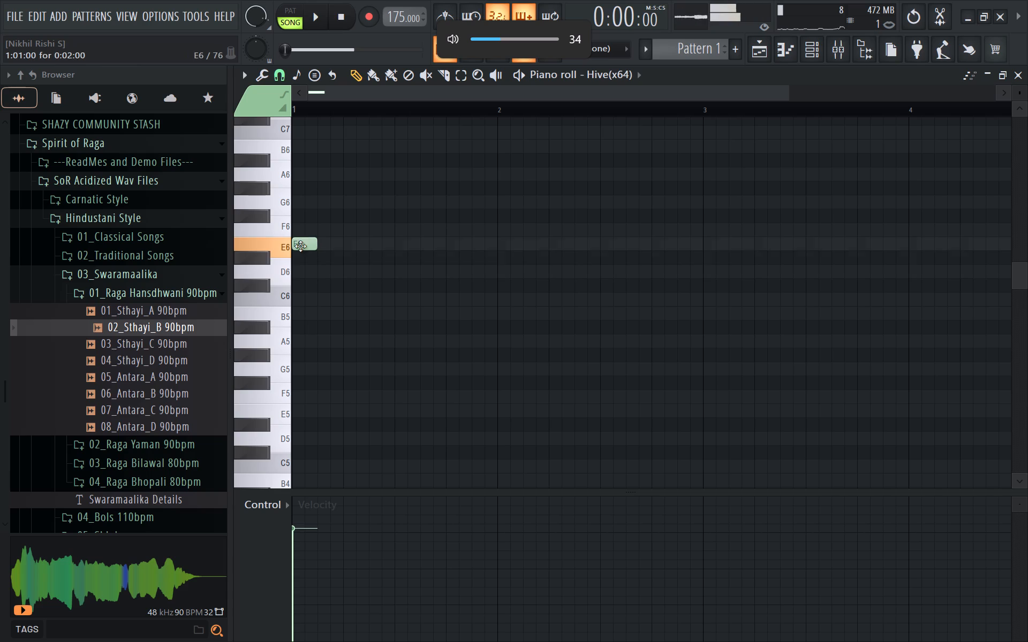
{"action": "left_click_drag", "start_coordinate": [300, 246], "coordinate": [267, 328]}
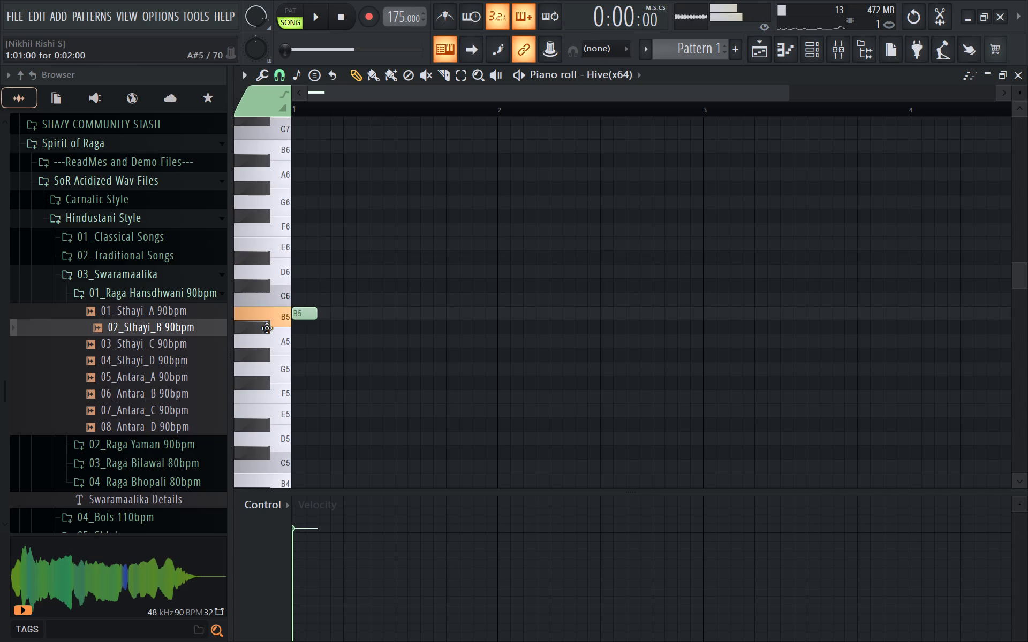
{"action": "left_click_drag", "start_coordinate": [267, 328], "coordinate": [244, 400]}
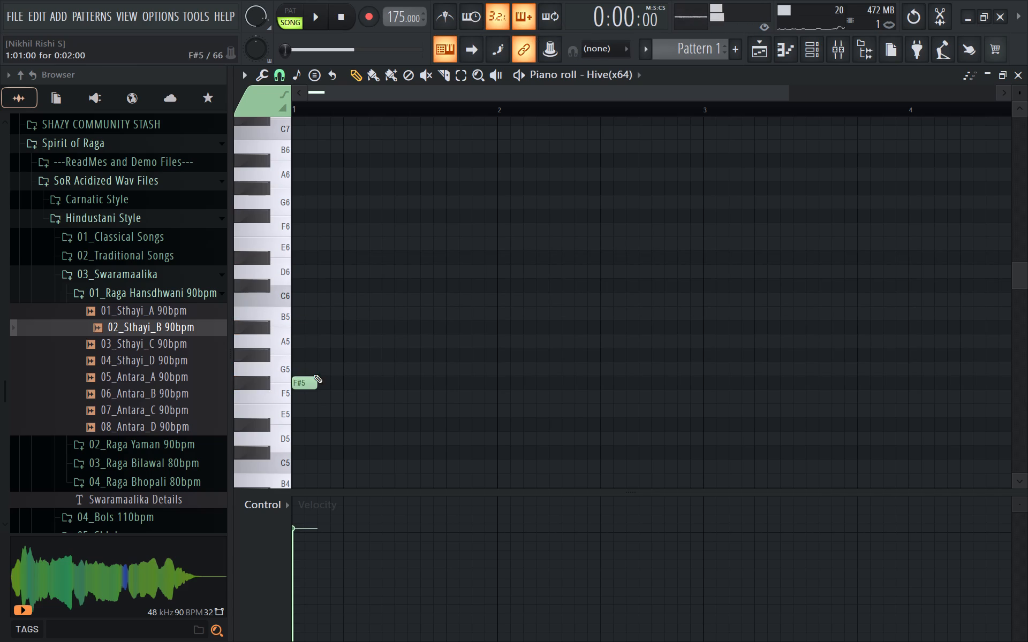
{"action": "key", "text": "space"}
{"action": "key", "text": "space"}
{"action": "left_click", "coordinate": [315, 388]}
{"action": "key", "text": "space"}
{"action": "key", "text": "space"}
{"action": "left_click_drag", "start_coordinate": [303, 110], "coordinate": [277, 116]}
{"action": "key", "text": "space"}
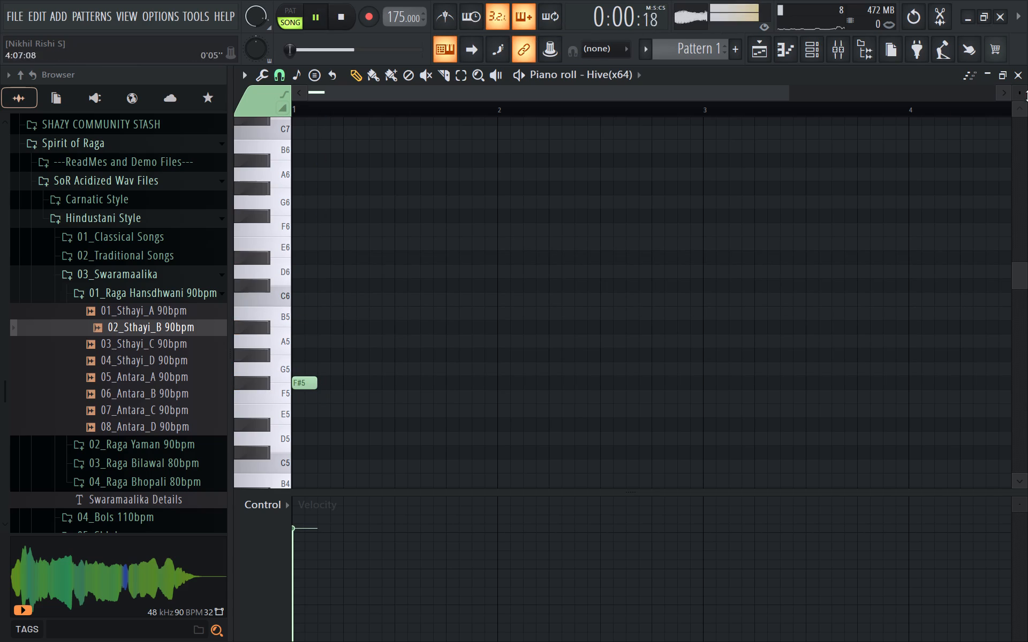
Place Pattern 1 on Track 7 from bar 1 and extend its clip to two bars.
{"action": "left_click", "coordinate": [1023, 68]}
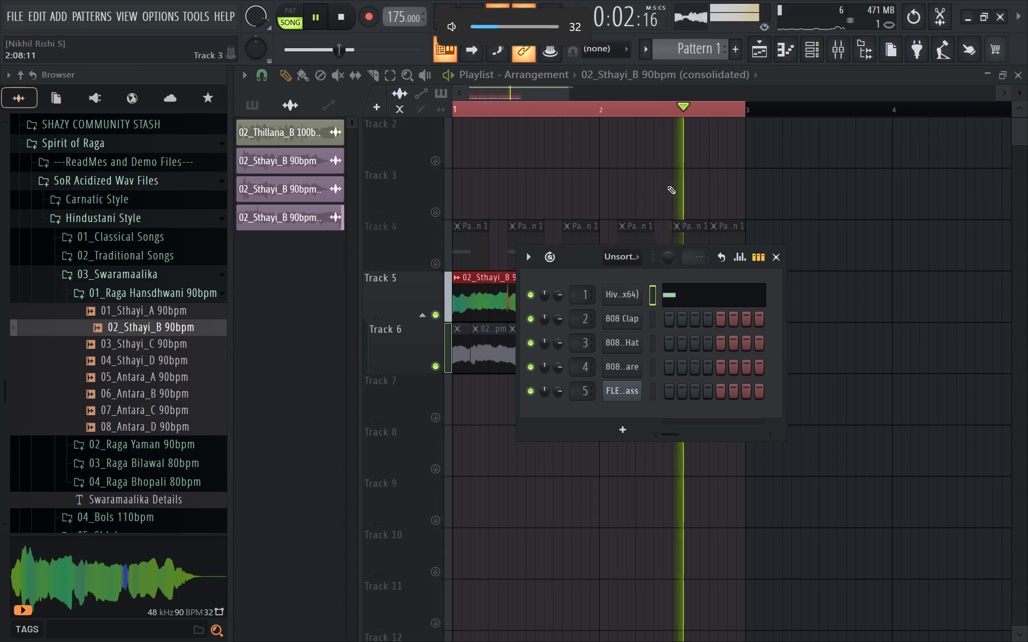
{"action": "left_click", "coordinate": [256, 107]}
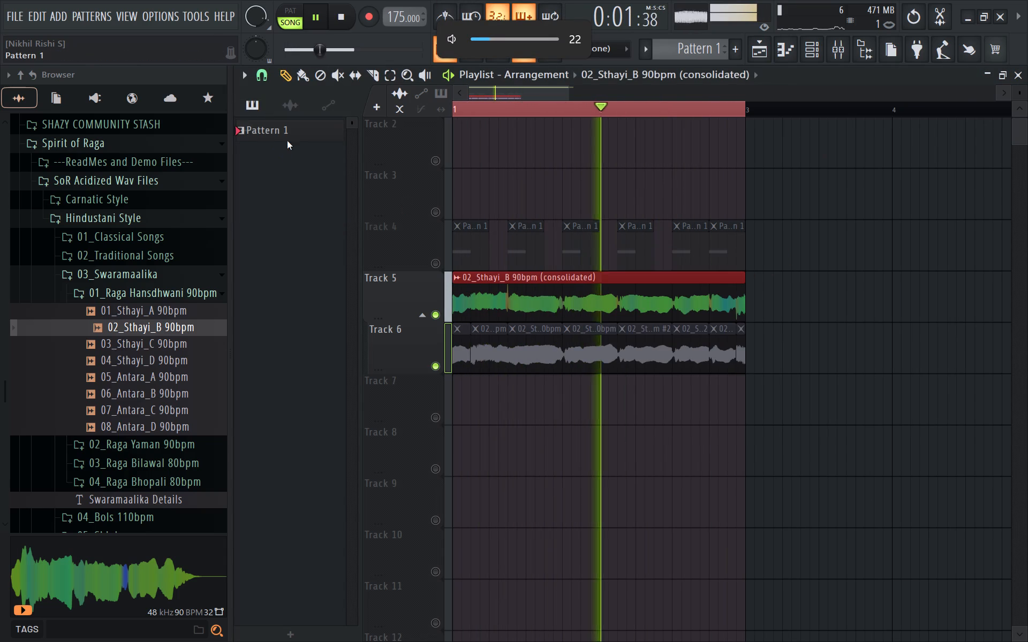
{"action": "left_click_drag", "start_coordinate": [286, 134], "coordinate": [510, 417]}
{"action": "left_click_drag", "start_coordinate": [527, 412], "coordinate": [456, 406]}
{"action": "left_click", "coordinate": [439, 414]}
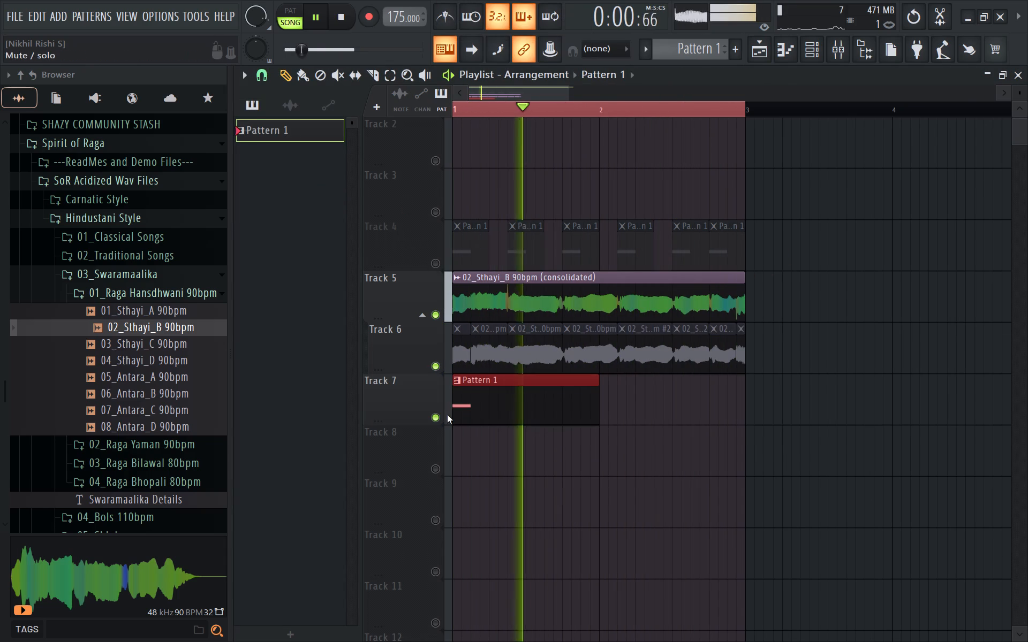
{"action": "left_click_drag", "start_coordinate": [595, 416], "coordinate": [738, 409]}
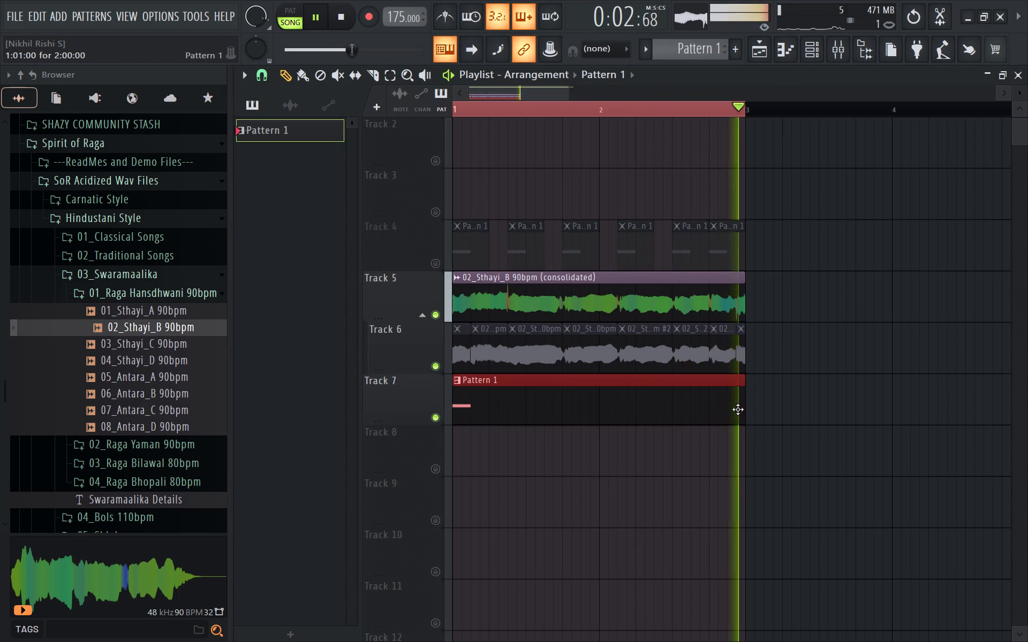
Reopen Hive's piano roll and compare the F#5 note with the start of the vocal chop.
{"action": "left_click", "coordinate": [813, 48]}
{"action": "right_click", "coordinate": [640, 297]}
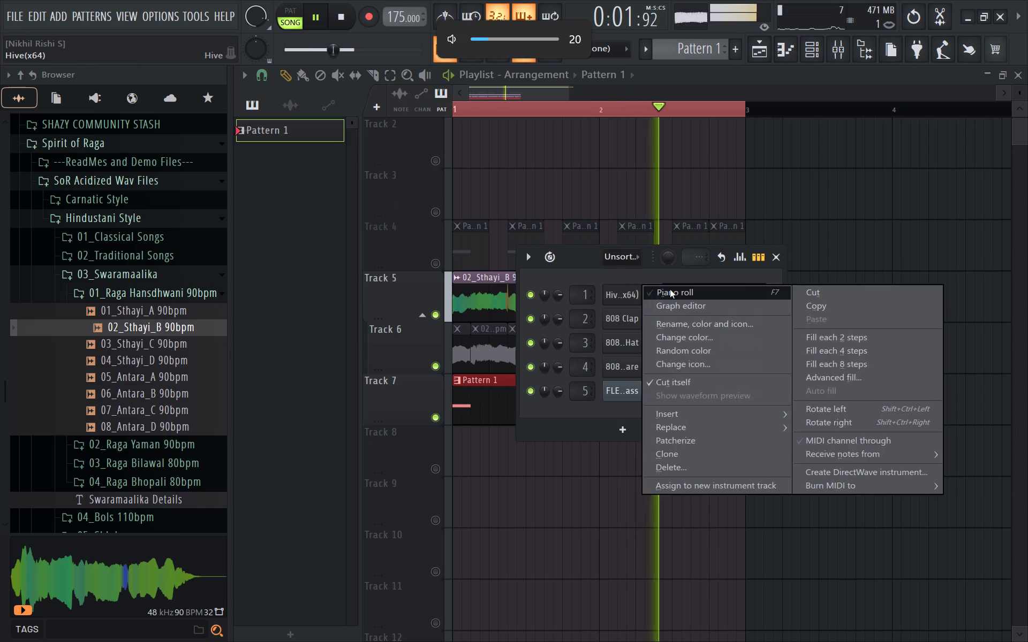
{"action": "left_click", "coordinate": [670, 289]}
{"action": "key", "text": "space"}
{"action": "key", "text": "space"}
{"action": "key", "text": "space"}
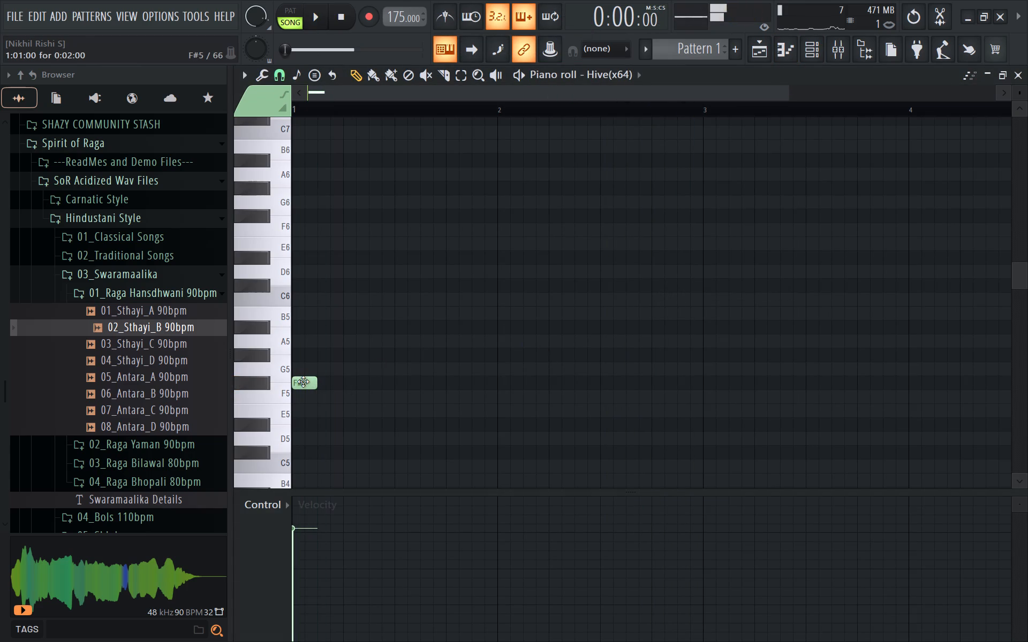
{"action": "key", "text": "space"}
{"action": "key", "text": "space"}
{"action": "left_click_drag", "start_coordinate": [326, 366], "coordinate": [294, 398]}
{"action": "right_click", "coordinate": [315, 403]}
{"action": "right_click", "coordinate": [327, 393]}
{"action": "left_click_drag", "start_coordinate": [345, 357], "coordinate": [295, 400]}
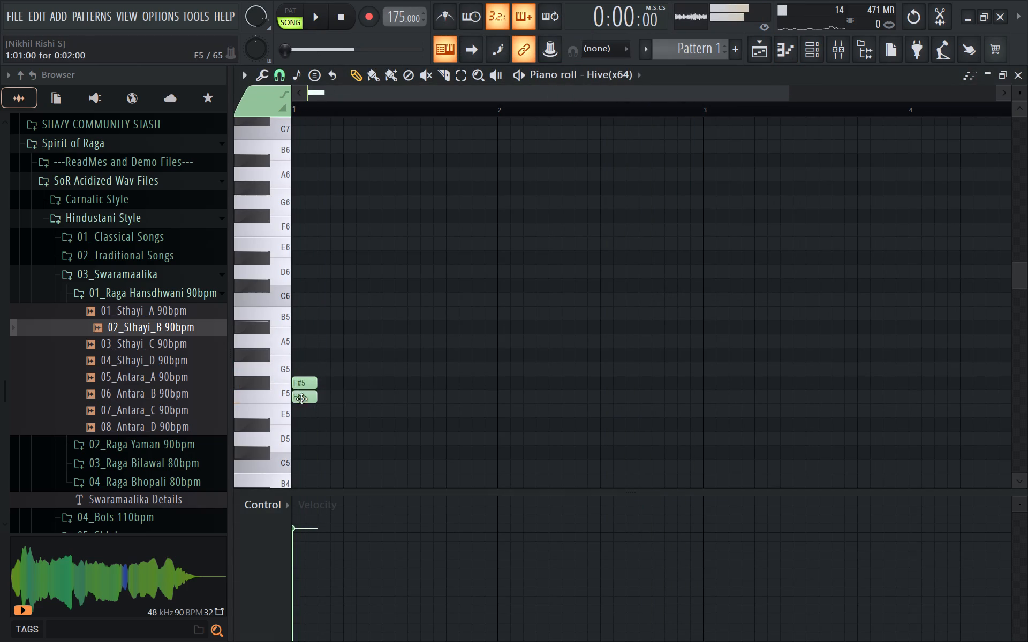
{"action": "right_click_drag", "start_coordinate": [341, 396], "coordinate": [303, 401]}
Select the F#5 note, transpose it up one octave to F#6, and check it with repeated playback.
{"action": "left_click_drag", "start_coordinate": [332, 368], "coordinate": [304, 401], "text": "ctrl"}
{"action": "key", "text": "ctrl+Up"}
{"action": "key", "text": "space"}
{"action": "key", "text": "space"}
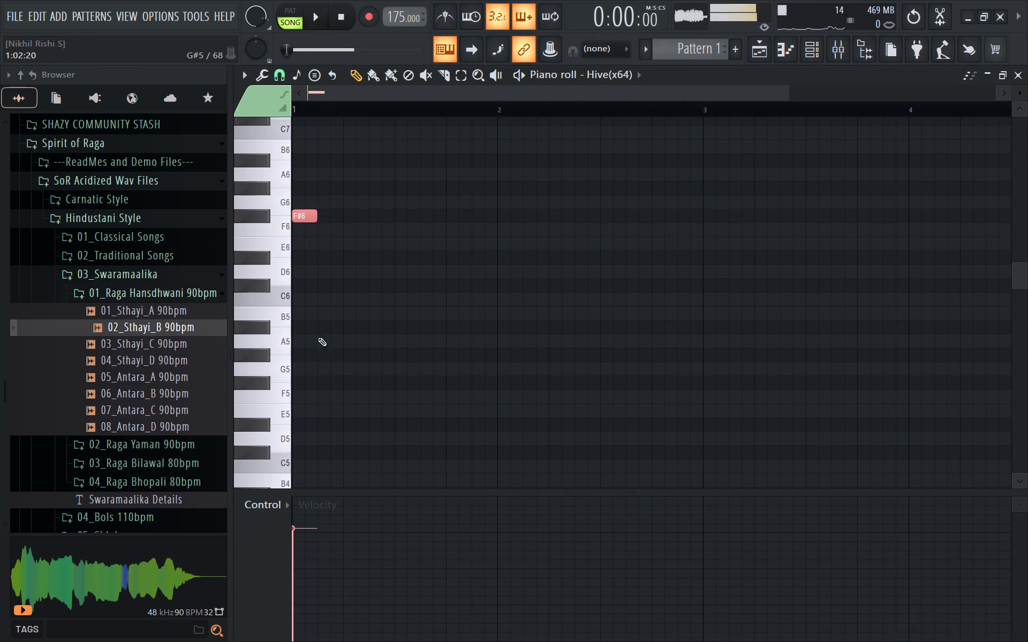
{"action": "scroll", "coordinate": [329, 320], "scroll_direction": "up", "scroll_amount": 2}
{"action": "key", "text": "space"}
{"action": "key", "text": "space"}
{"action": "key", "text": "space"}
{"action": "key", "text": "space"}
{"action": "key", "text": "space"}
{"action": "key", "text": "space"}
{"action": "key", "text": "space"}
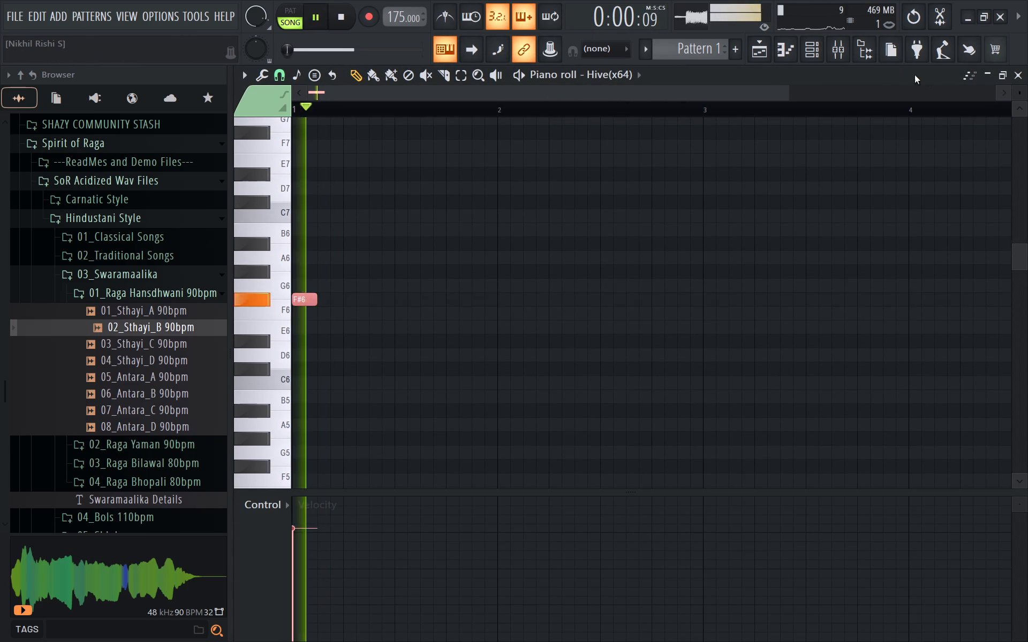
{"action": "key", "text": "space"}
{"action": "key", "text": "space"}
Lower the volume of the consolidated 02_Sthayi_B vocal clip on Track 5, checking its balance with Hive by replaying the start.
{"action": "left_click", "coordinate": [1027, 77]}
{"action": "key", "text": "space"}
{"action": "key", "text": "space"}
{"action": "key", "text": "space"}
{"action": "double_click", "coordinate": [497, 292]}
{"action": "key", "text": "space"}
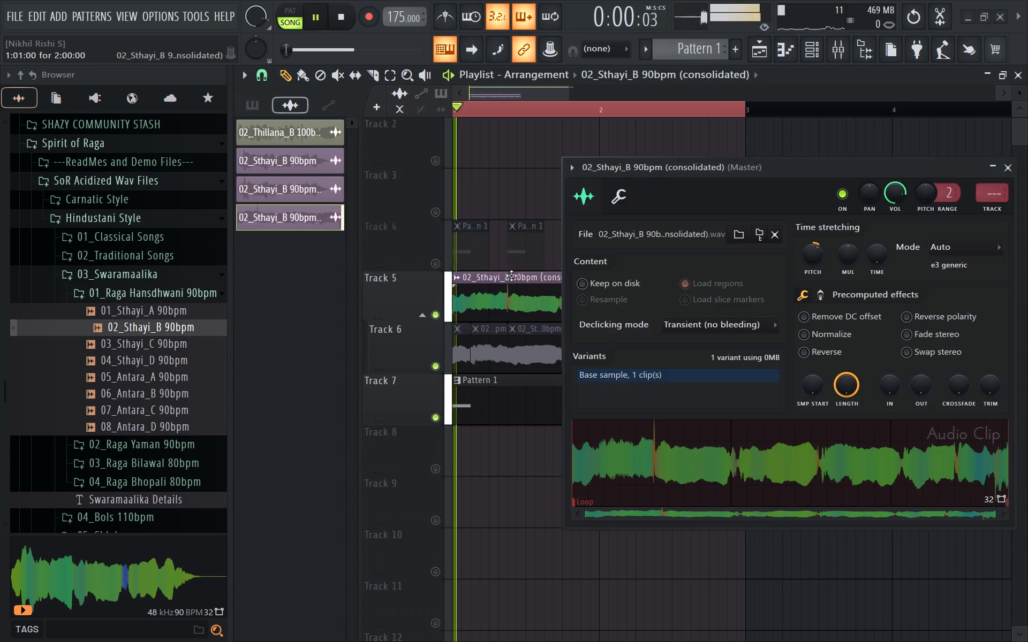
{"action": "key", "text": "space"}
{"action": "key", "text": "space"}
{"action": "key", "text": "space"}
{"action": "left_click_drag", "start_coordinate": [888, 192], "coordinate": [885, 239]}
{"action": "key", "text": "space"}
{"action": "key", "text": "space"}
{"action": "key", "text": "space"}
{"action": "key", "text": "space"}
{"action": "key", "text": "space"}
{"action": "key", "text": "space"}
{"action": "key", "text": "space"}
{"action": "left_click", "coordinate": [1010, 165]}
Reopen Hive's piano roll and raise the opening F#6 note to A6, replaying the start to match it against the vocal.
{"action": "left_click", "coordinate": [820, 53]}
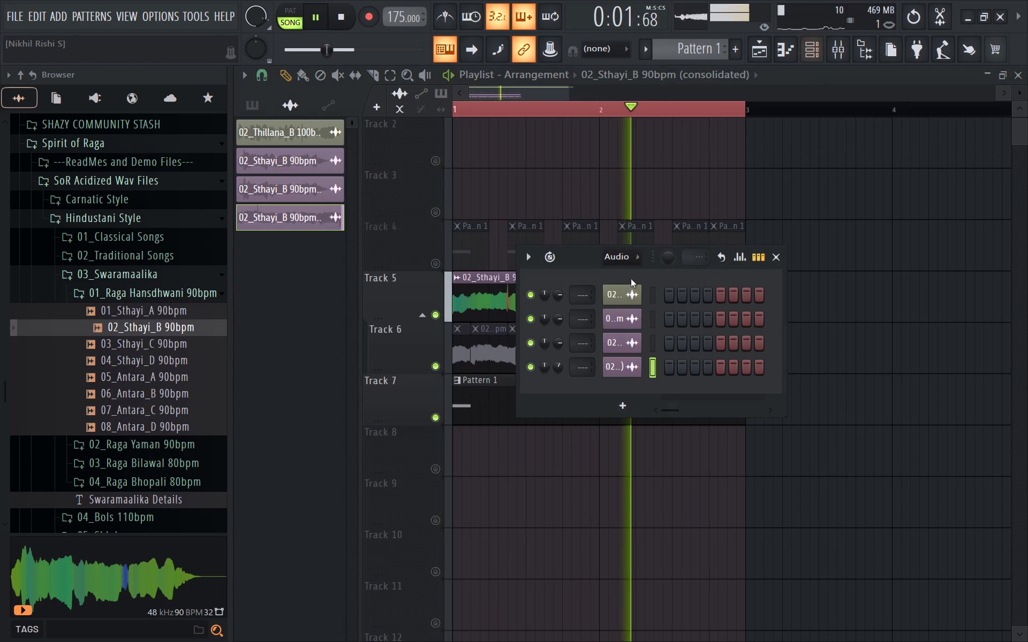
{"action": "left_click", "coordinate": [635, 265]}
{"action": "left_click", "coordinate": [631, 307]}
{"action": "right_click", "coordinate": [637, 291]}
{"action": "left_click", "coordinate": [668, 292]}
{"action": "key", "text": "space"}
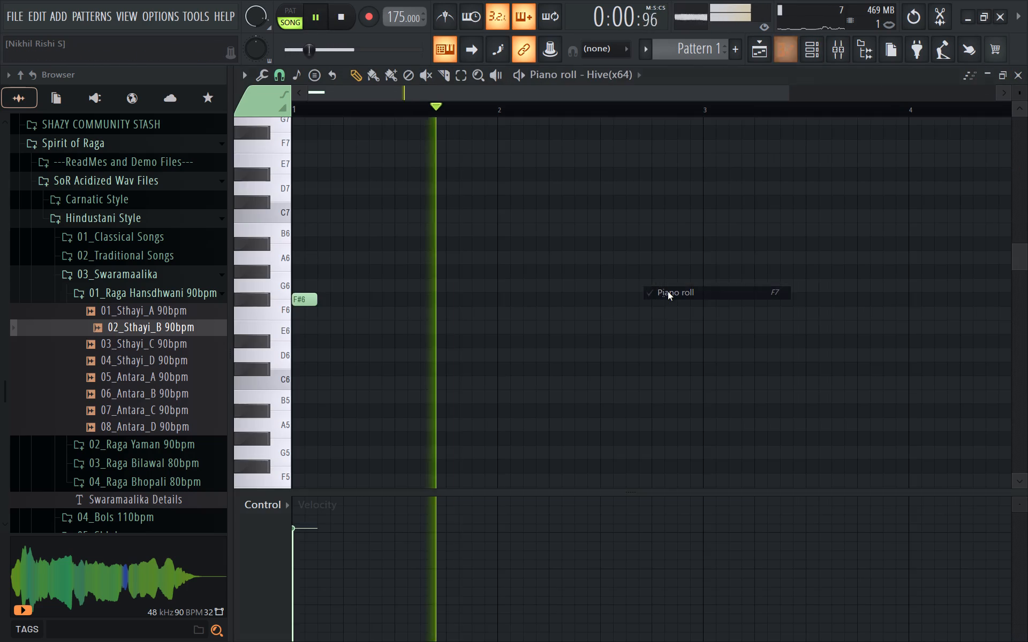
{"action": "key", "text": "space"}
{"action": "key", "text": "space"}
{"action": "left_click_drag", "start_coordinate": [299, 299], "coordinate": [300, 259]}
{"action": "key", "text": "space"}
{"action": "key", "text": "space"}
{"action": "key", "text": "space"}
{"action": "key", "text": "space"}
{"action": "key", "text": "space"}
{"action": "key", "text": "space"}
{"action": "key", "text": "space"}
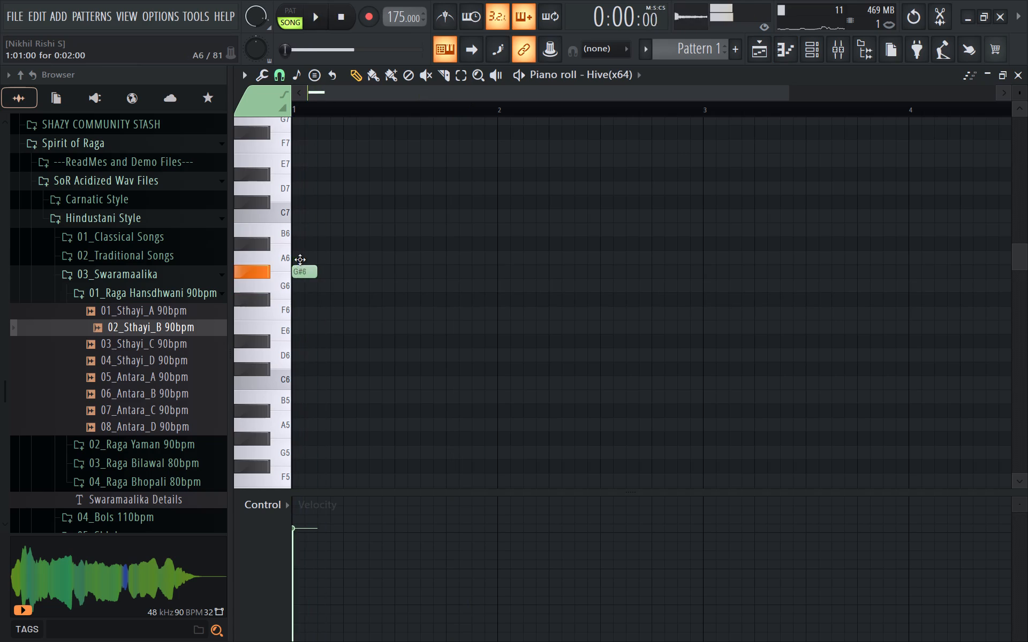
{"action": "left_click_drag", "start_coordinate": [300, 259], "coordinate": [300, 252]}
{"action": "key", "text": "space"}
{"action": "key", "text": "space"}
{"action": "key", "text": "space"}
{"action": "key", "text": "space"}
{"action": "key", "text": "space"}
{"action": "key", "text": "space"}
{"action": "key", "text": "space"}
{"action": "key", "text": "space"}
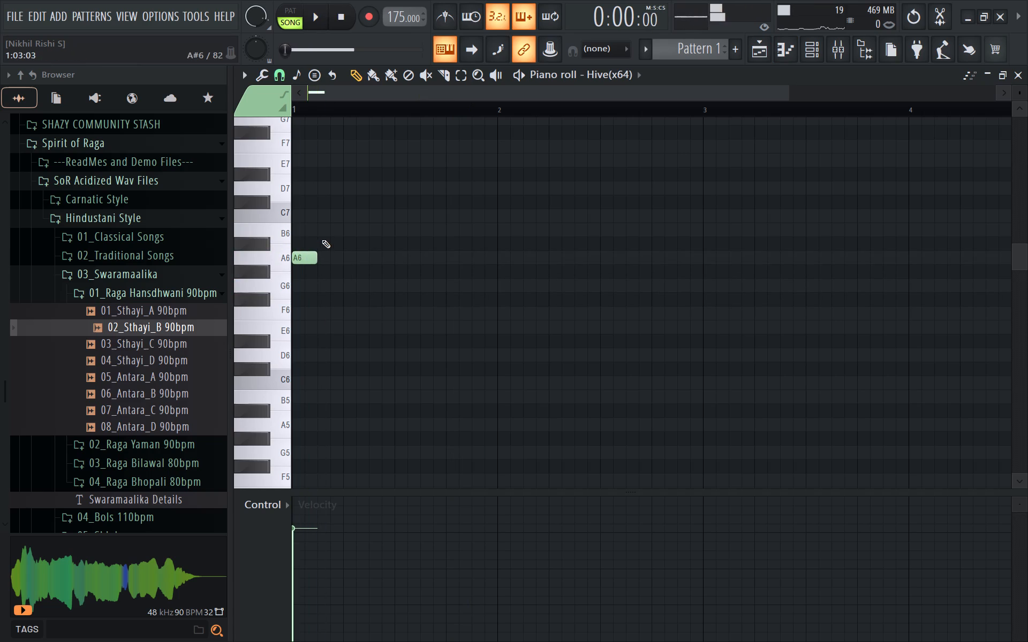
{"action": "key", "text": "space"}
{"action": "key", "text": "space"}
Add an F#7 note on beat 2 of bar 1 and check it against the vocal by playback.
{"action": "left_click", "coordinate": [319, 136]}
{"action": "left_click_drag", "start_coordinate": [327, 136], "coordinate": [343, 130]}
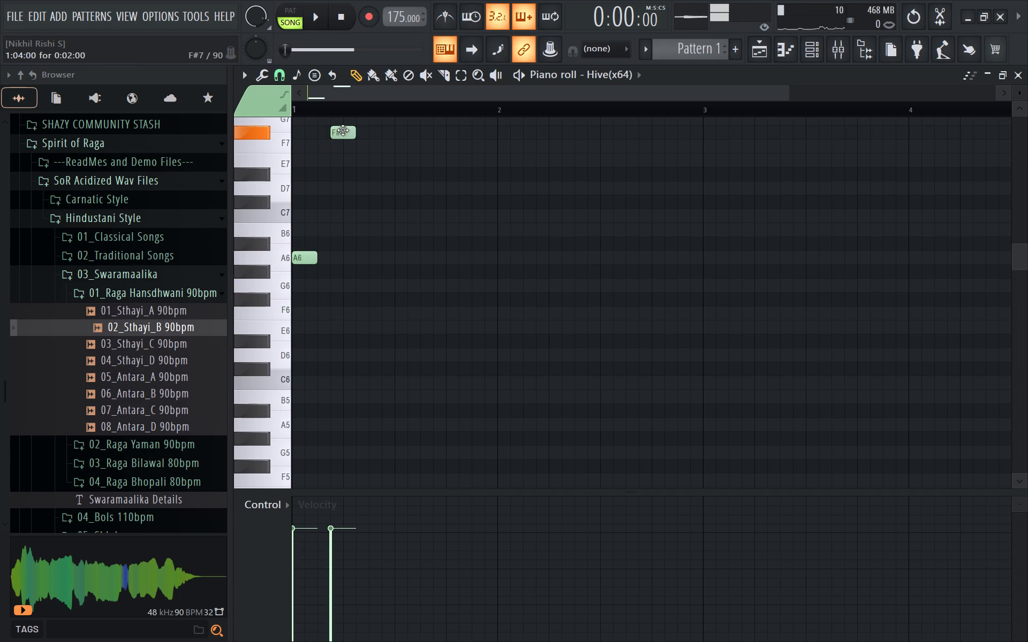
{"action": "left_click_drag", "start_coordinate": [343, 130], "coordinate": [349, 127]}
{"action": "key", "text": "space"}
{"action": "key", "text": "space"}
{"action": "key", "text": "space"}
{"action": "key", "text": "space"}
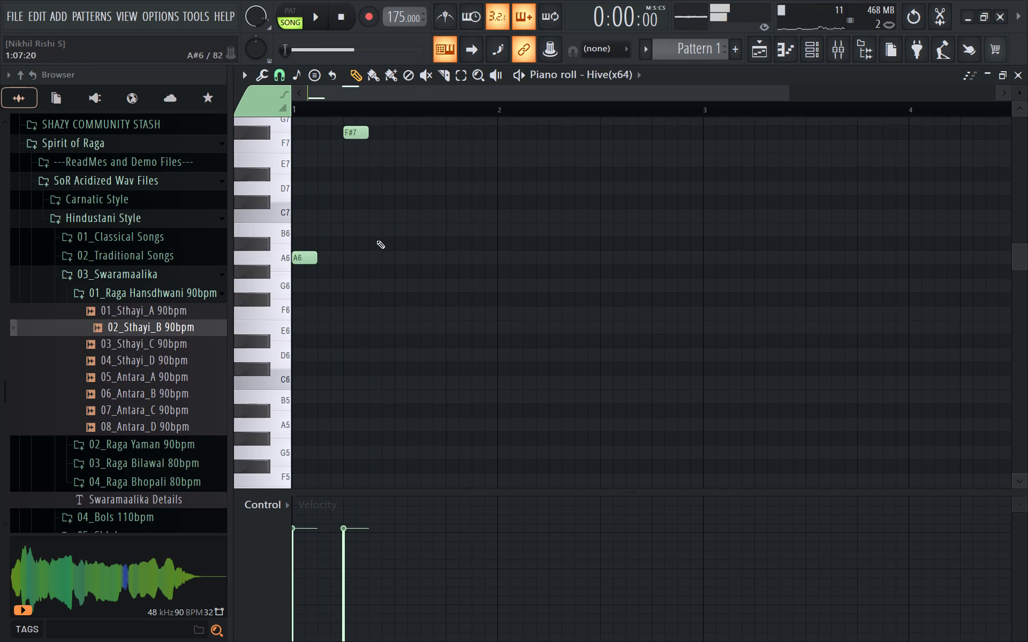
Add a D7 note at 1:07, directly following the F#7 note, and check it with playback.
{"action": "left_click_drag", "start_coordinate": [373, 241], "coordinate": [378, 198]}
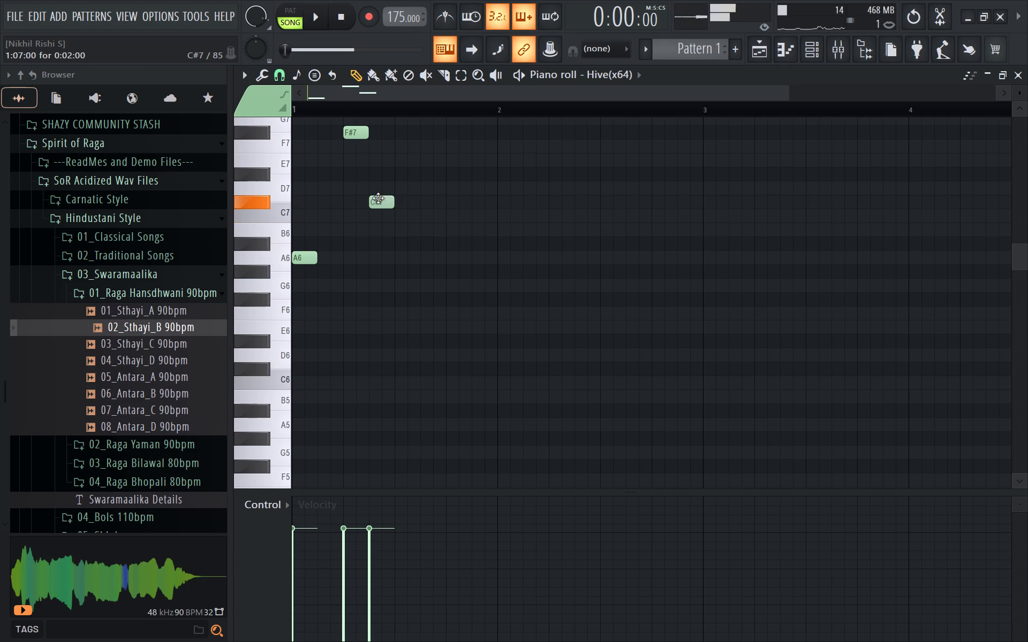
{"action": "left_click_drag", "start_coordinate": [378, 198], "coordinate": [375, 185]}
{"action": "key", "text": "space"}
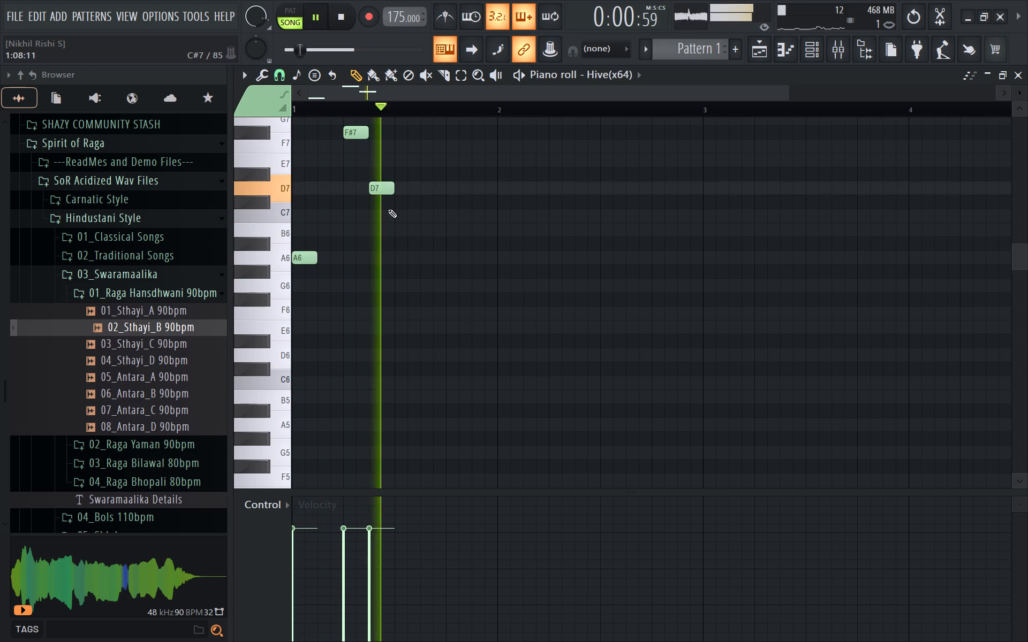
{"action": "key", "text": "space"}
{"action": "key", "text": "space"}
{"action": "key", "text": "space"}
Add an F#6 note on beat 3 of bar 1 and check it with playback.
{"action": "left_click_drag", "start_coordinate": [396, 318], "coordinate": [396, 297]}
{"action": "key", "text": "space"}
{"action": "key", "text": "space"}
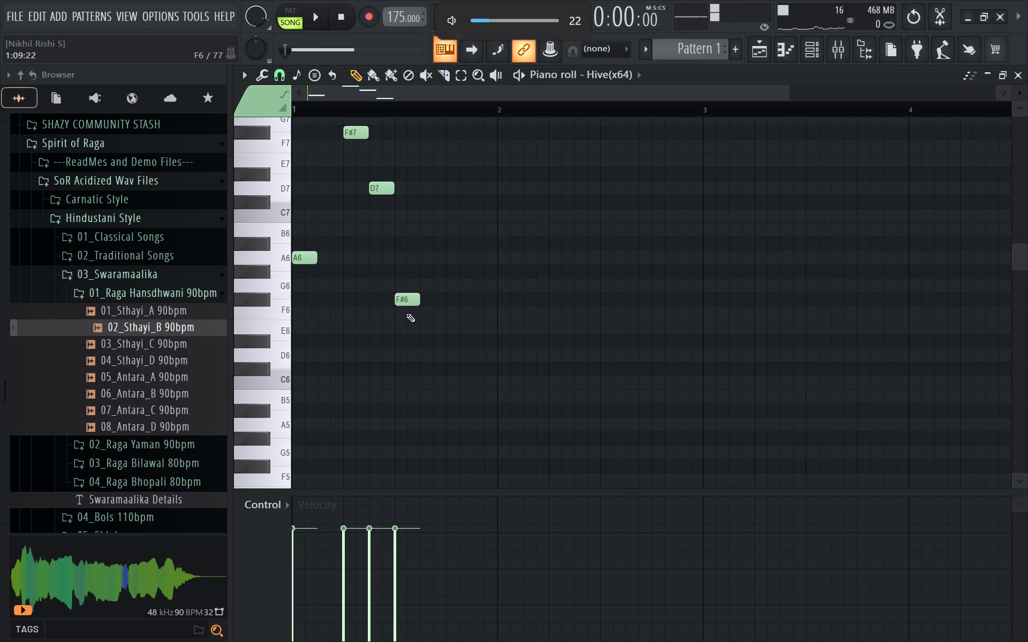
{"action": "key", "text": "space"}
{"action": "key", "text": "space"}
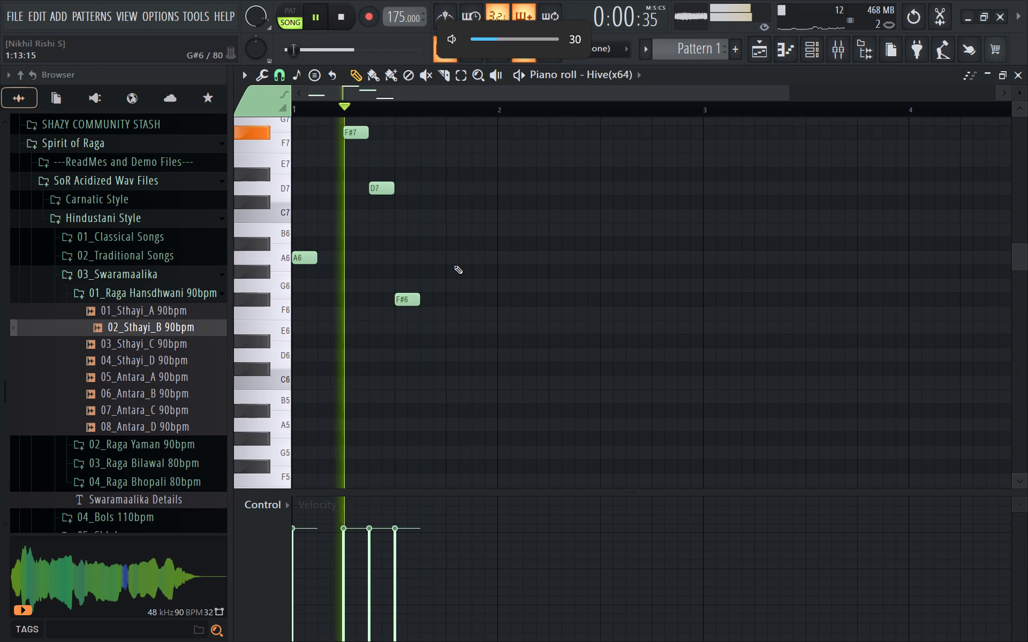
{"action": "key", "text": "space"}
Add an E6 note at 1:13, testing neighbouring pitches against the vocal before settling on it.
{"action": "left_click_drag", "start_coordinate": [449, 282], "coordinate": [450, 337]}
{"action": "key", "text": "space"}
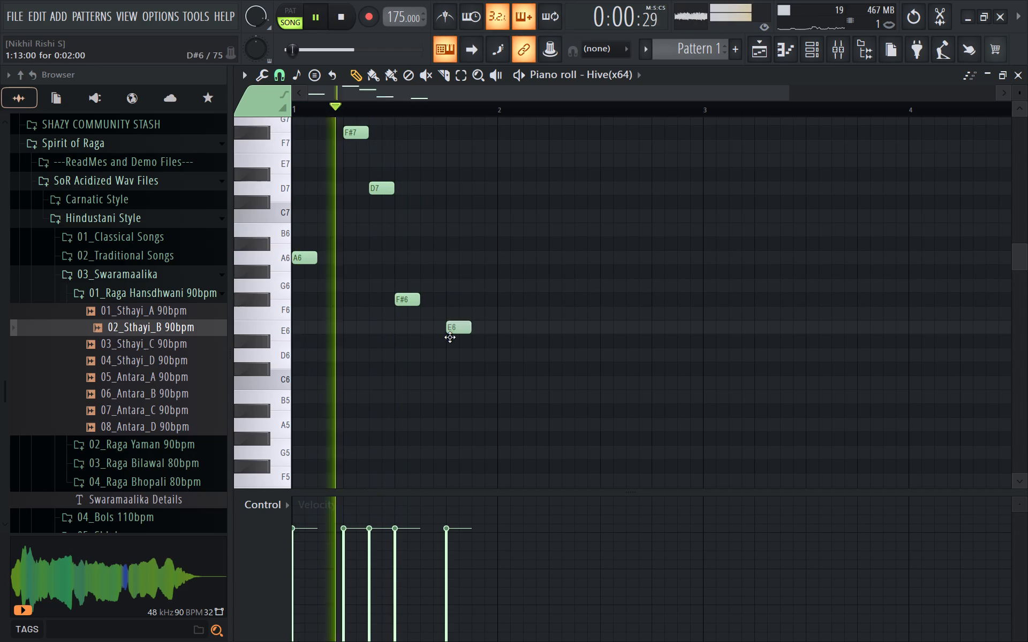
{"action": "left_click_drag", "start_coordinate": [450, 337], "coordinate": [450, 338]}
{"action": "key", "text": "space"}
{"action": "key", "text": "space"}
{"action": "left_click_drag", "start_coordinate": [455, 338], "coordinate": [455, 310]}
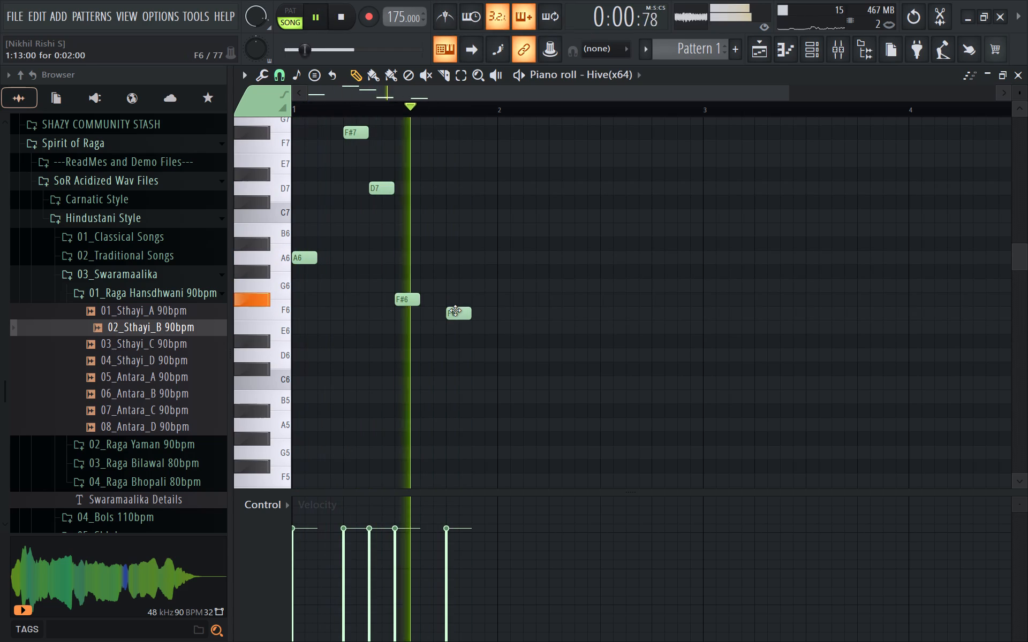
{"action": "key", "text": "space"}
{"action": "left_click_drag", "start_coordinate": [456, 310], "coordinate": [456, 330]}
{"action": "key", "text": "space"}
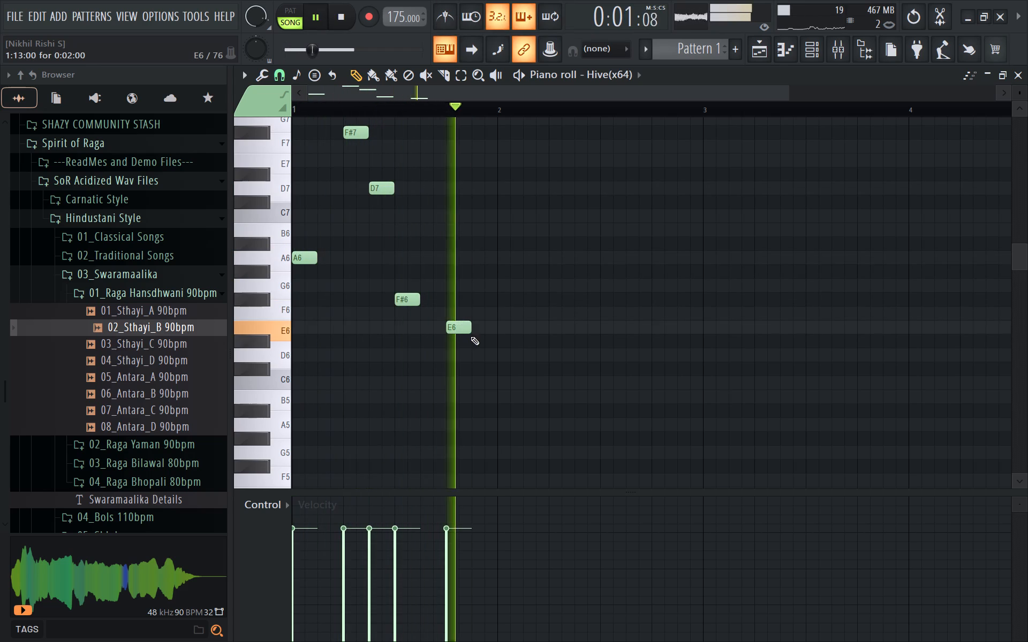
{"action": "key", "text": "space"}
Add a C#7 note at the start of bar 2 and a B6 note at 2:05, replaying after each one.
{"action": "left_click", "coordinate": [498, 196]}
{"action": "key", "text": "space"}
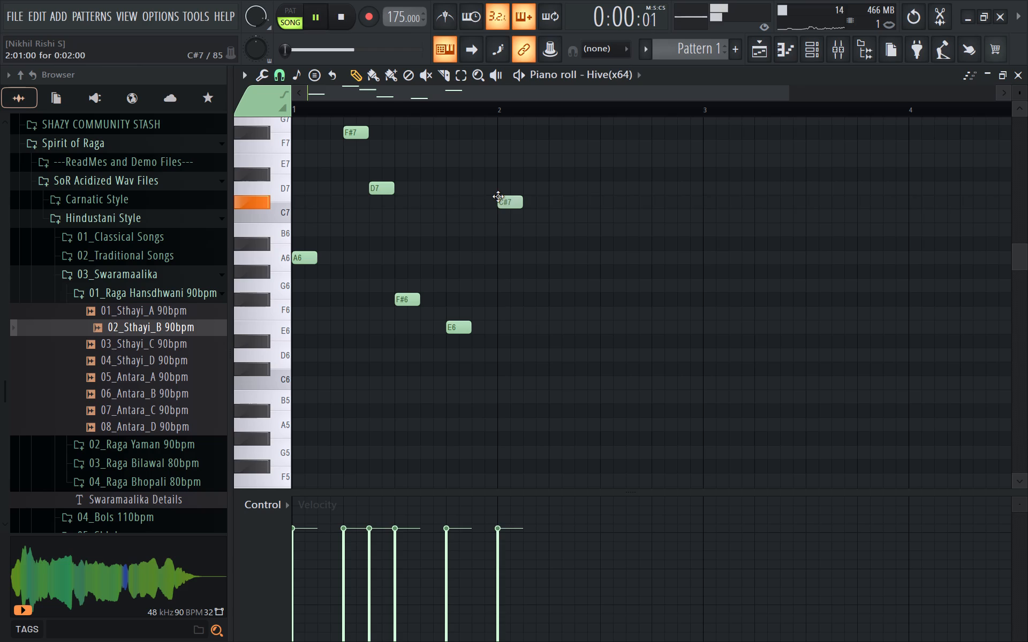
{"action": "key", "text": "space"}
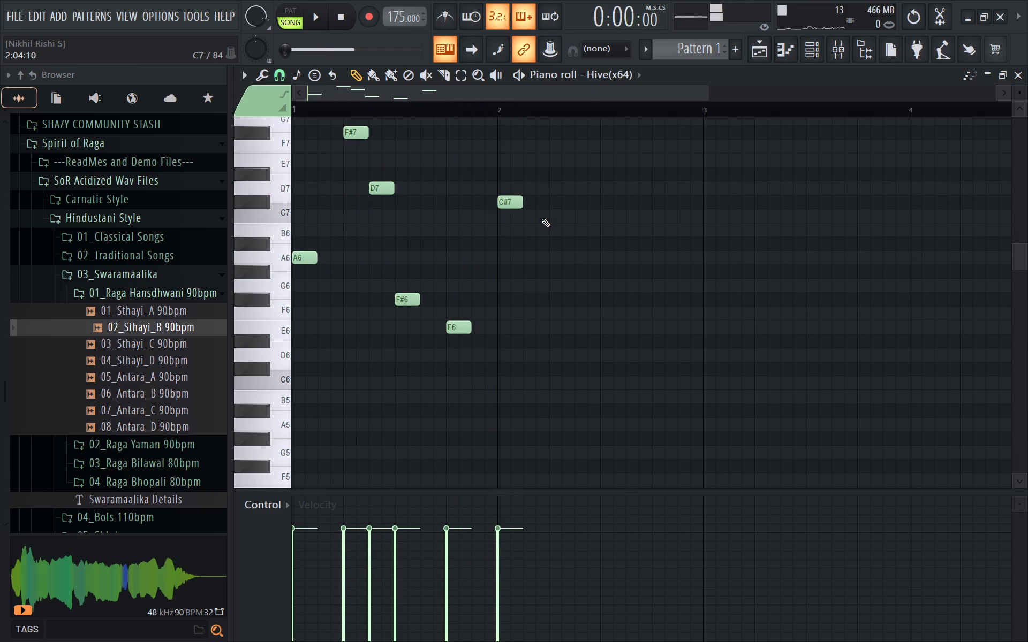
{"action": "left_click", "coordinate": [553, 232]}
{"action": "key", "text": "space"}
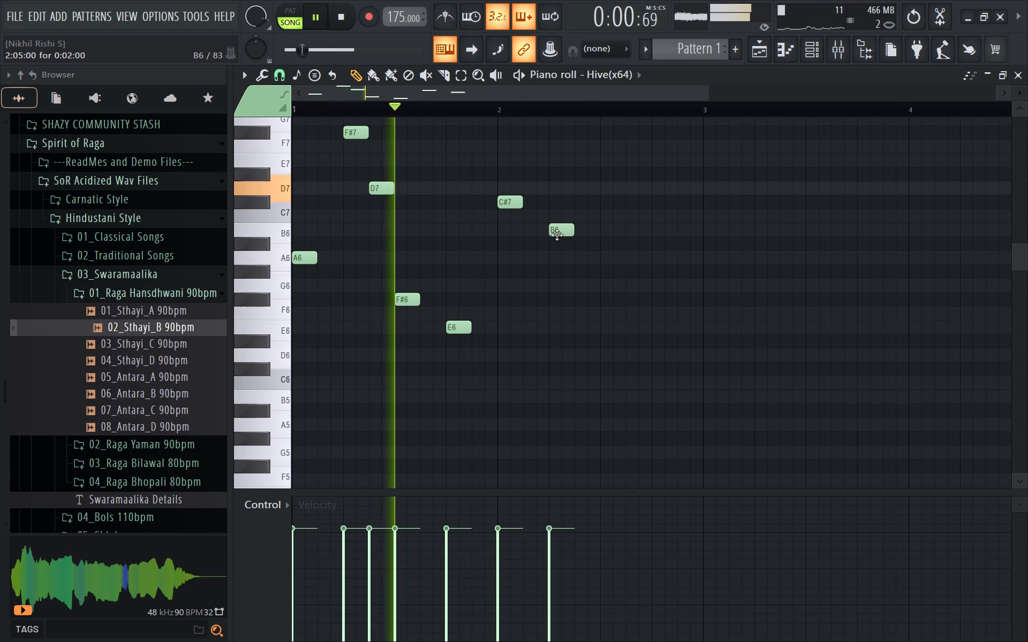
{"action": "key", "text": "space"}
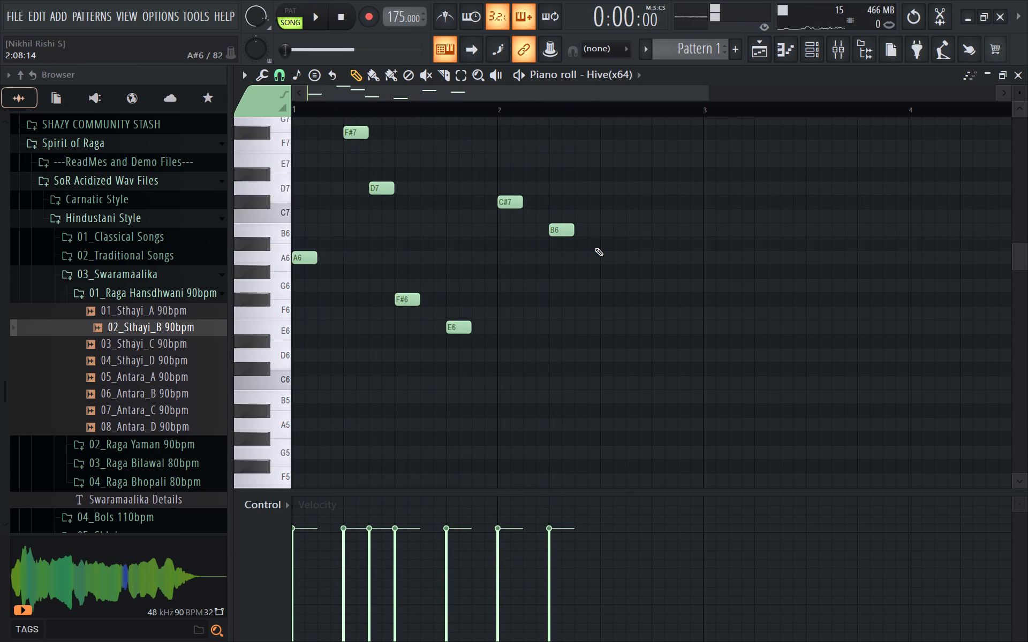
Add a note at 2:09, tune it to A6, and replay the melody.
{"action": "left_click", "coordinate": [599, 248]}
{"action": "left_click_drag", "start_coordinate": [598, 246], "coordinate": [611, 274]}
{"action": "key", "text": "space"}
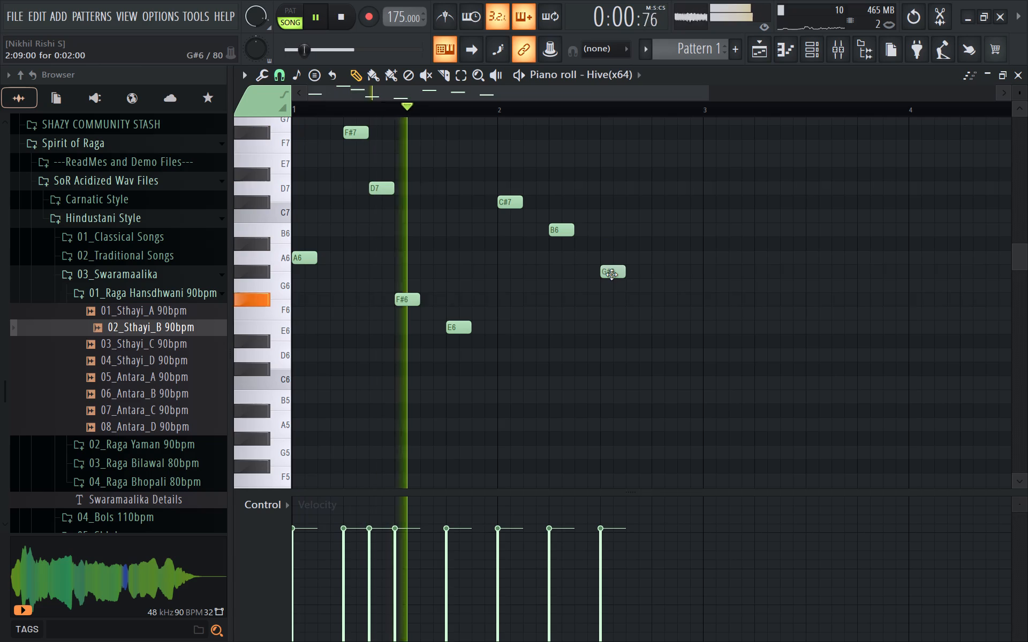
{"action": "left_click_drag", "start_coordinate": [611, 274], "coordinate": [614, 258]}
{"action": "key", "text": "space"}
{"action": "key", "text": "space"}
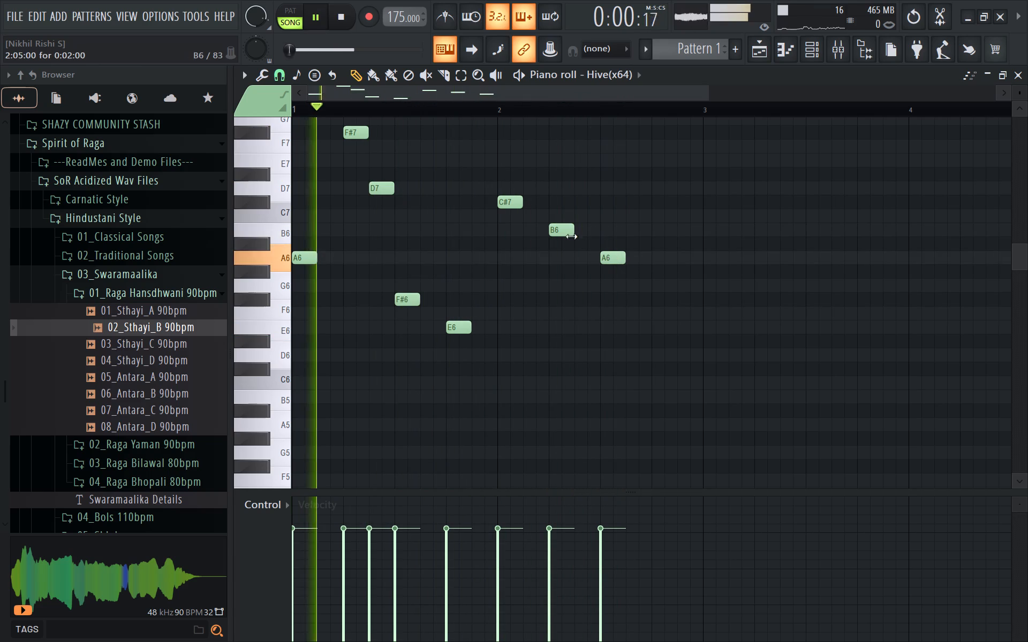
Retune the B6 note at 2:05 to E7, auditioning other pitches against the vocal along the way.
{"action": "left_click_drag", "start_coordinate": [561, 231], "coordinate": [560, 251]}
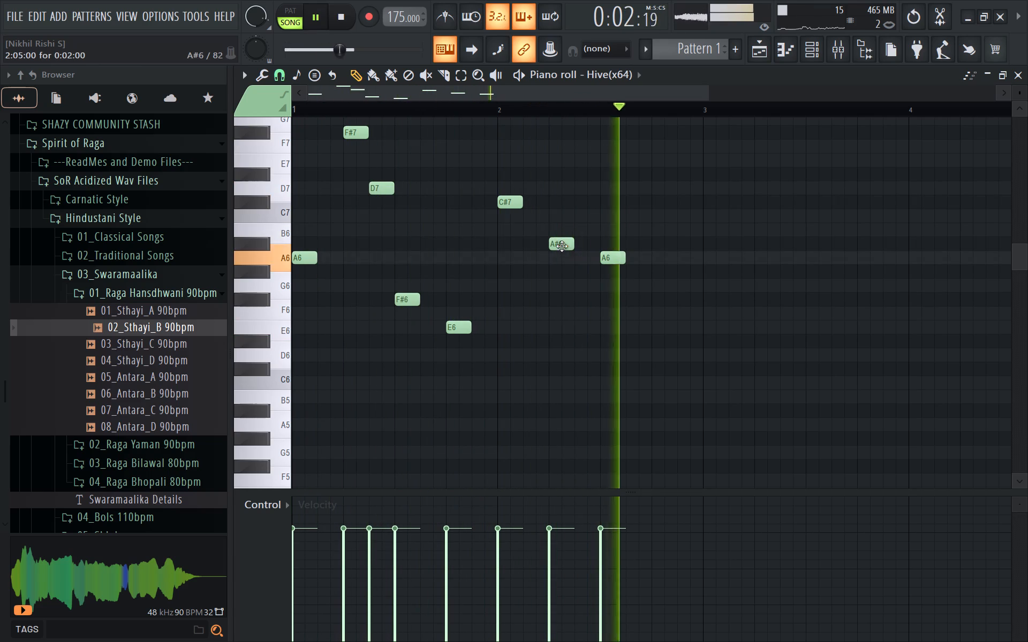
{"action": "left_click_drag", "start_coordinate": [562, 246], "coordinate": [557, 171]}
{"action": "key", "text": "space"}
{"action": "key", "text": "space"}
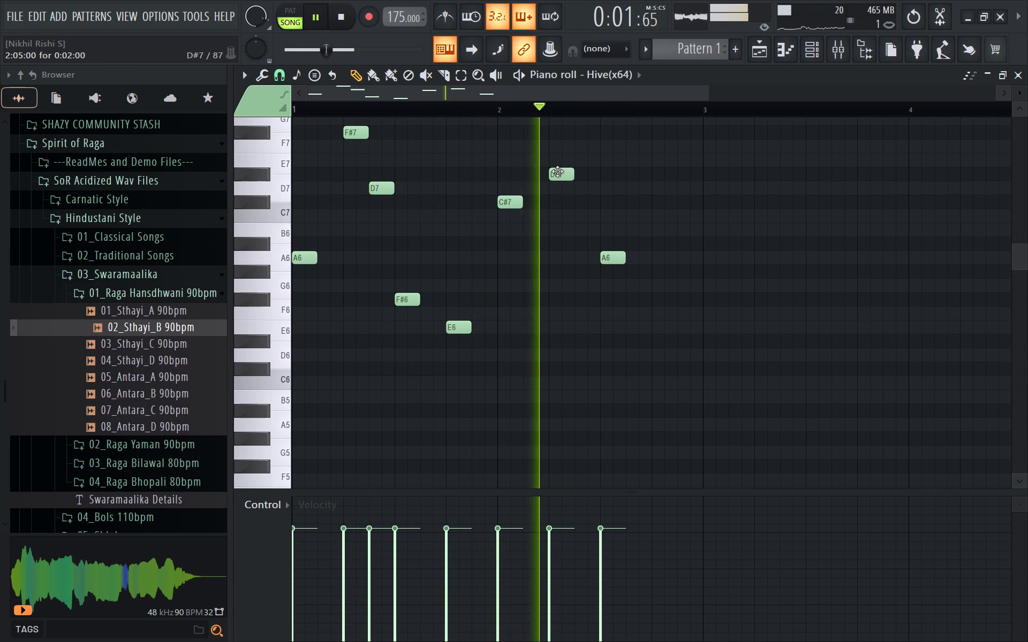
{"action": "left_click_drag", "start_coordinate": [557, 171], "coordinate": [557, 155]}
{"action": "key", "text": "space"}
{"action": "key", "text": "space"}
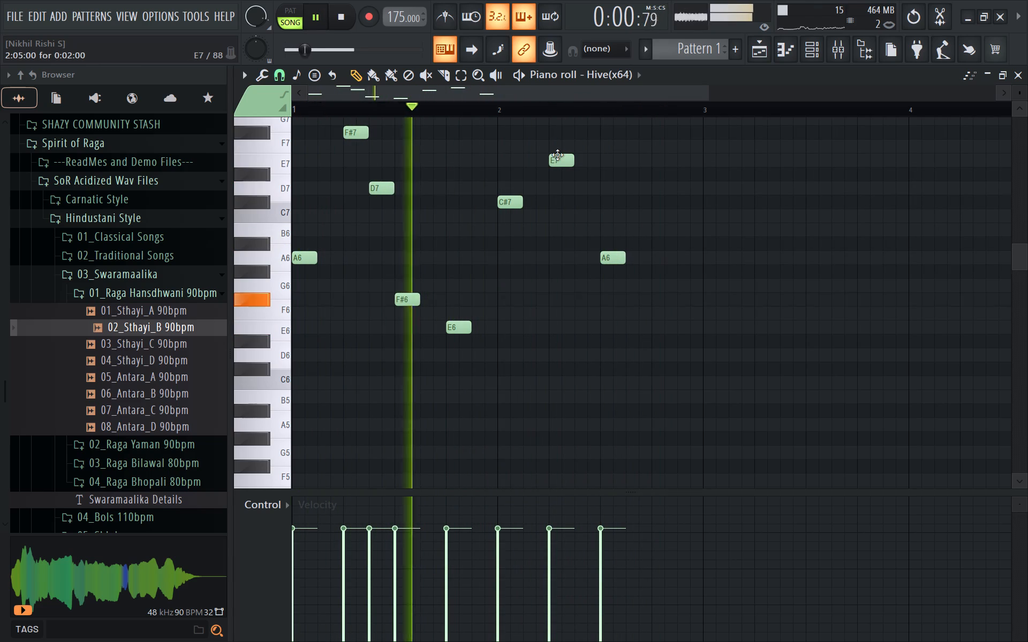
{"action": "key", "text": "space"}
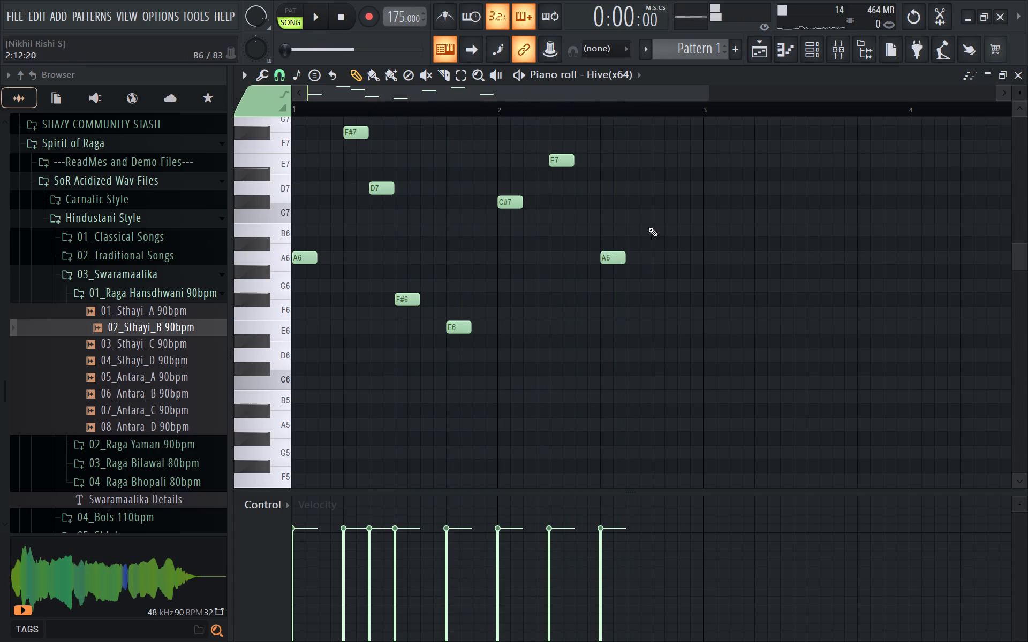
Add a C#7 note on beat 4 of bar 2 and play the melody.
{"action": "left_click", "coordinate": [653, 202]}
{"action": "key", "text": "space"}
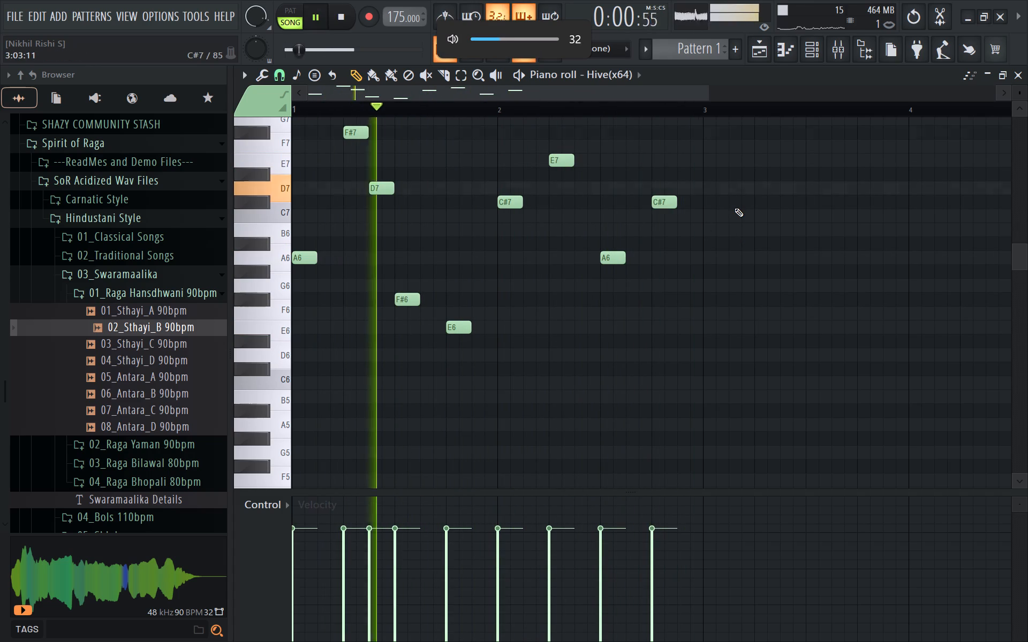
Add a low F#4 note at the start of bar 1, extend it across the whole bar, and play it back.
{"action": "scroll", "coordinate": [742, 263], "scroll_direction": "down", "scroll_amount": 1}
{"action": "left_click_drag", "start_coordinate": [457, 432], "coordinate": [73, 440]}
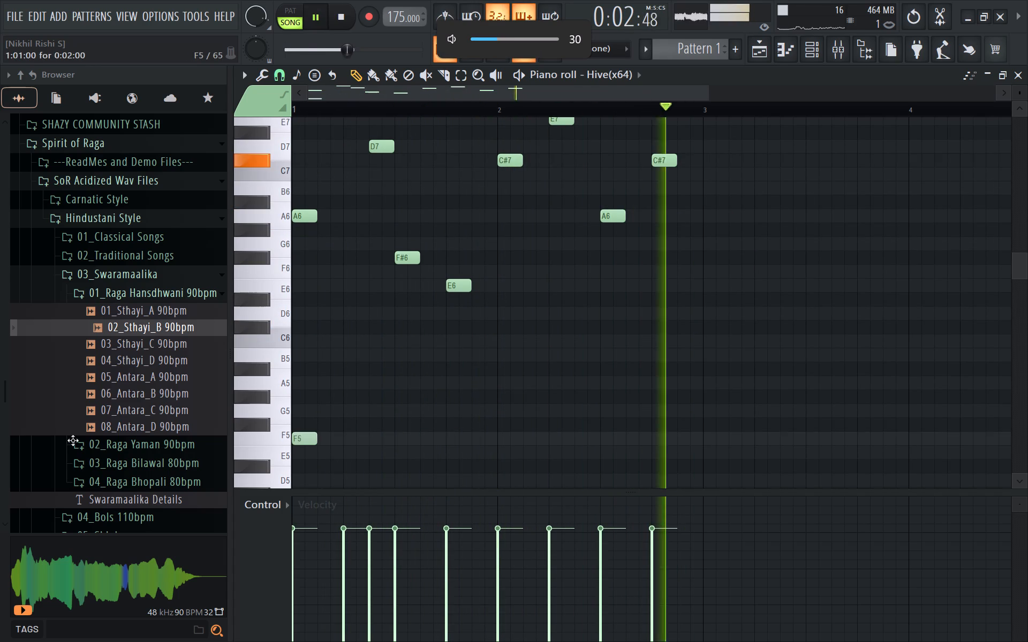
{"action": "left_click_drag", "start_coordinate": [73, 440], "coordinate": [56, 443]}
{"action": "key", "text": "space"}
{"action": "left_click_drag", "start_coordinate": [291, 434], "coordinate": [284, 469]}
{"action": "left_click_drag", "start_coordinate": [309, 292], "coordinate": [300, 343]}
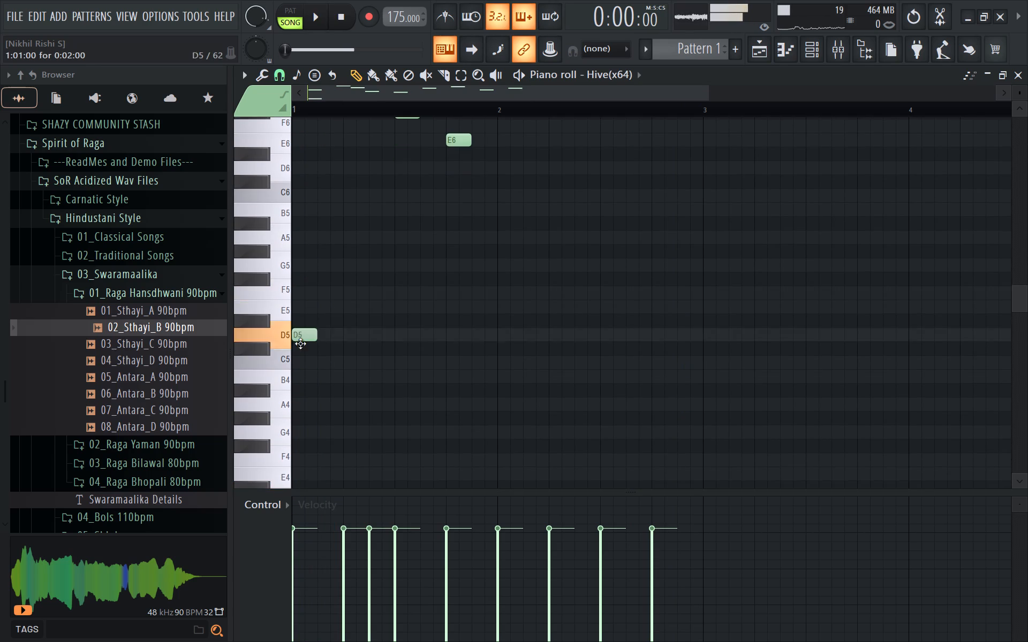
{"action": "left_click_drag", "start_coordinate": [300, 343], "coordinate": [290, 402]}
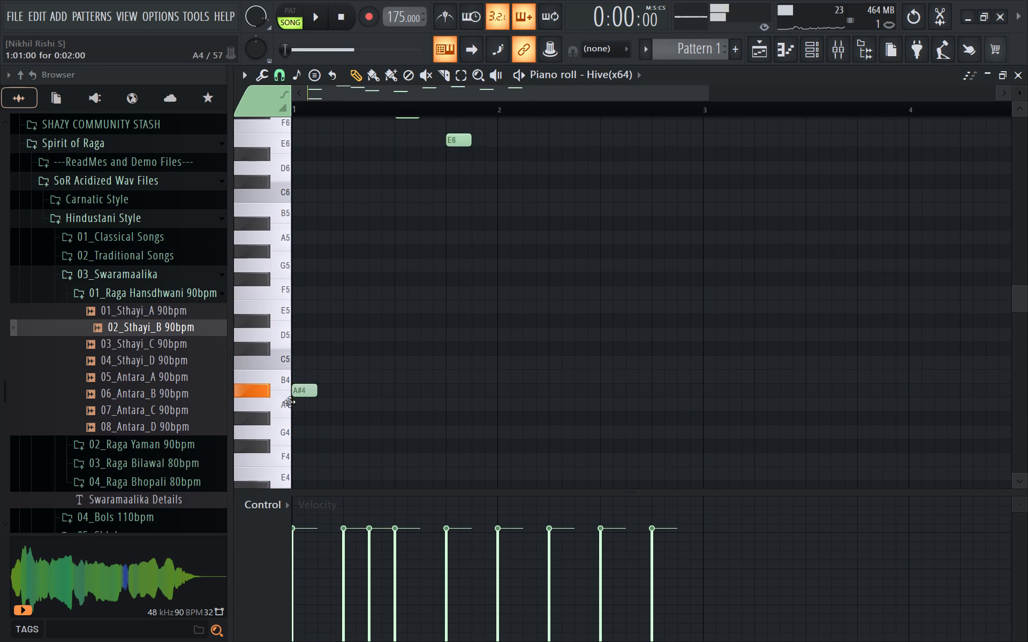
{"action": "left_click_drag", "start_coordinate": [290, 402], "coordinate": [288, 425]}
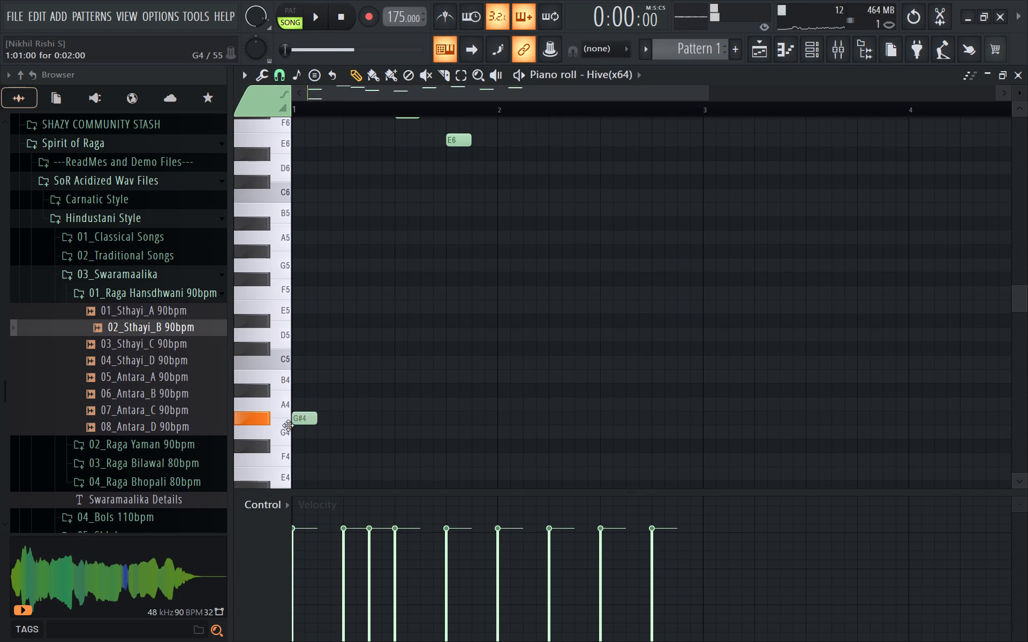
{"action": "left_click_drag", "start_coordinate": [288, 425], "coordinate": [288, 448]}
{"action": "left_click_drag", "start_coordinate": [315, 448], "coordinate": [396, 447]}
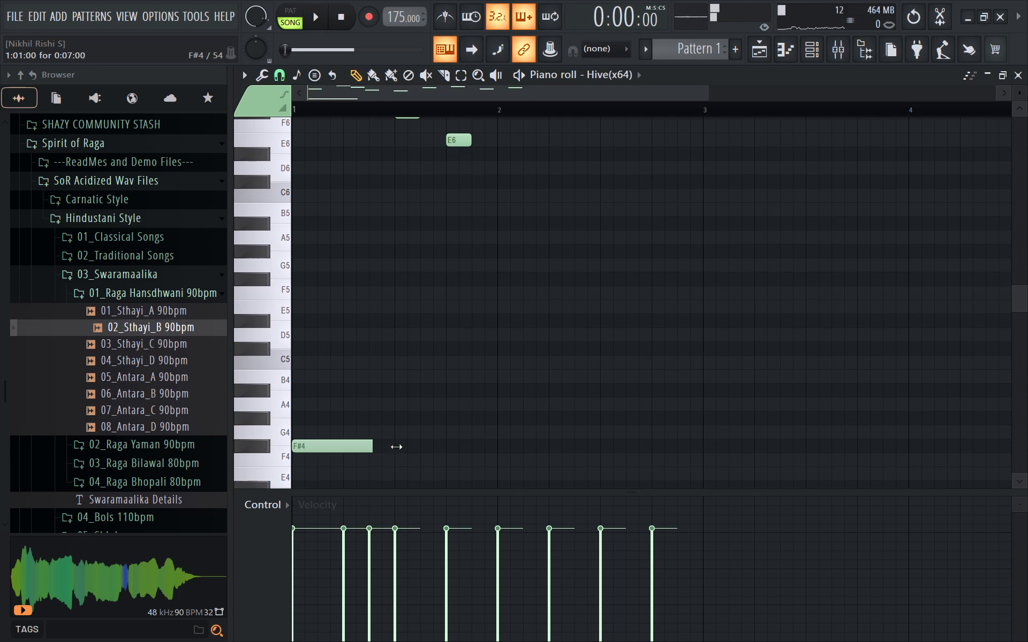
{"action": "left_click_drag", "start_coordinate": [396, 447], "coordinate": [492, 434]}
{"action": "key", "text": "space"}
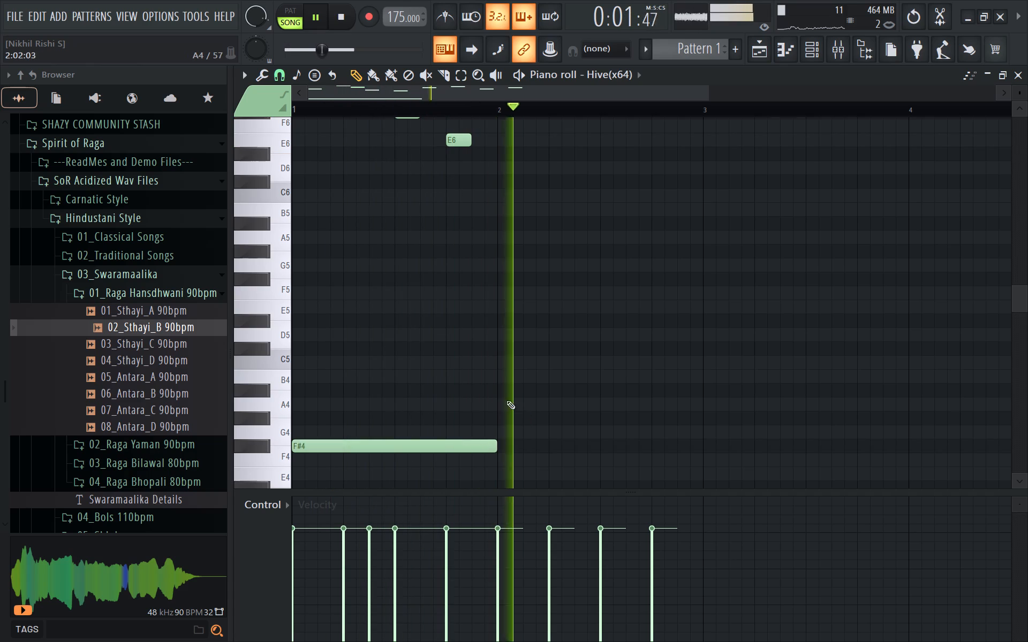
Add a one-bar A4 note at the start of bar 2 and replay the loop.
{"action": "left_click", "coordinate": [505, 399]}
{"action": "key", "text": "space"}
{"action": "left_click_drag", "start_coordinate": [505, 399], "coordinate": [502, 392]}
{"action": "key", "text": "space"}
{"action": "left_click", "coordinate": [626, 216]}
{"action": "key", "text": "space"}
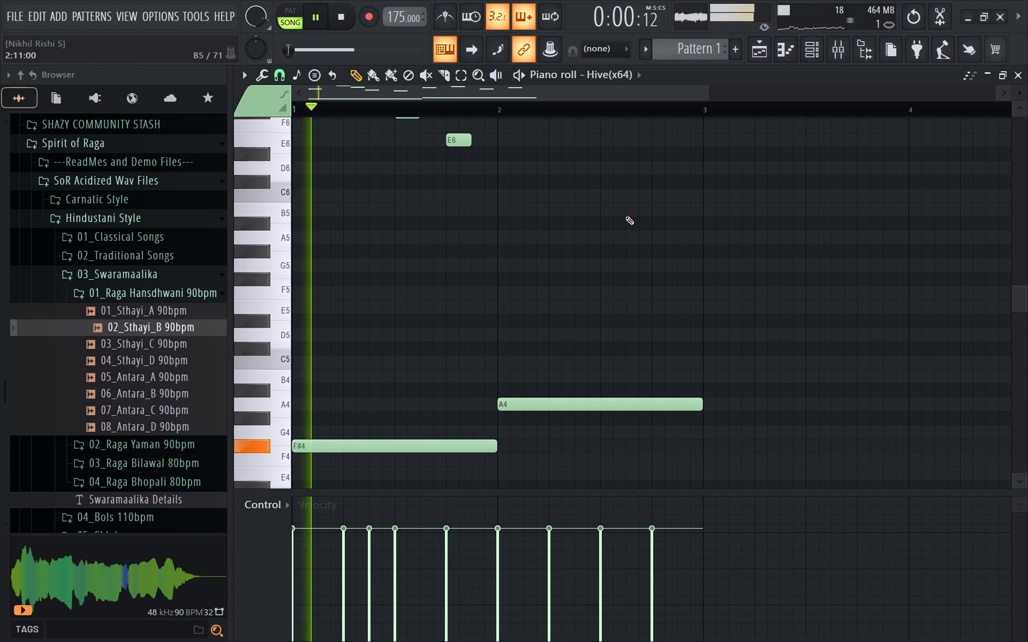
Move the A4 note's start to 2:05, trim its end to bar 3, and extend the F#4 note to meet it.
{"action": "left_click_drag", "start_coordinate": [595, 403], "coordinate": [642, 408]}
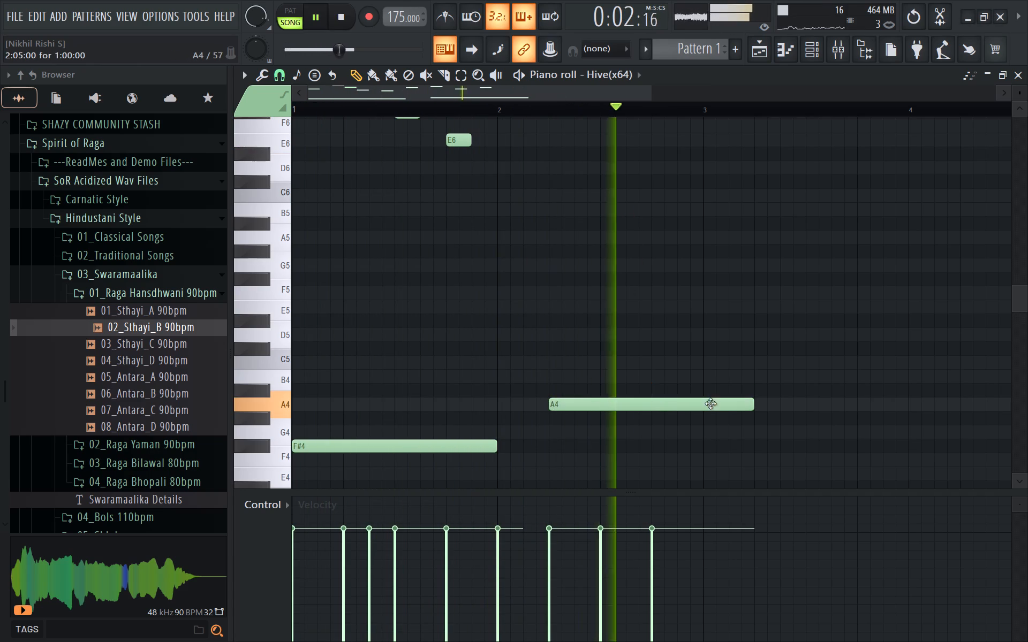
{"action": "left_click", "coordinate": [747, 404]}
{"action": "left_click_drag", "start_coordinate": [752, 406], "coordinate": [703, 425]}
{"action": "left_click_drag", "start_coordinate": [498, 440], "coordinate": [550, 447]}
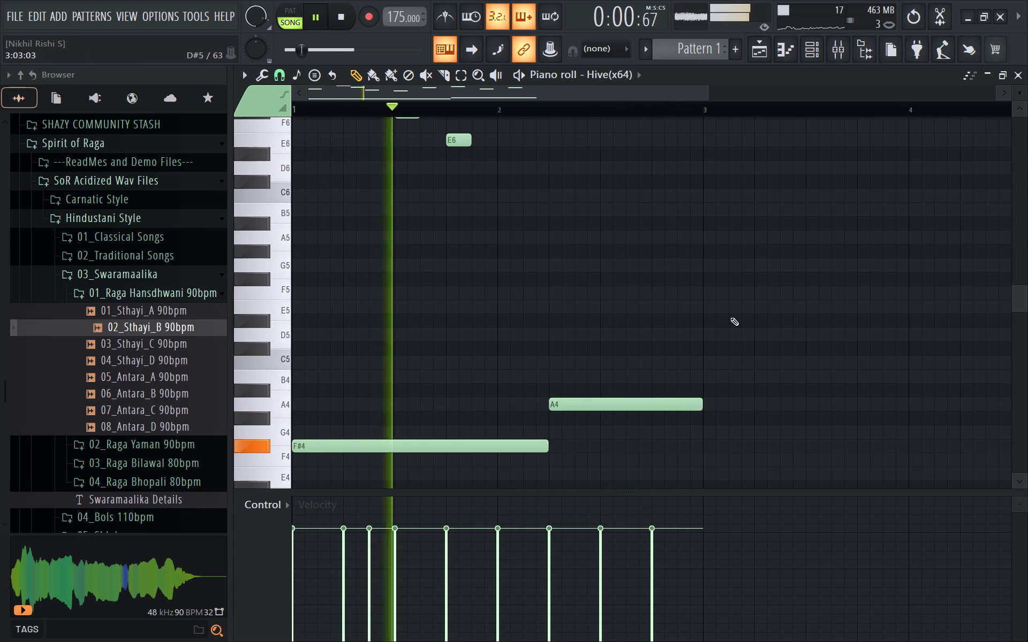
Stack A#4 and D#5 notes of matching length above the long F#4 note and play the chord.
{"action": "left_click_drag", "start_coordinate": [727, 364], "coordinate": [411, 530], "text": "ctrl"}
{"action": "right_click", "coordinate": [461, 426]}
{"action": "key", "text": "space"}
{"action": "left_click_drag", "start_coordinate": [332, 337], "coordinate": [333, 267], "text": "shift"}
{"action": "left_click_drag", "start_coordinate": [329, 270], "coordinate": [330, 258], "text": "shift"}
{"action": "right_click_drag", "start_coordinate": [323, 261], "coordinate": [321, 271]}
{"action": "left_click_drag", "start_coordinate": [322, 281], "coordinate": [324, 205], "text": "shift"}
{"action": "key", "text": "space"}
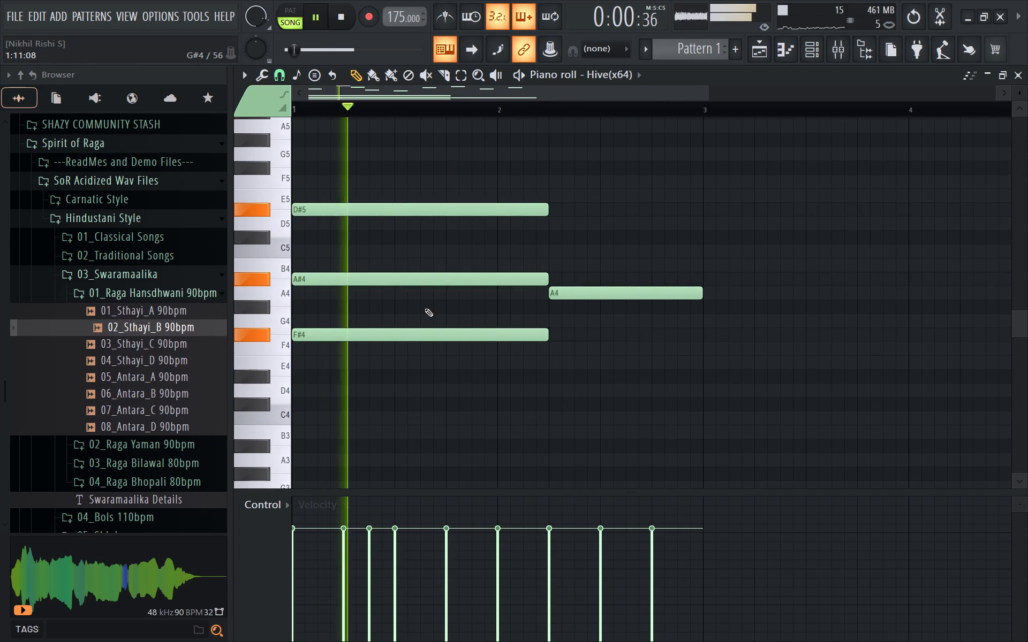
Delete the D#5 note from the first chord, lower its A#4 note to A4, and replay the loop.
{"action": "right_click_drag", "start_coordinate": [420, 292], "coordinate": [406, 223]}
{"action": "key", "text": "space"}
{"action": "right_click_drag", "start_coordinate": [399, 202], "coordinate": [388, 214]}
{"action": "key", "text": "space"}
{"action": "left_click_drag", "start_coordinate": [342, 280], "coordinate": [275, 289]}
{"action": "key", "text": "space"}
{"action": "key", "text": "space"}
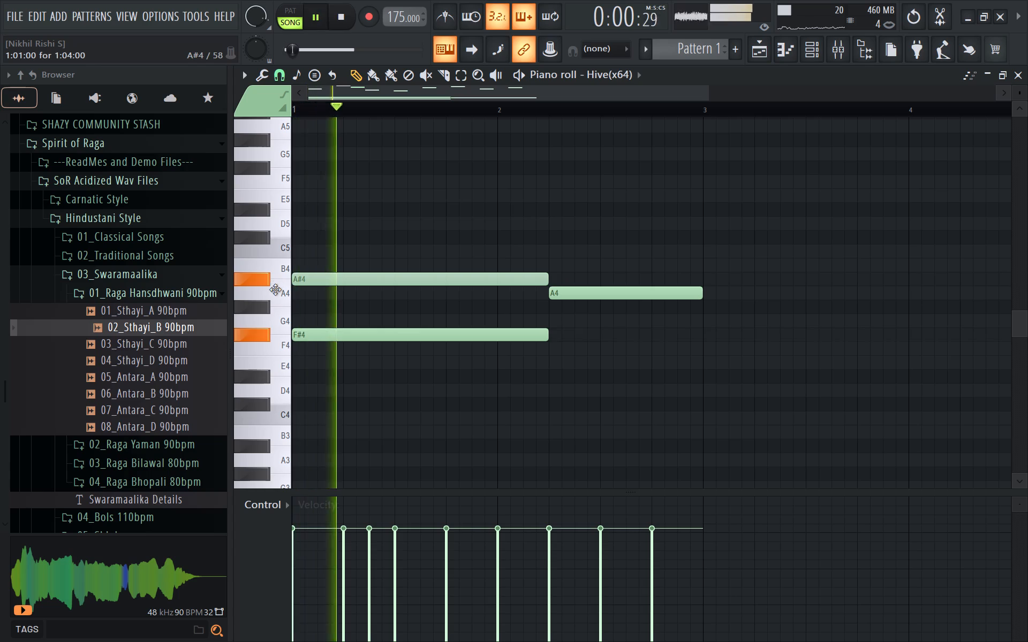
{"action": "key", "text": "space"}
{"action": "left_click_drag", "start_coordinate": [275, 289], "coordinate": [266, 288]}
{"action": "key", "text": "space"}
{"action": "key", "text": "space"}
{"action": "key", "text": "space"}
{"action": "key", "text": "space"}
{"action": "key", "text": "space"}
Add a D5 note of matching length above the long A4 note in the first chord and replay it.
{"action": "left_click_drag", "start_coordinate": [307, 296], "coordinate": [312, 263], "text": "shift"}
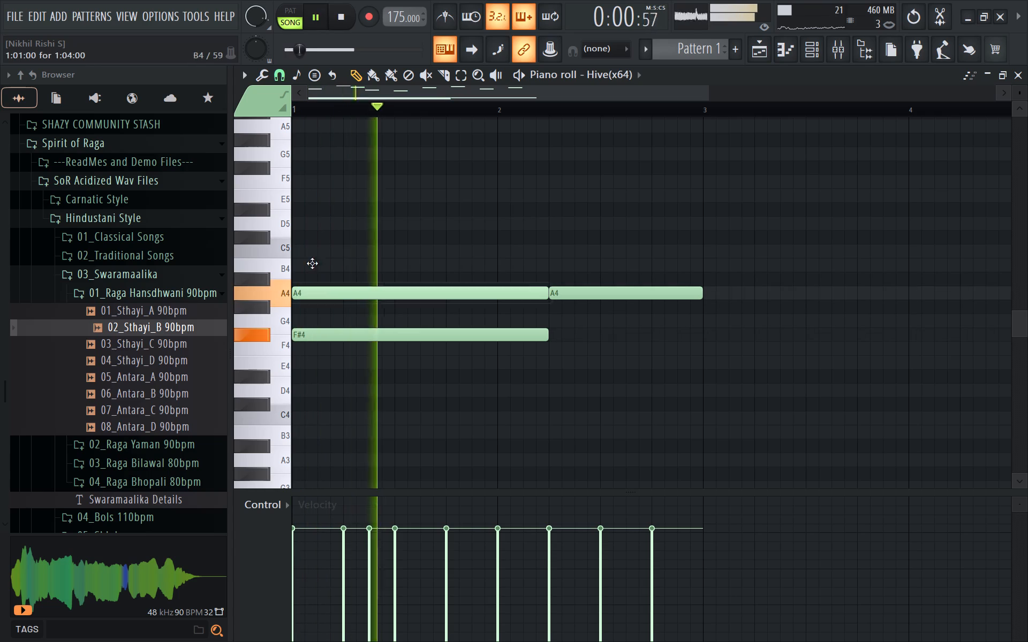
{"action": "left_click_drag", "start_coordinate": [312, 263], "coordinate": [308, 224], "text": "shift"}
{"action": "key", "text": "space"}
{"action": "key", "text": "space"}
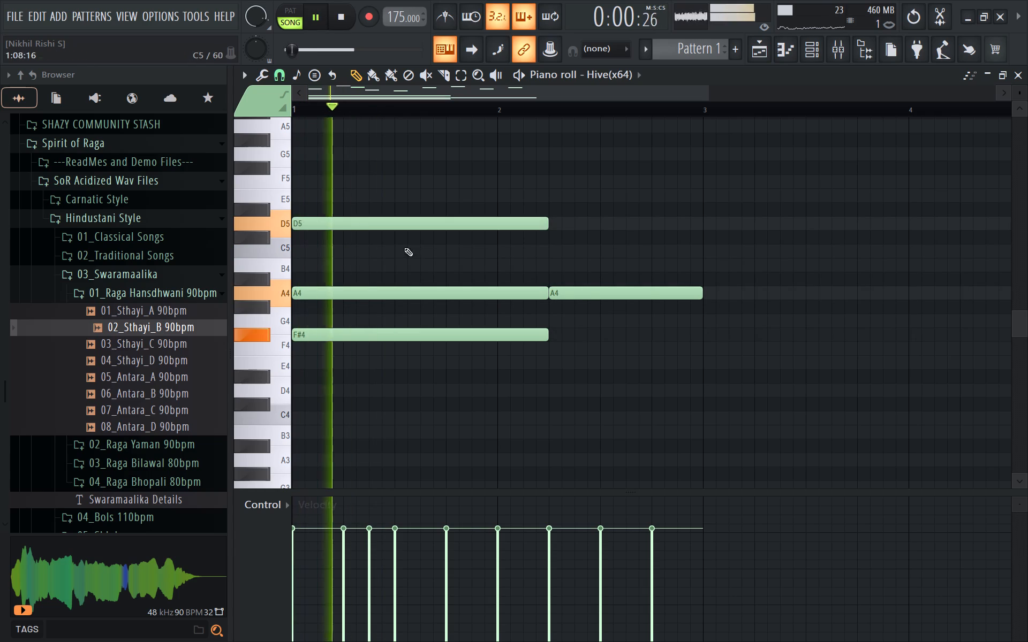
Stack D5 and F#5 notes of matching length above the A4 note starting at 2:05.
{"action": "left_click_drag", "start_coordinate": [632, 295], "coordinate": [630, 356], "text": "shift"}
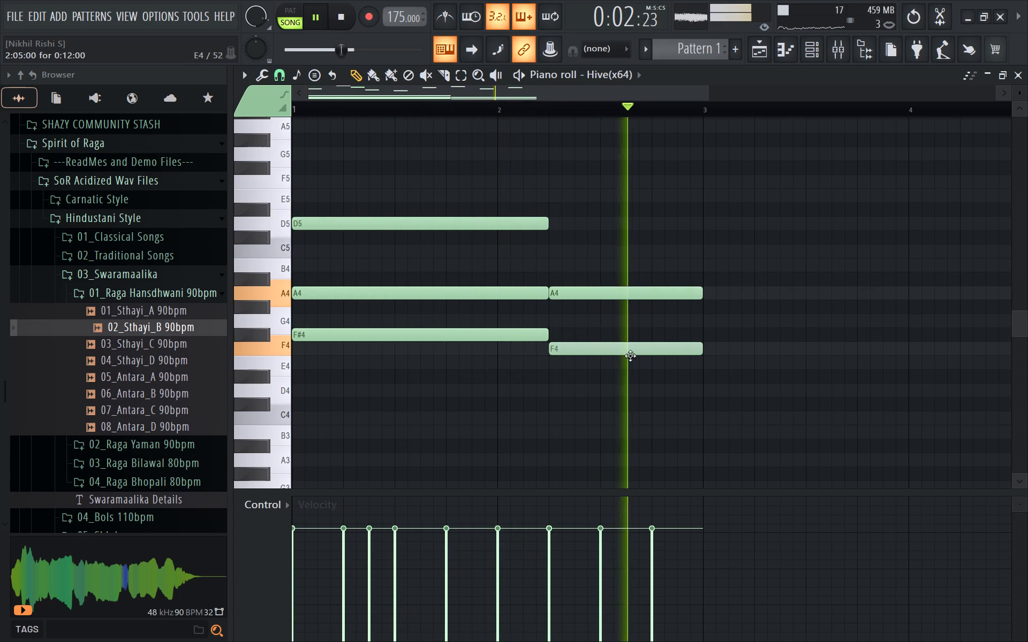
{"action": "left_click_drag", "start_coordinate": [630, 356], "coordinate": [635, 221], "text": "shift"}
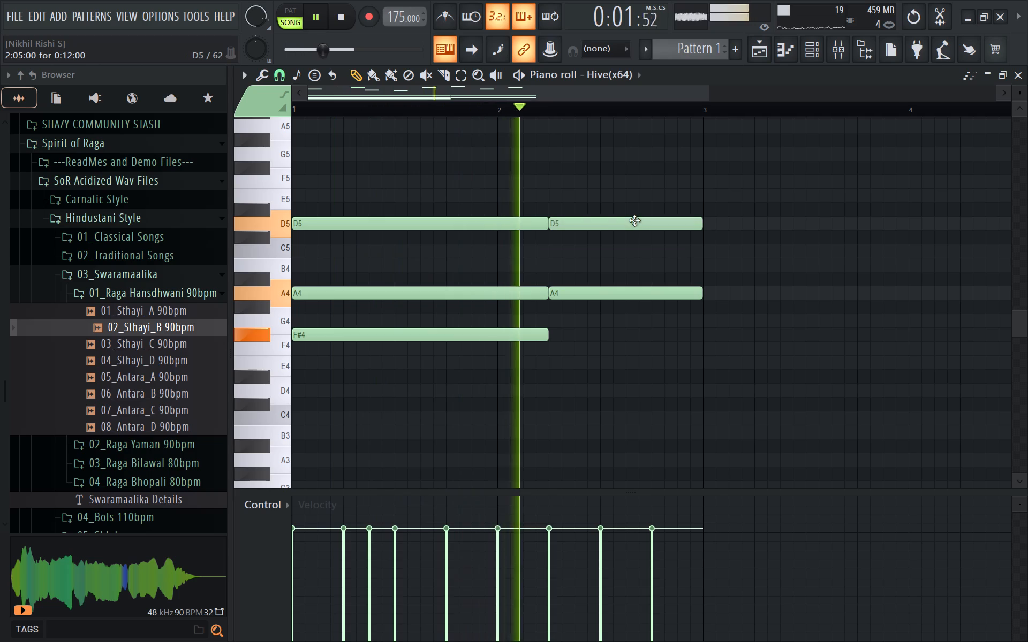
{"action": "left_click_drag", "start_coordinate": [619, 220], "coordinate": [623, 175], "text": "shift"}
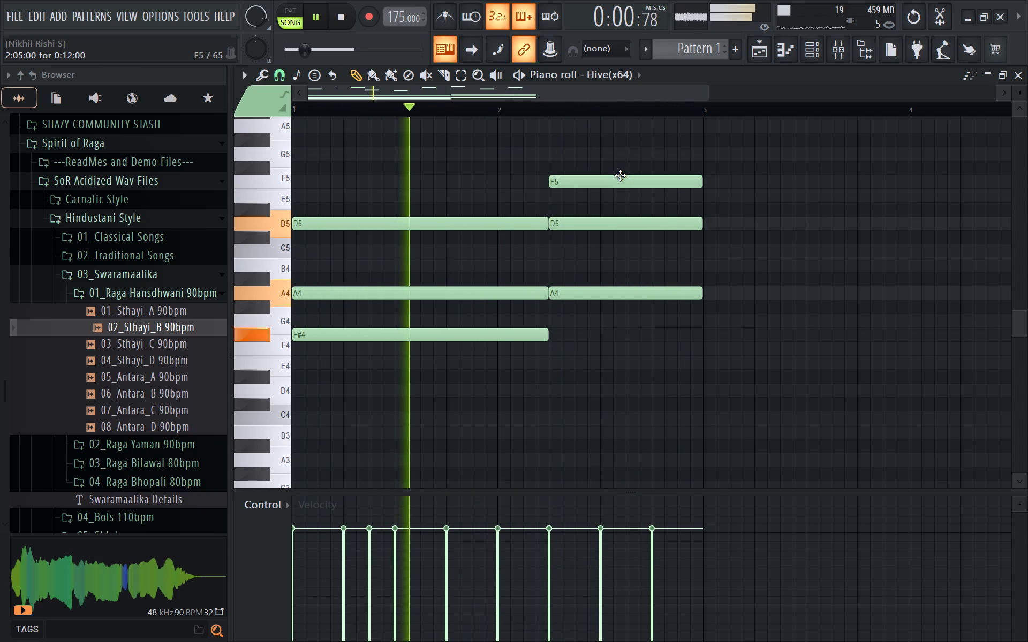
{"action": "left_click_drag", "start_coordinate": [625, 180], "coordinate": [624, 157]}
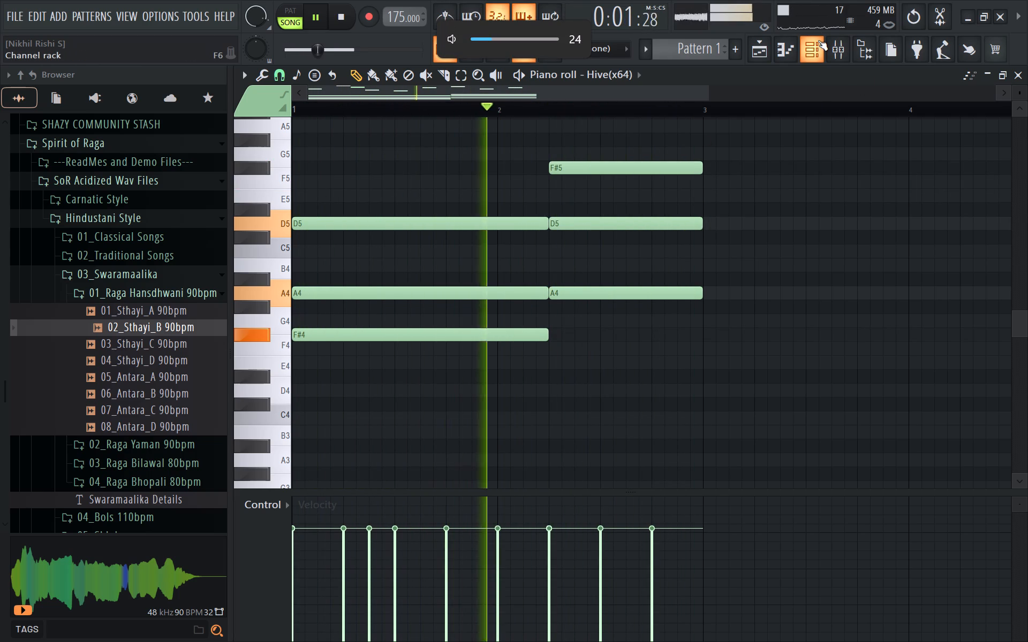
Solo the Hive channel in the channel rack, listen to the looping chords, and turn all channels back on.
{"action": "left_click", "coordinate": [818, 40]}
{"action": "left_click", "coordinate": [526, 294], "text": "ctrl"}
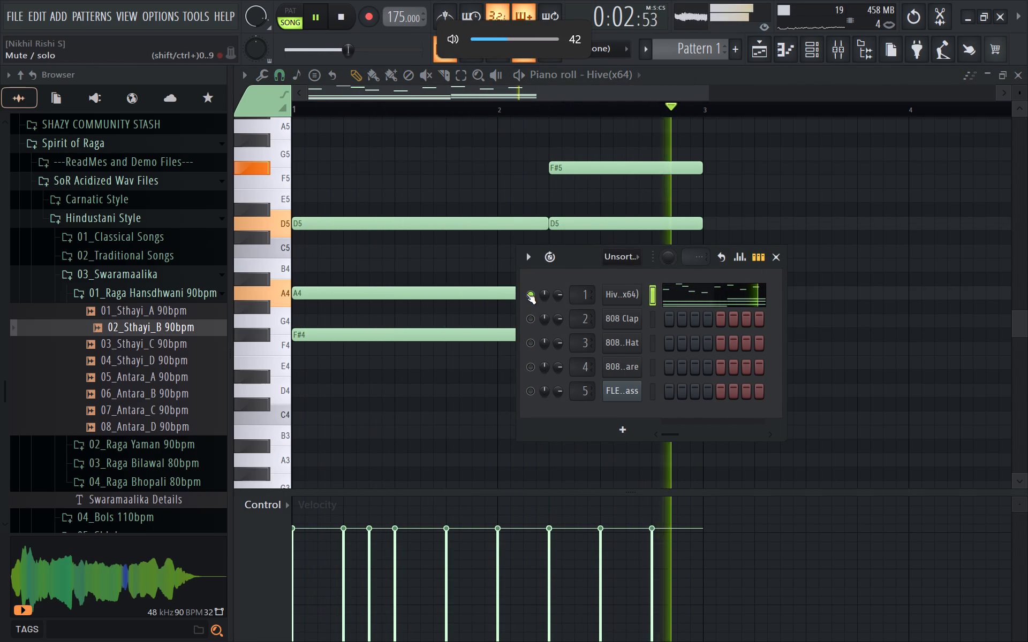
{"action": "key", "text": "space"}
{"action": "key", "text": "space"}
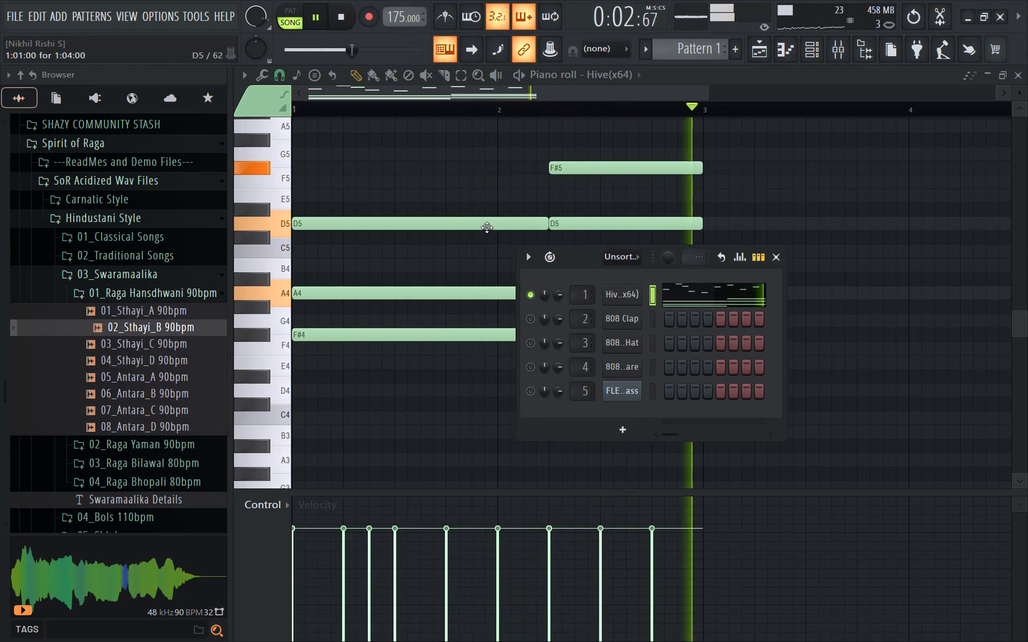
{"action": "right_click", "coordinate": [477, 215]}
{"action": "left_click_drag", "start_coordinate": [653, 263], "coordinate": [641, 299], "text": "ctrl"}
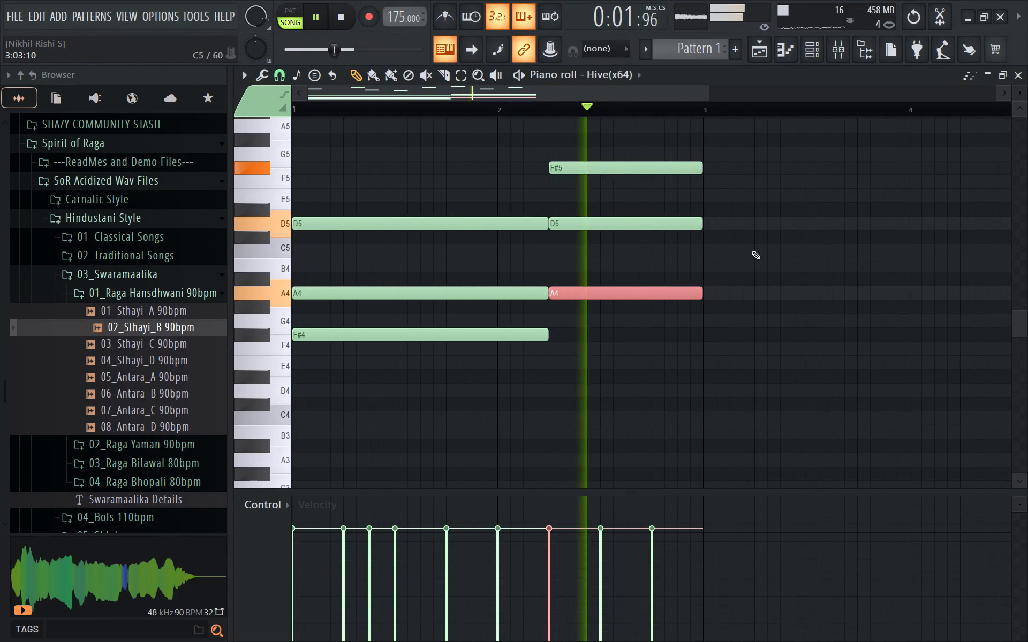
{"action": "right_click", "coordinate": [760, 248]}
{"action": "left_click", "coordinate": [811, 51]}
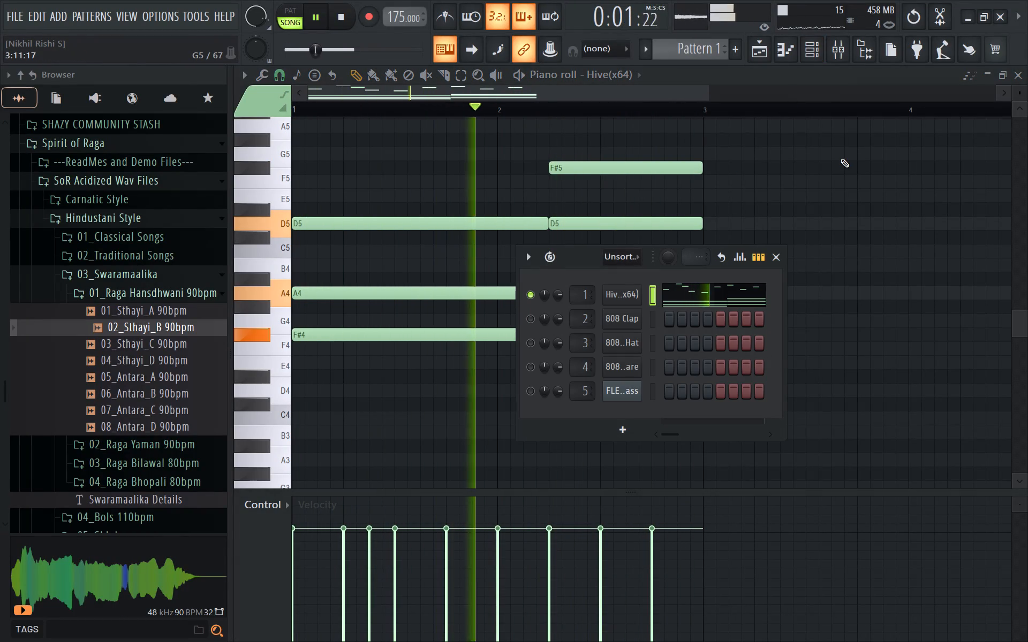
{"action": "key", "text": "space"}
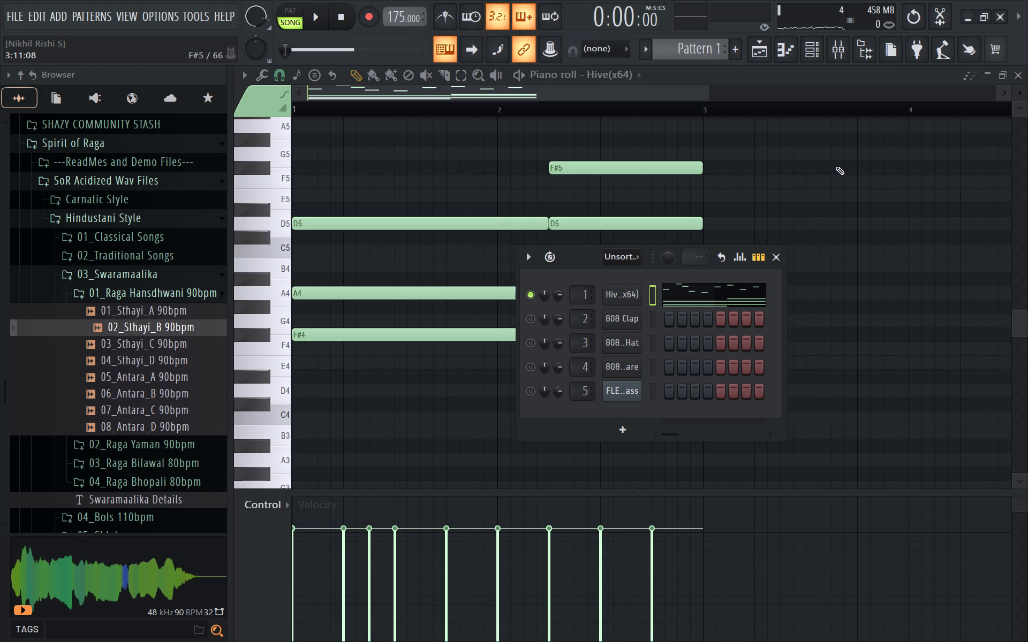
{"action": "key", "text": "space"}
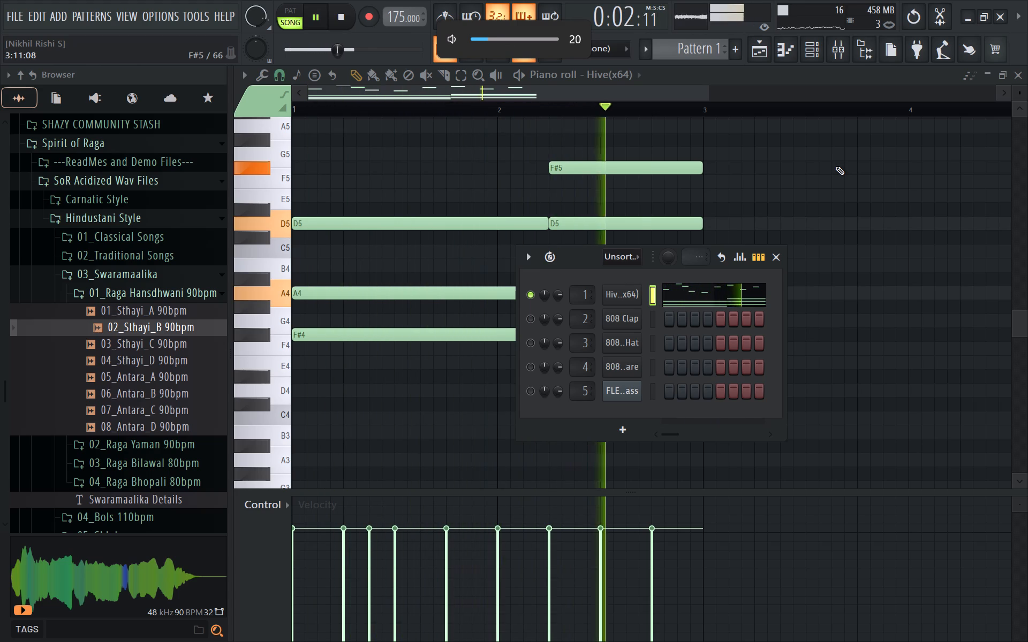
{"action": "left_click", "coordinate": [538, 294], "text": "ctrl"}
{"action": "left_click", "coordinate": [533, 293], "text": "ctrl"}
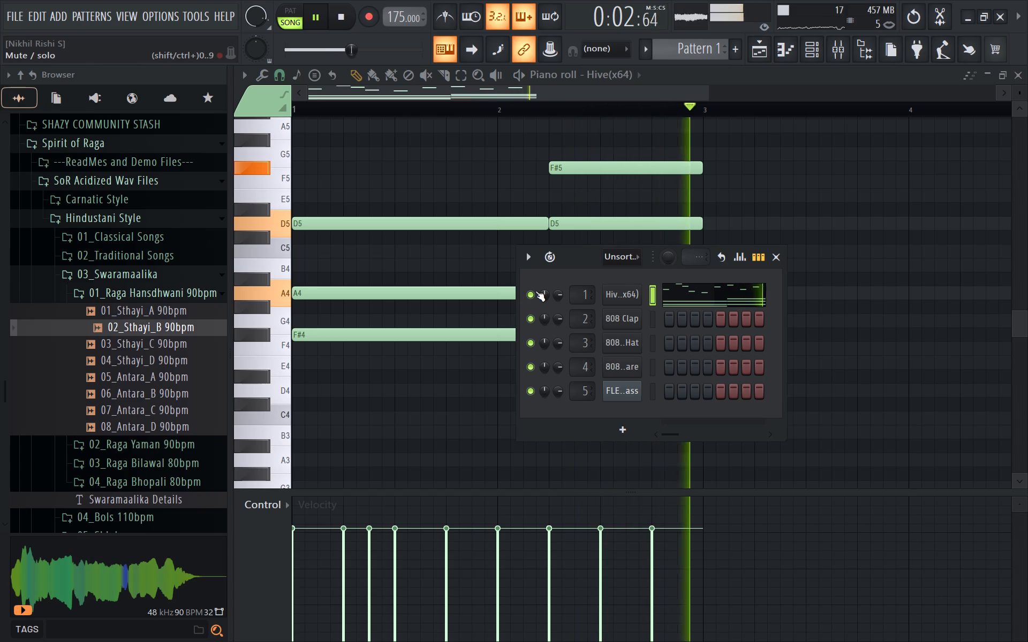
Browse the DrumKits folders and open the 808 folder of the (EXCLUSIVE ON PATREON) Babyxprod Bangtozzy kit.
{"action": "scroll", "coordinate": [177, 262], "scroll_direction": "up", "scroll_amount": 3}
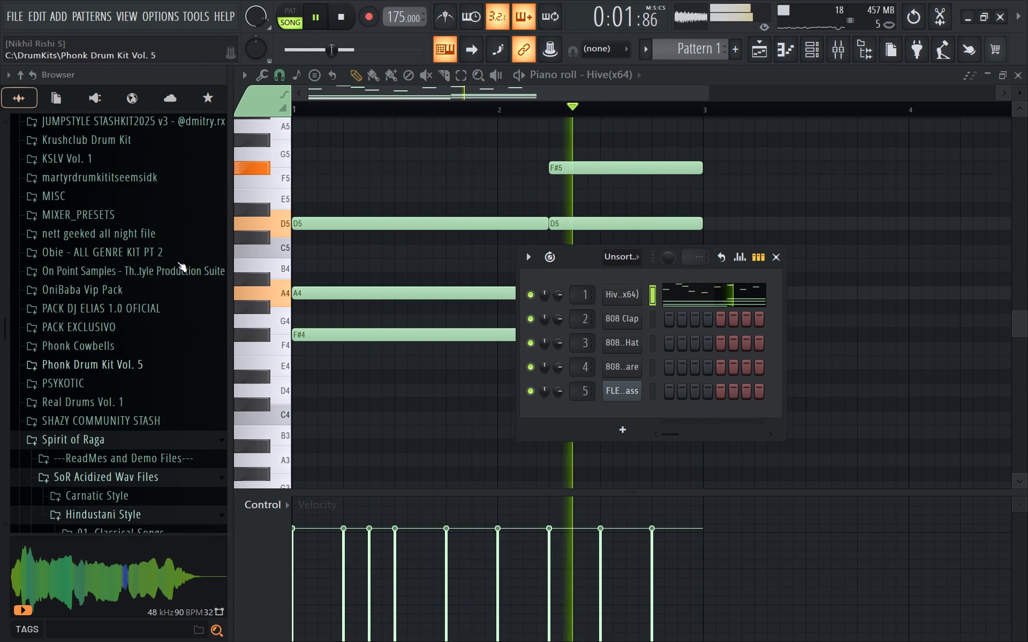
{"action": "scroll", "coordinate": [177, 262], "scroll_direction": "up", "scroll_amount": 4}
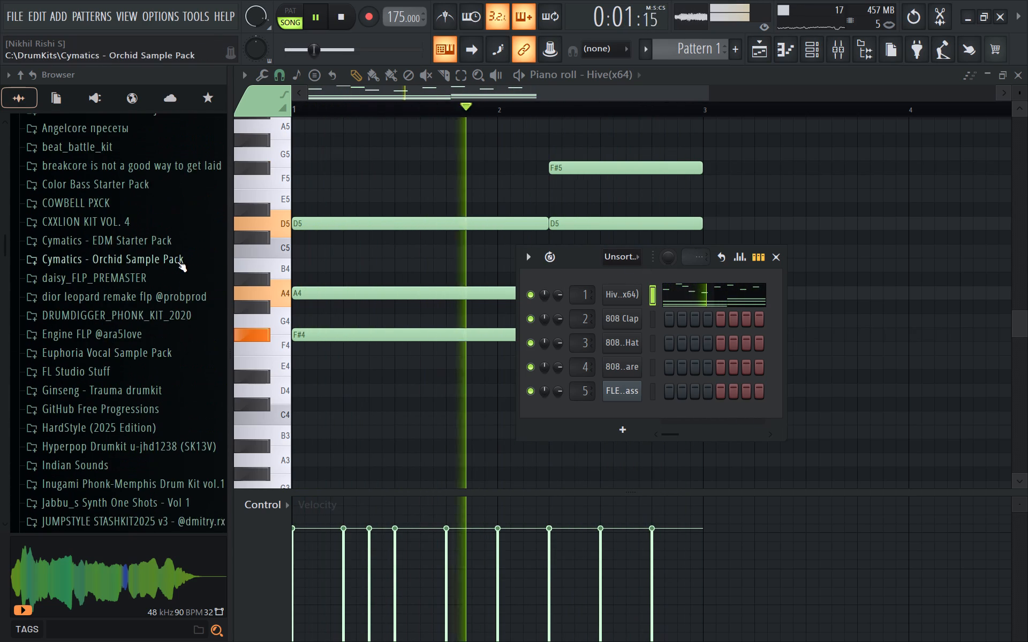
{"action": "scroll", "coordinate": [177, 262], "scroll_direction": "up", "scroll_amount": 3}
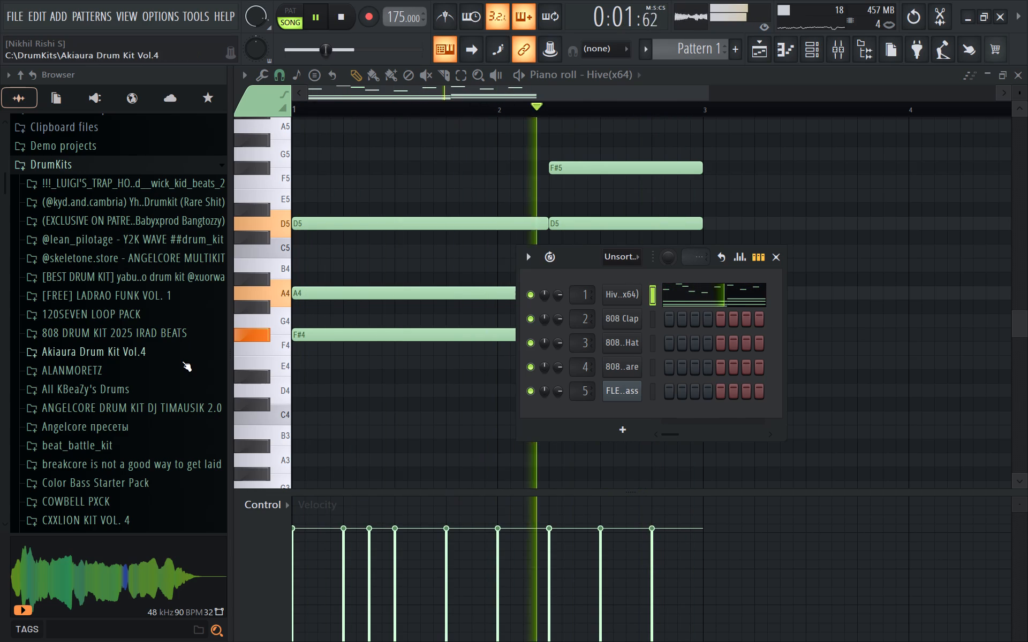
{"action": "scroll", "coordinate": [183, 362], "scroll_direction": "down", "scroll_amount": 3}
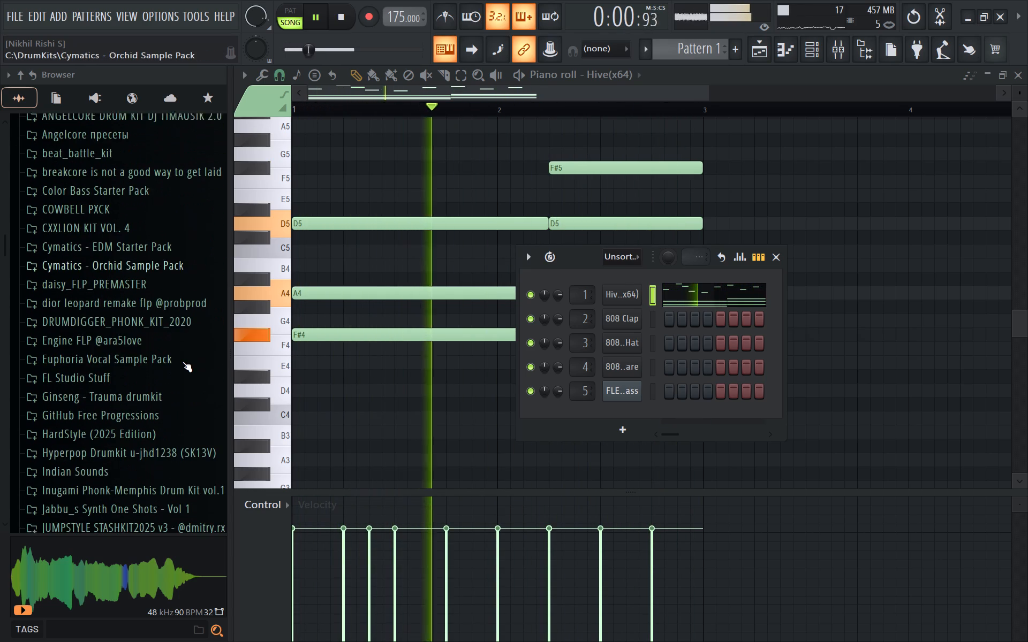
{"action": "scroll", "coordinate": [183, 362], "scroll_direction": "up", "scroll_amount": 1}
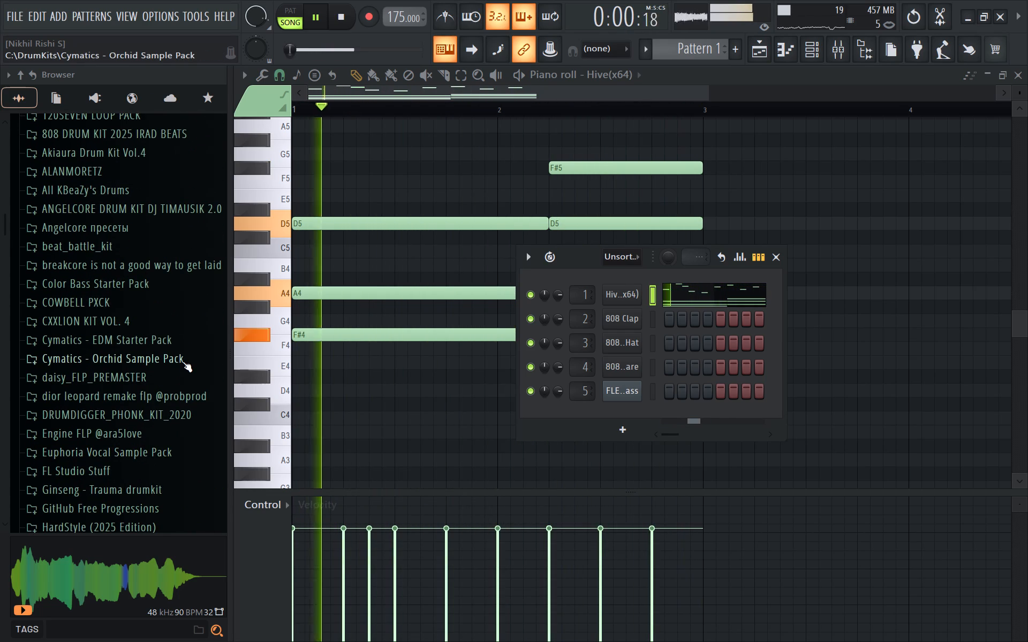
{"action": "scroll", "coordinate": [183, 362], "scroll_direction": "down", "scroll_amount": 3}
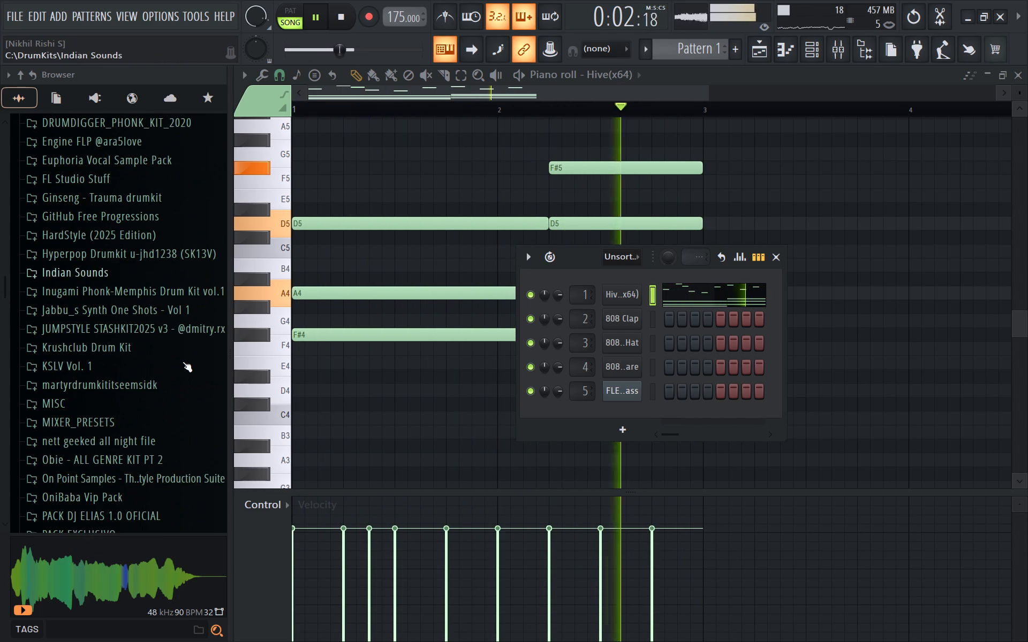
{"action": "scroll", "coordinate": [183, 362], "scroll_direction": "down", "scroll_amount": 2}
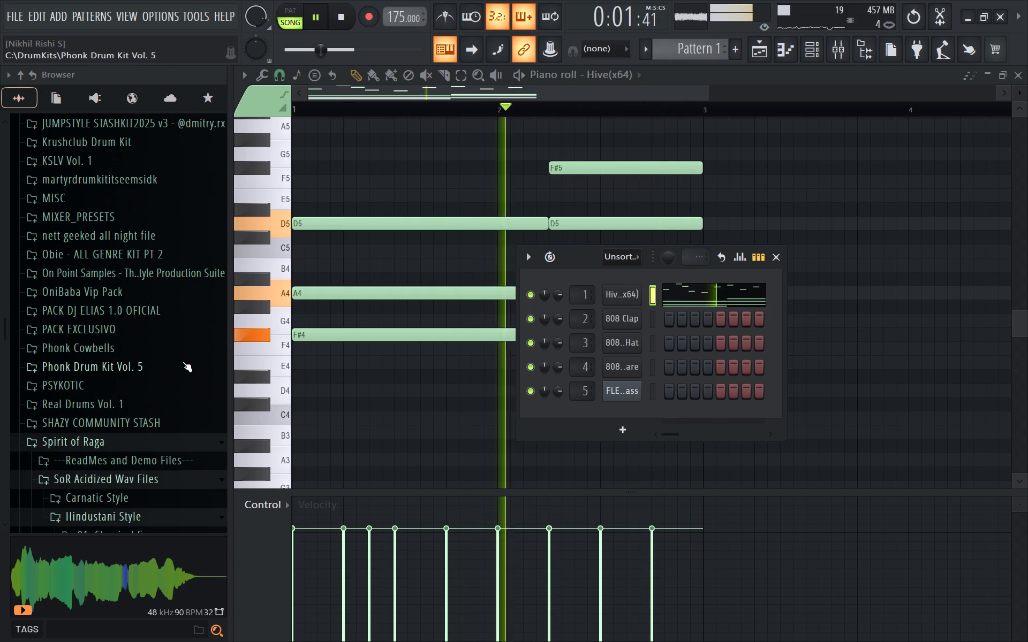
{"action": "scroll", "coordinate": [183, 362], "scroll_direction": "up", "scroll_amount": 1}
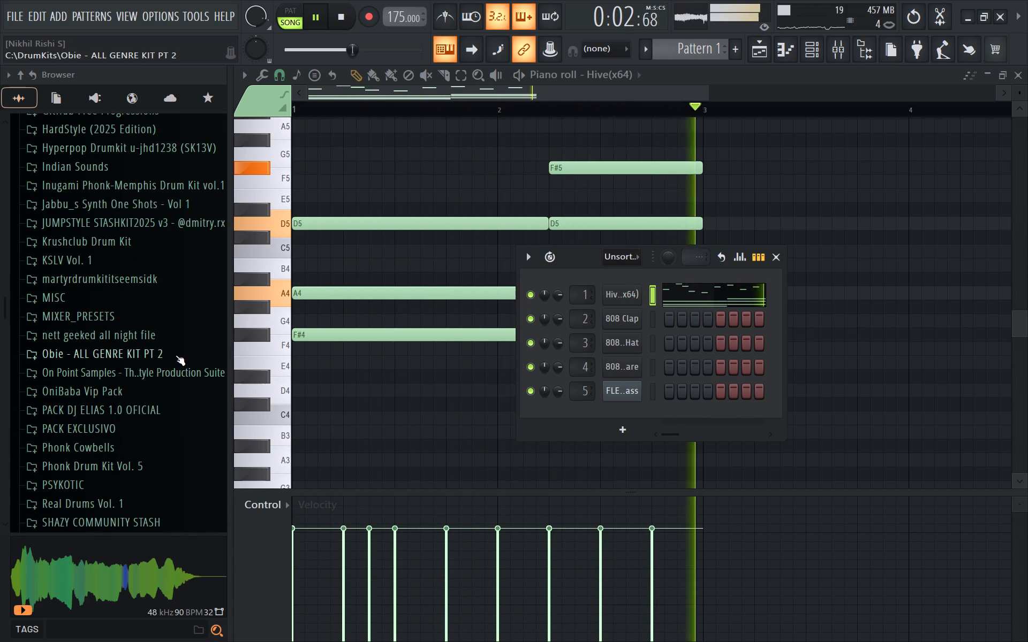
{"action": "scroll", "coordinate": [176, 355], "scroll_direction": "up", "scroll_amount": 6}
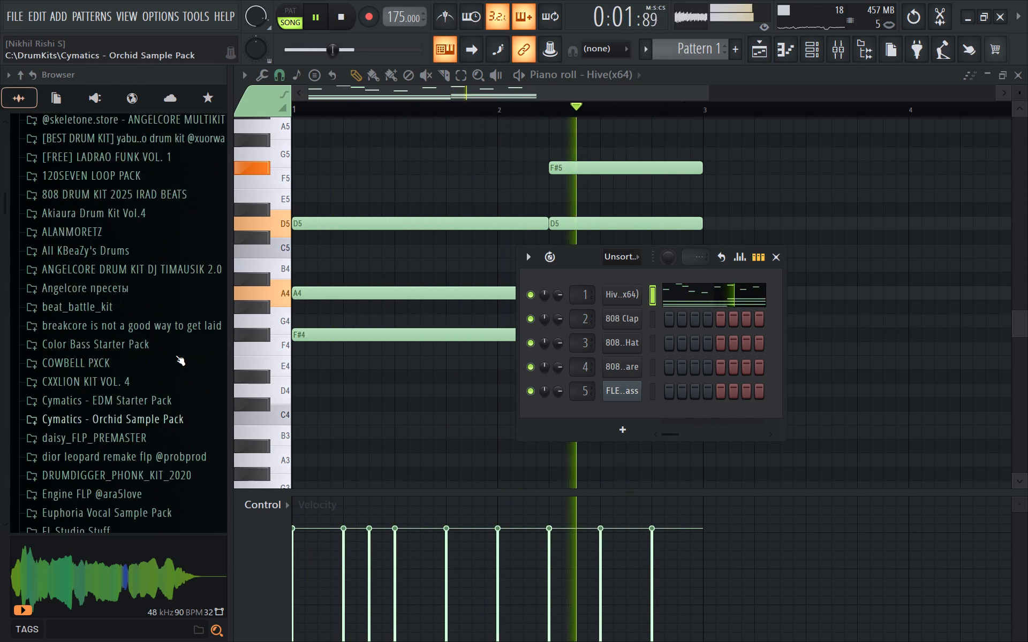
{"action": "left_click", "coordinate": [186, 220]}
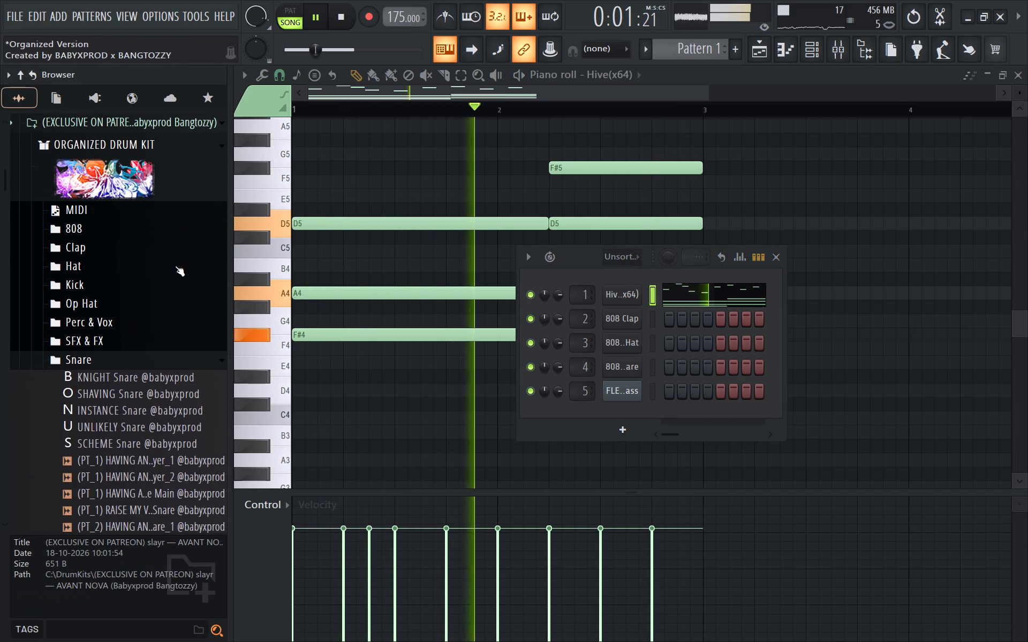
{"action": "left_click", "coordinate": [155, 235]}
Audition the I GOT TASTE 808_2 and 808_1 samples and the NOVA 808 #2 and #1 samples over the loop.
{"action": "left_click", "coordinate": [183, 434]}
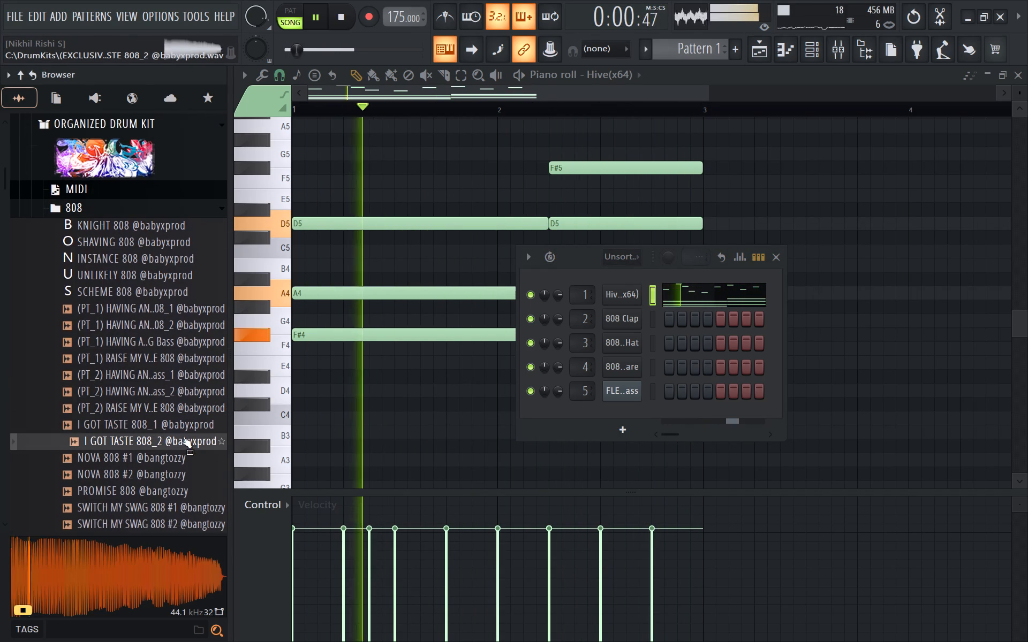
{"action": "left_click", "coordinate": [175, 422]}
{"action": "left_click", "coordinate": [179, 470]}
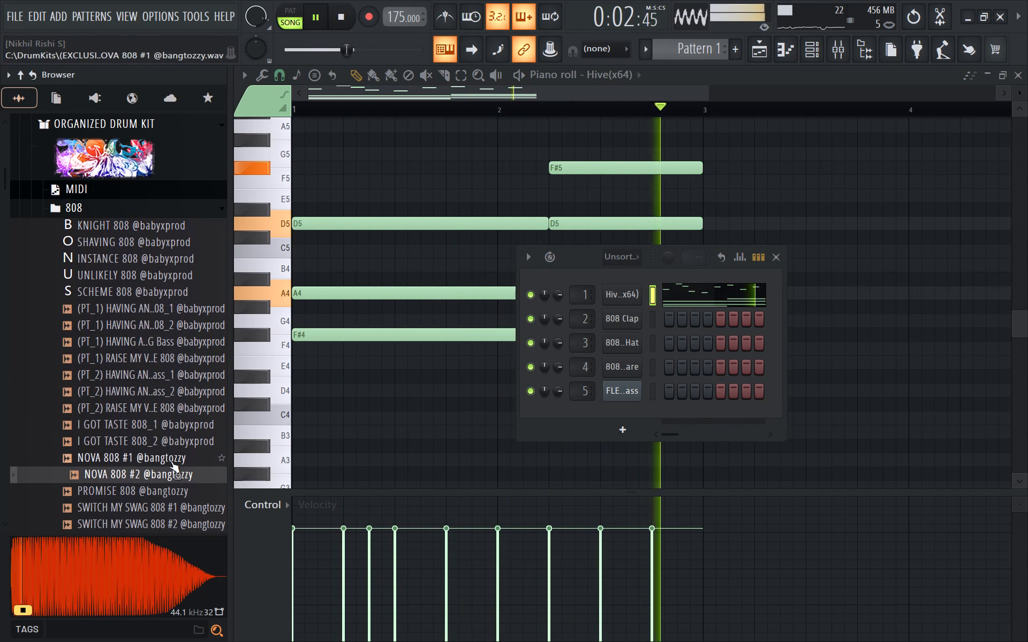
{"action": "left_click", "coordinate": [170, 460]}
{"action": "left_click", "coordinate": [170, 460]}
{"action": "left_click_drag", "start_coordinate": [170, 460], "coordinate": [178, 460]}
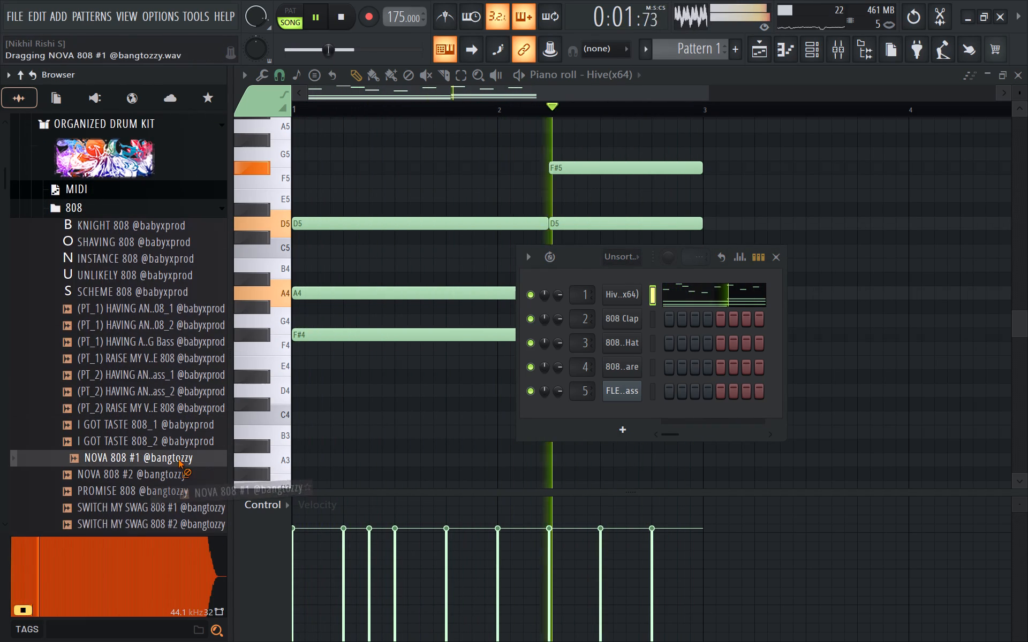
{"action": "left_click_drag", "start_coordinate": [178, 460], "coordinate": [178, 460]}
Load the NOVA 808 #2 sample into the 808 Clap channel and set it to cut itself.
{"action": "left_click_drag", "start_coordinate": [170, 477], "coordinate": [612, 315]}
{"action": "right_click", "coordinate": [612, 315]}
{"action": "left_click", "coordinate": [764, 426]}
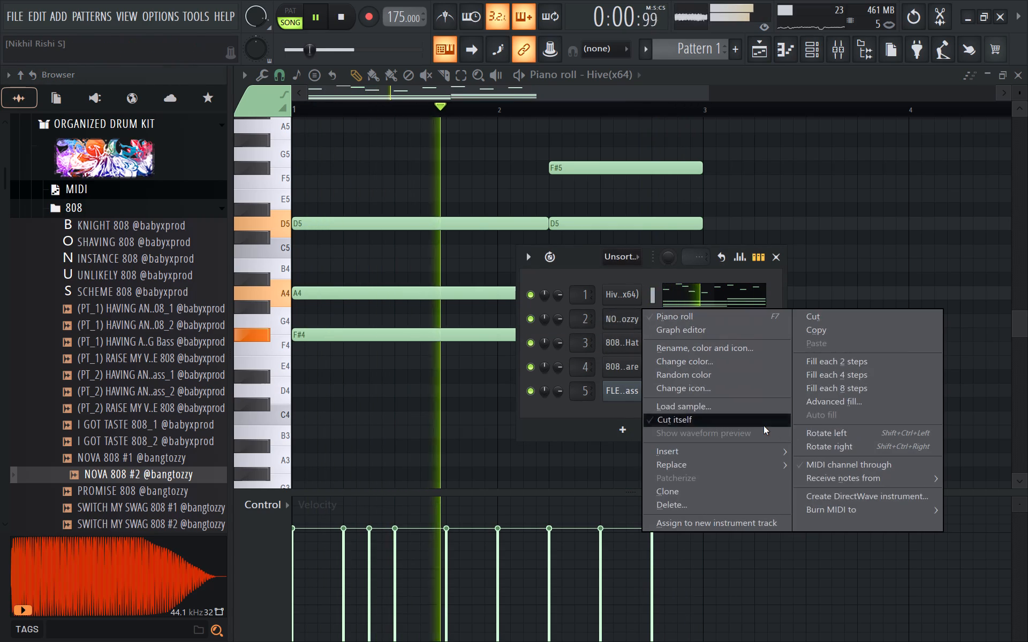
In the NOVA 808 #2 piano roll, place four-step F#4 notes at 1:01 and 1:07 and play them back.
{"action": "right_click", "coordinate": [634, 316]}
{"action": "left_click", "coordinate": [647, 321]}
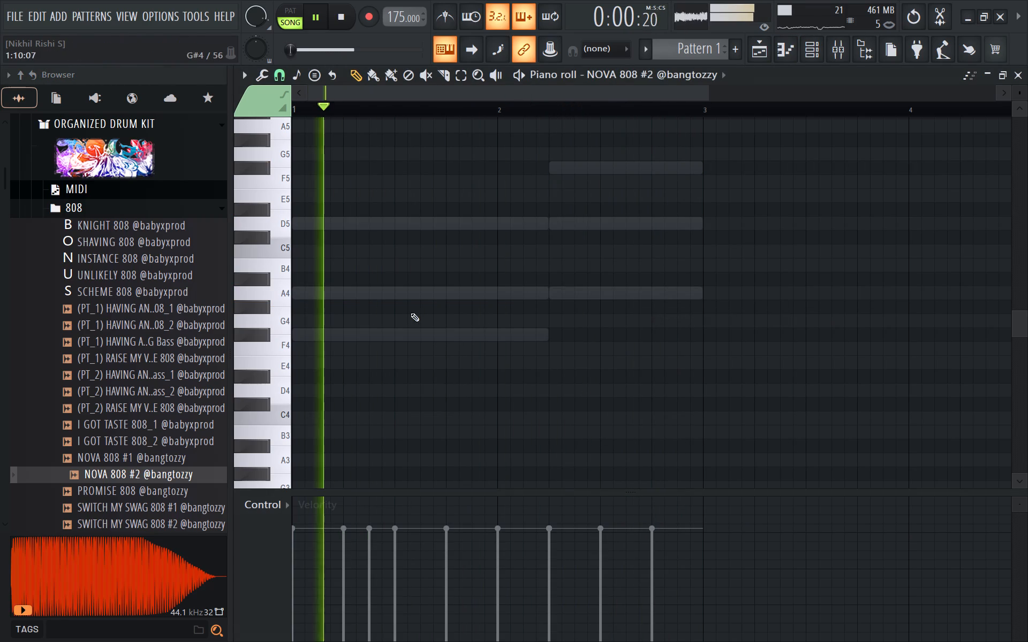
{"action": "key", "text": "space"}
{"action": "left_click_drag", "start_coordinate": [321, 334], "coordinate": [249, 337]}
{"action": "left_click_drag", "start_coordinate": [444, 335], "coordinate": [409, 340]}
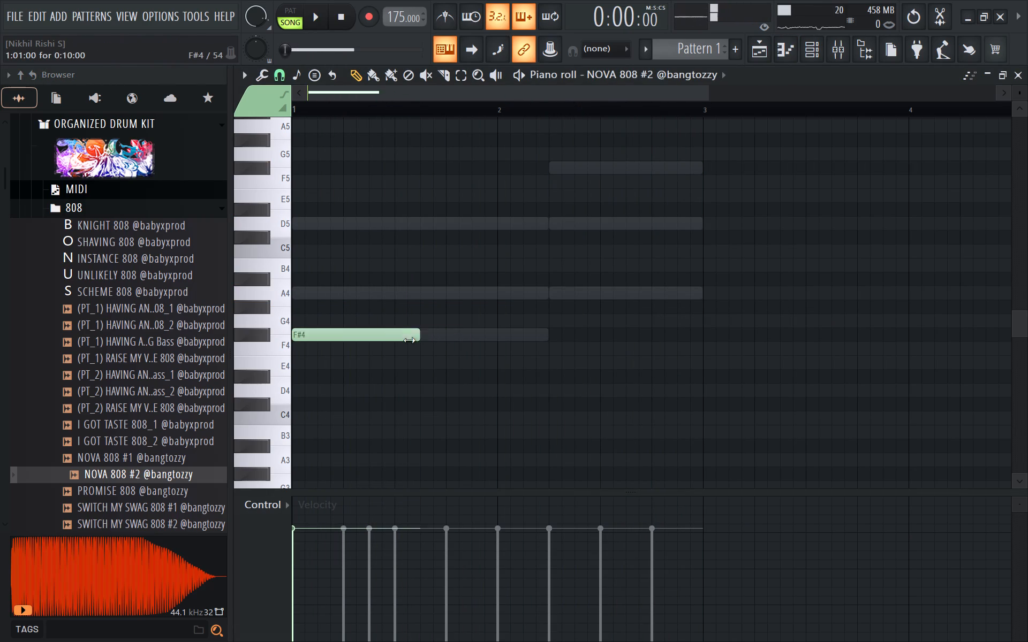
{"action": "left_click_drag", "start_coordinate": [409, 340], "coordinate": [342, 337]}
{"action": "left_click_drag", "start_coordinate": [365, 333], "coordinate": [377, 333]}
{"action": "key", "text": "space"}
{"action": "key", "text": "space"}
{"action": "key", "text": "space"}
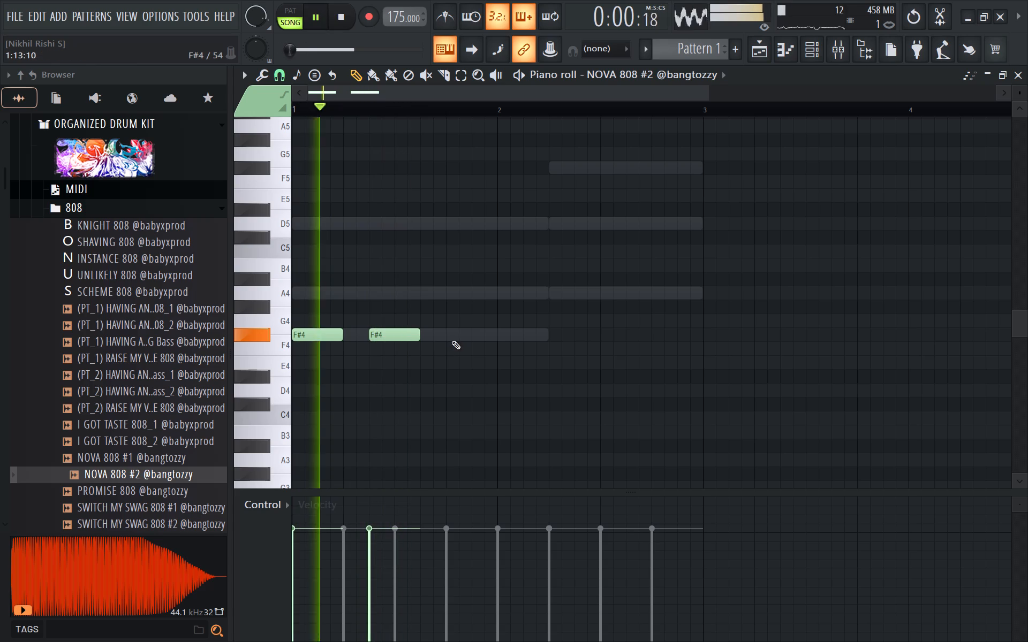
Add a third F#4 note at 1:13, extend it to eight steps, and replay the bassline.
{"action": "left_click", "coordinate": [449, 337]}
{"action": "key", "text": "space"}
{"action": "left_click_drag", "start_coordinate": [493, 338], "coordinate": [548, 345]}
{"action": "key", "text": "space"}
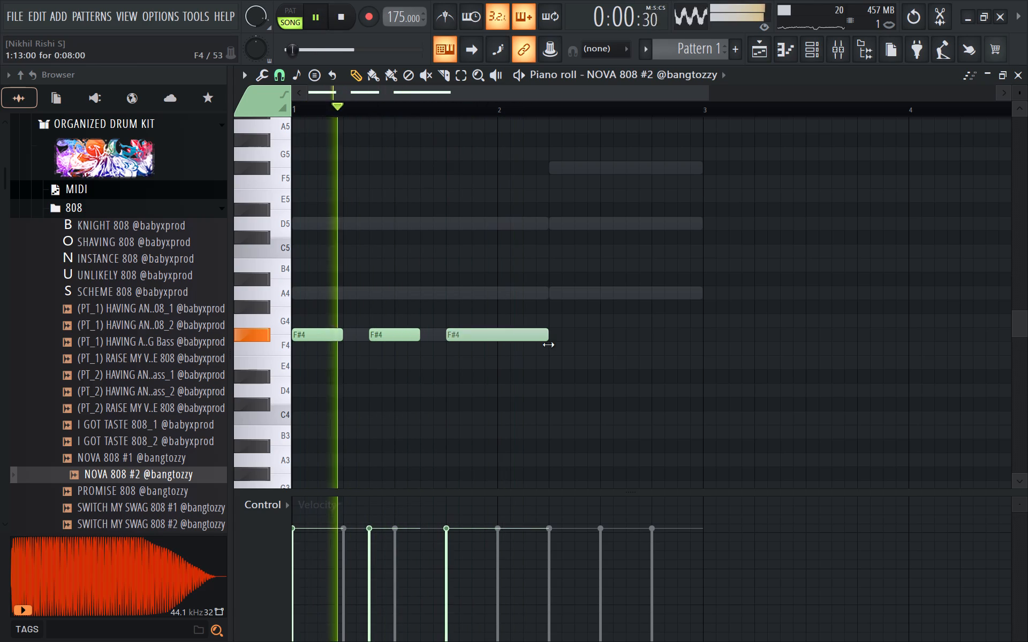
{"action": "left_click_drag", "start_coordinate": [548, 345], "coordinate": [546, 346]}
Extend the first two F#4 bass notes to six steps each so they meet the notes that follow.
{"action": "left_click_drag", "start_coordinate": [340, 332], "coordinate": [366, 332]}
{"action": "left_click_drag", "start_coordinate": [424, 332], "coordinate": [429, 332]}
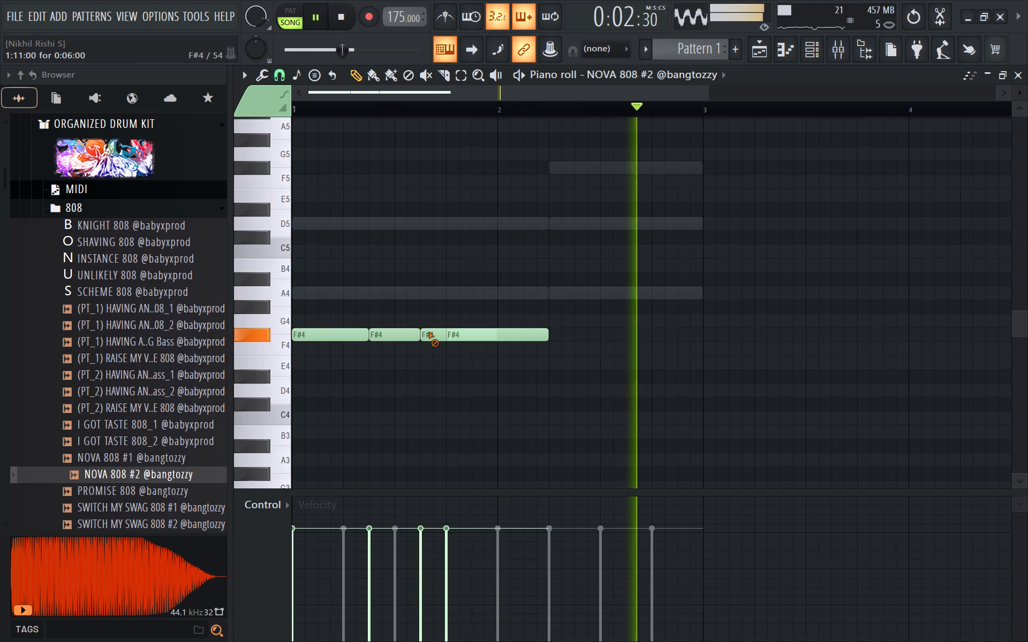
{"action": "right_click", "coordinate": [429, 332]}
{"action": "left_click_drag", "start_coordinate": [417, 338], "coordinate": [437, 333]}
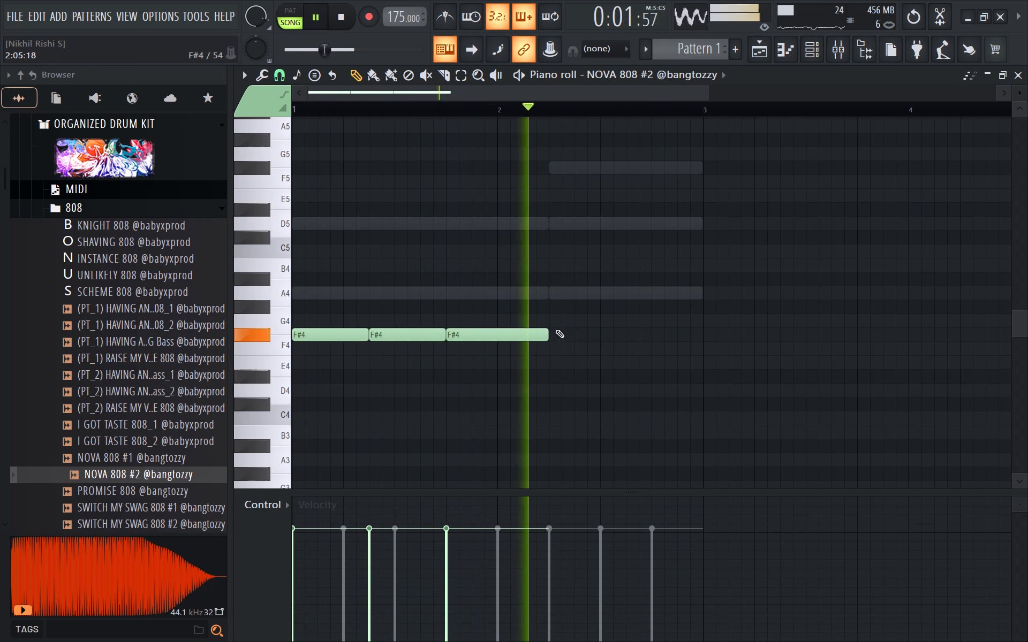
Shorten the third F#4 bass note to six steps and add another six-step F#4 note at 2:03.
{"action": "key", "text": "space"}
{"action": "left_click_drag", "start_coordinate": [545, 329], "coordinate": [518, 344]}
{"action": "key", "text": "space"}
{"action": "left_click", "coordinate": [526, 338]}
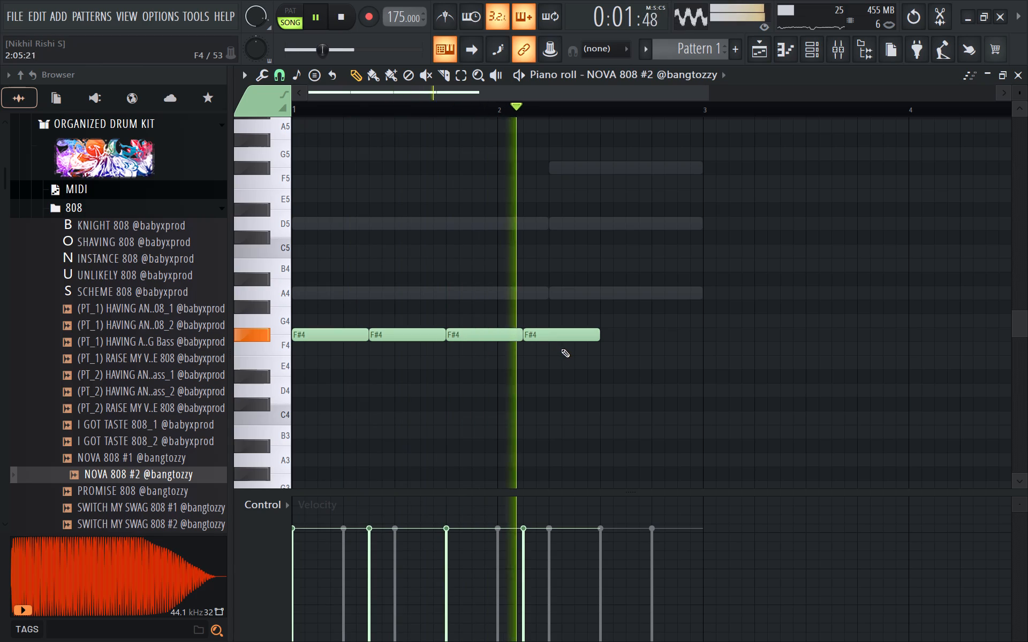
Add two four-step F#4 bass notes at 2:09 and 2:13 to finish the second bar, replaying the bassline between edits.
{"action": "key", "text": "space"}
{"action": "key", "text": "space"}
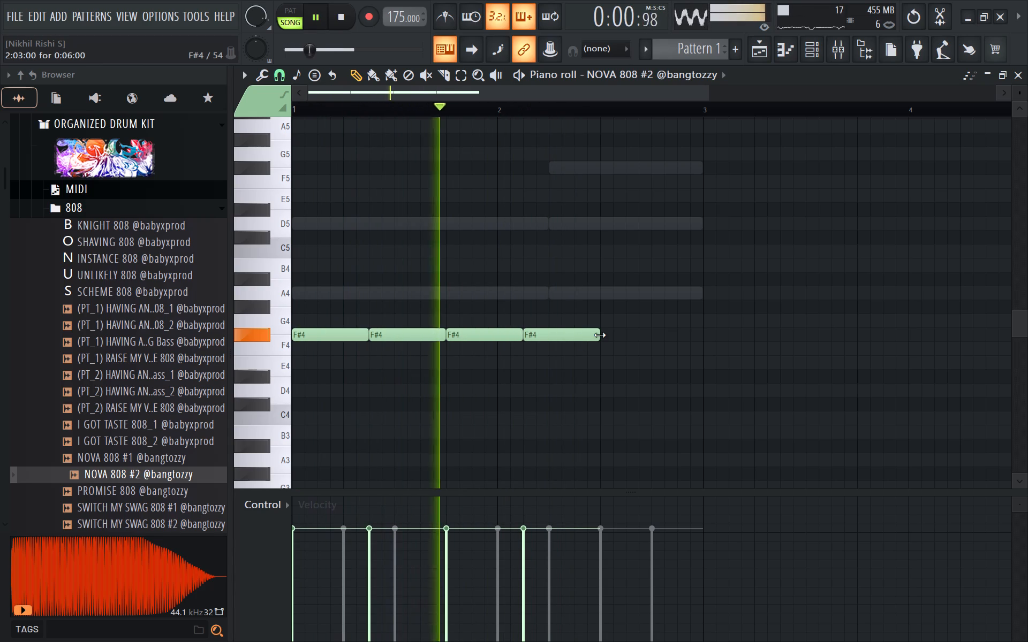
{"action": "left_click_drag", "start_coordinate": [613, 337], "coordinate": [603, 341]}
{"action": "key", "text": "space"}
{"action": "key", "text": "space"}
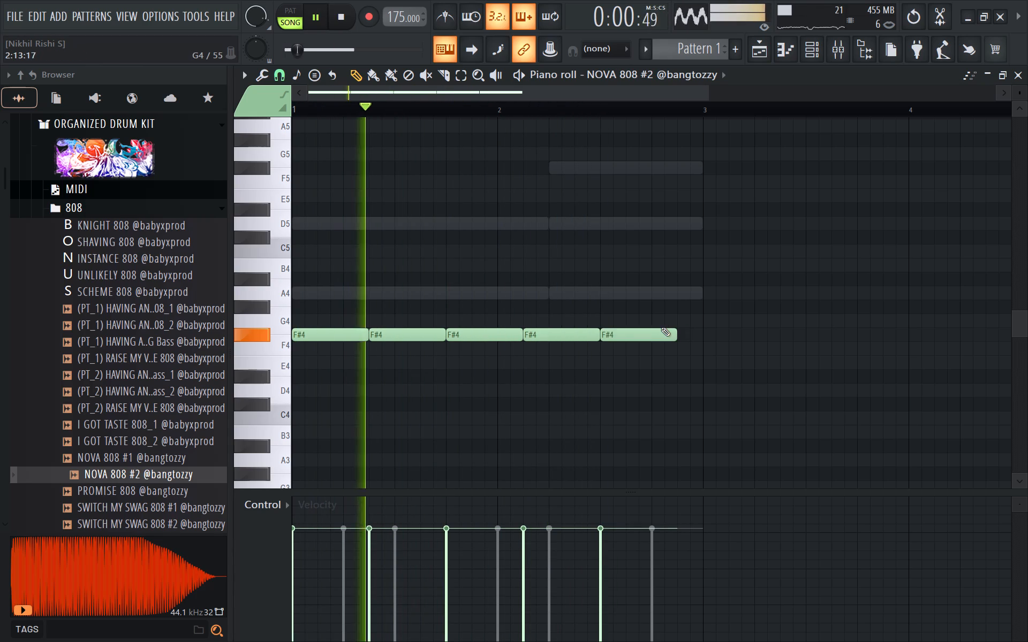
{"action": "left_click_drag", "start_coordinate": [674, 332], "coordinate": [651, 346]}
{"action": "left_click_drag", "start_coordinate": [662, 340], "coordinate": [656, 342]}
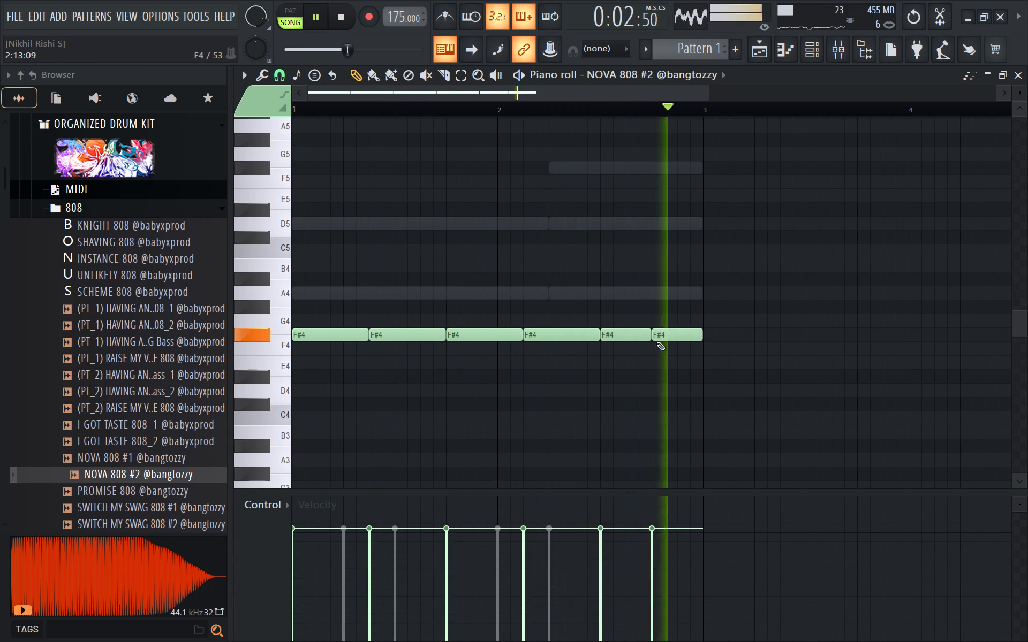
Load Fruity WaveShaper in the Master track's second effect slot, switch it to the next preset, and close the mixer.
{"action": "left_click", "coordinate": [819, 52]}
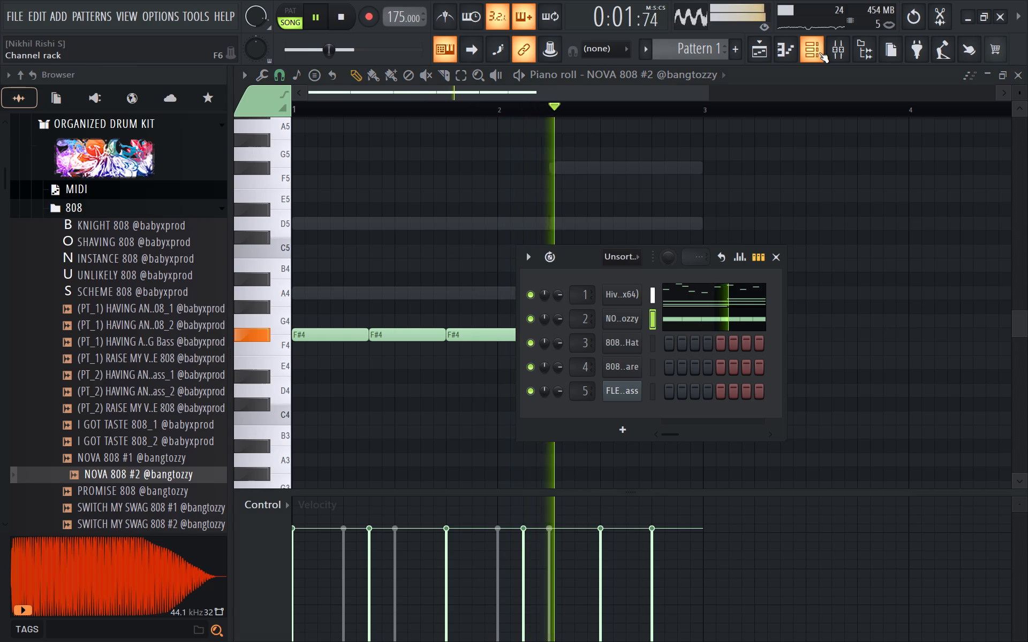
{"action": "left_click", "coordinate": [835, 55]}
{"action": "left_click", "coordinate": [570, 281]}
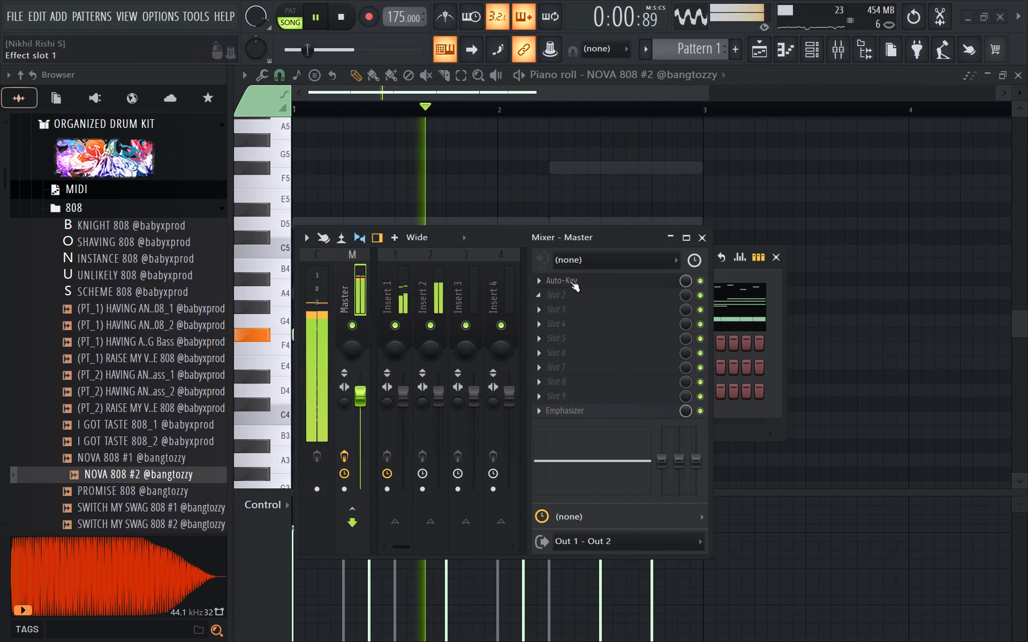
{"action": "left_click", "coordinate": [671, 199]}
{"action": "left_click", "coordinate": [626, 295]}
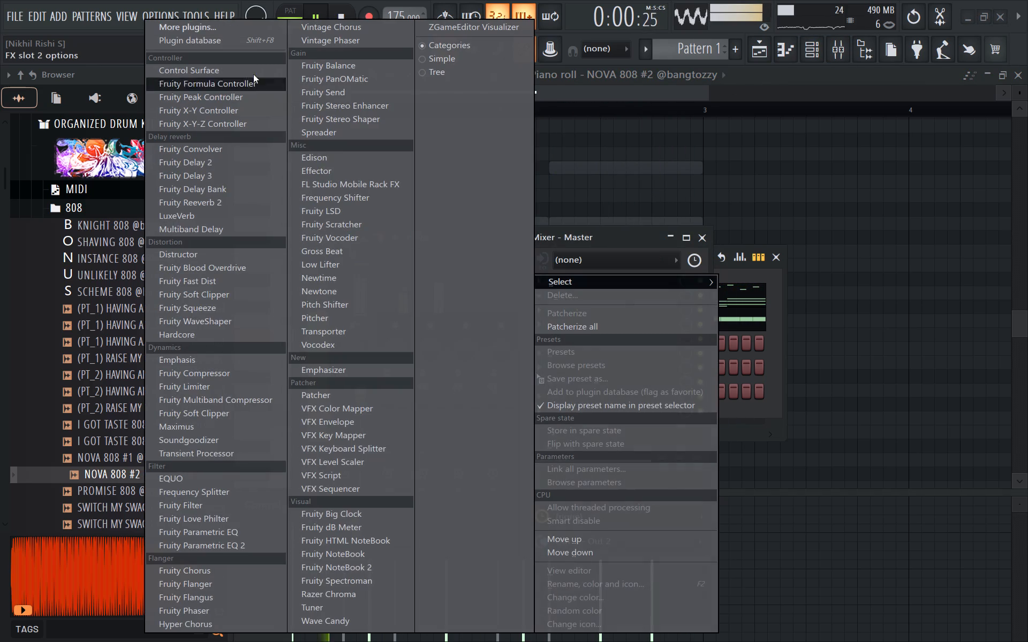
{"action": "left_click", "coordinate": [227, 33]}
{"action": "key", "text": "w"}
{"action": "key", "text": "a"}
{"action": "key", "text": "v"}
{"action": "key", "text": "e"}
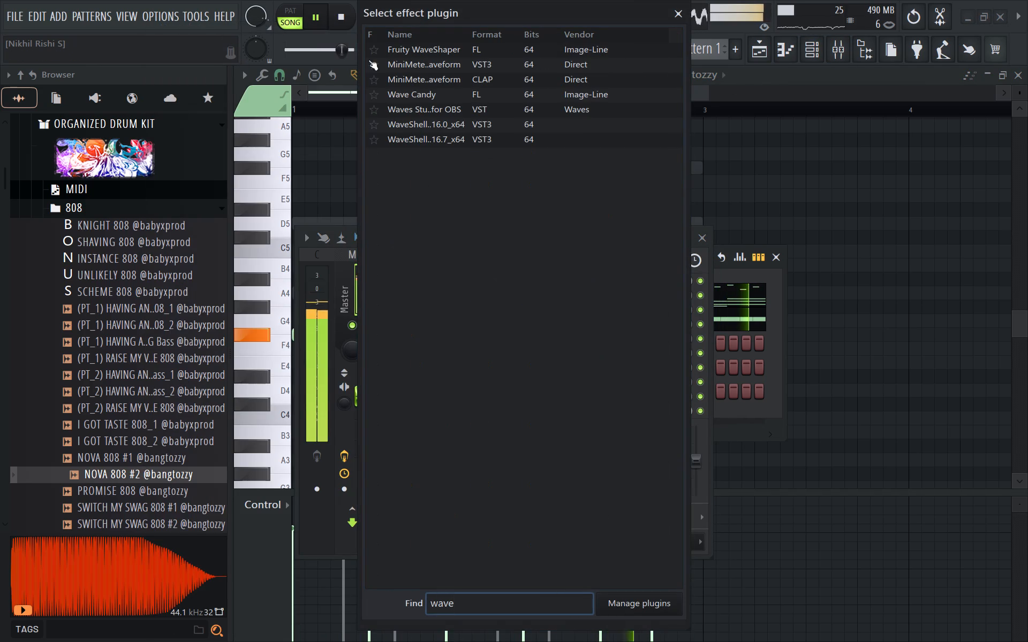
{"action": "double_click", "coordinate": [507, 50]}
{"action": "left_click", "coordinate": [237, 124]}
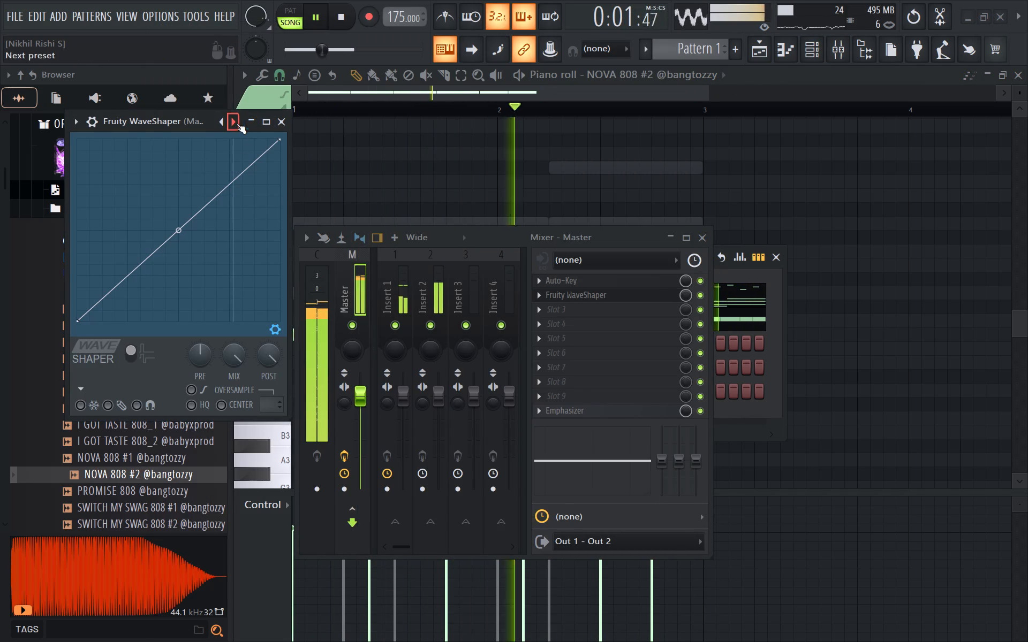
{"action": "left_click", "coordinate": [447, 291]}
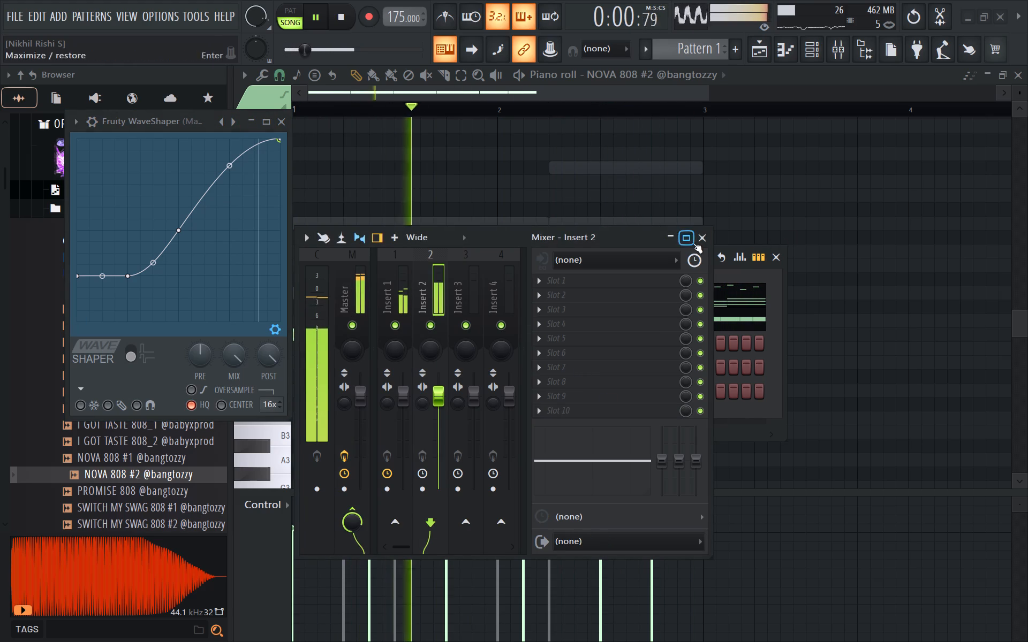
{"action": "left_click", "coordinate": [706, 239]}
Select all the F#4 bass notes, transpose them up one octave to F#5, and play them back.
{"action": "right_click", "coordinate": [784, 223]}
{"action": "left_click_drag", "start_coordinate": [774, 287], "coordinate": [0, 475], "text": "ctrl"}
{"action": "key", "text": "ctrl+space"}
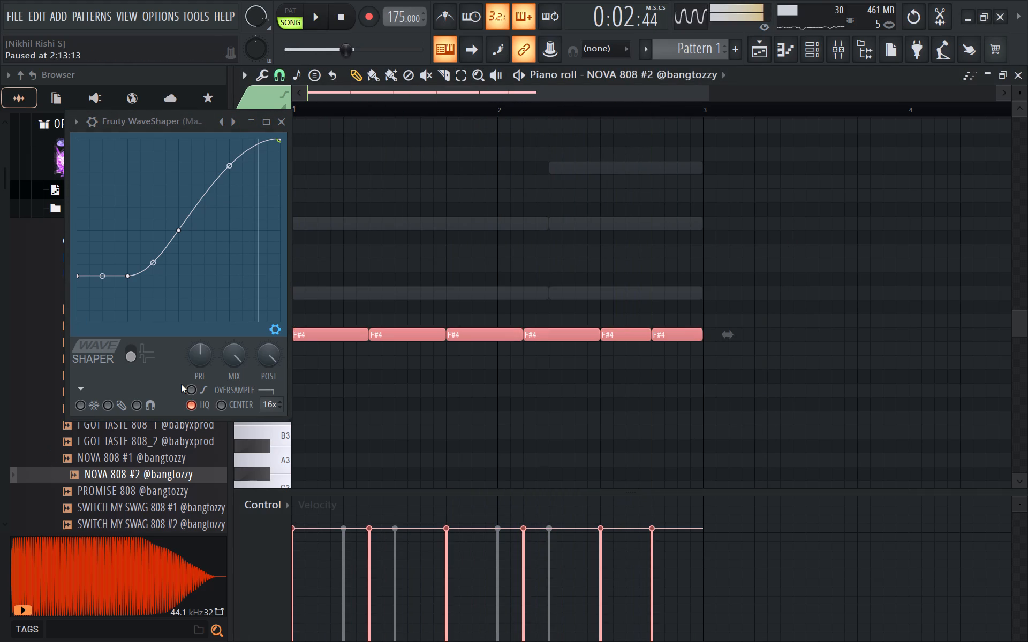
{"action": "key", "text": "ctrl+Up"}
{"action": "key", "text": "space"}
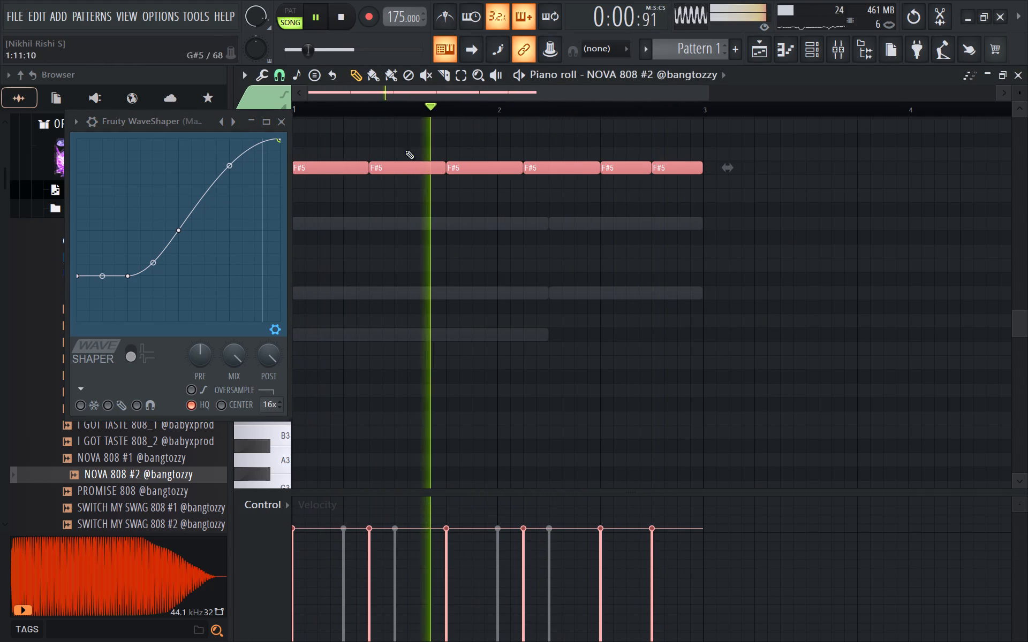
Enable Center and raise the Pre gain in Fruity WaveShaper on the Master track.
{"action": "left_click", "coordinate": [232, 407]}
{"action": "left_click_drag", "start_coordinate": [197, 358], "coordinate": [244, 312]}
Boost the 90 Hz low shelf of mixer Insert 2 by 3.0 dB, then close the WaveShaper and mixer windows.
{"action": "left_click", "coordinate": [804, 55]}
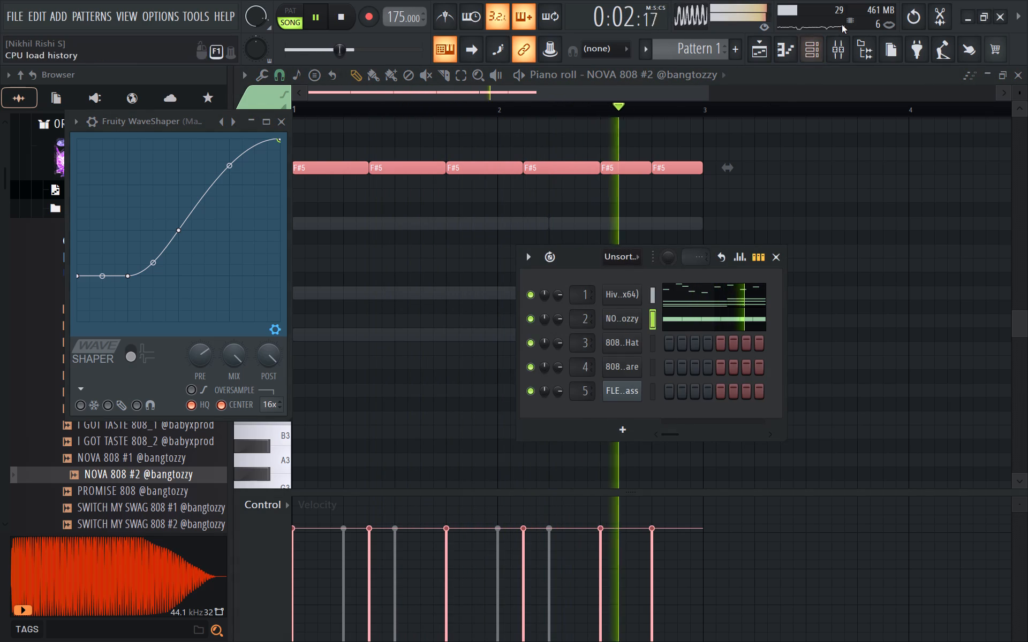
{"action": "left_click", "coordinate": [838, 45]}
{"action": "left_click", "coordinate": [440, 289]}
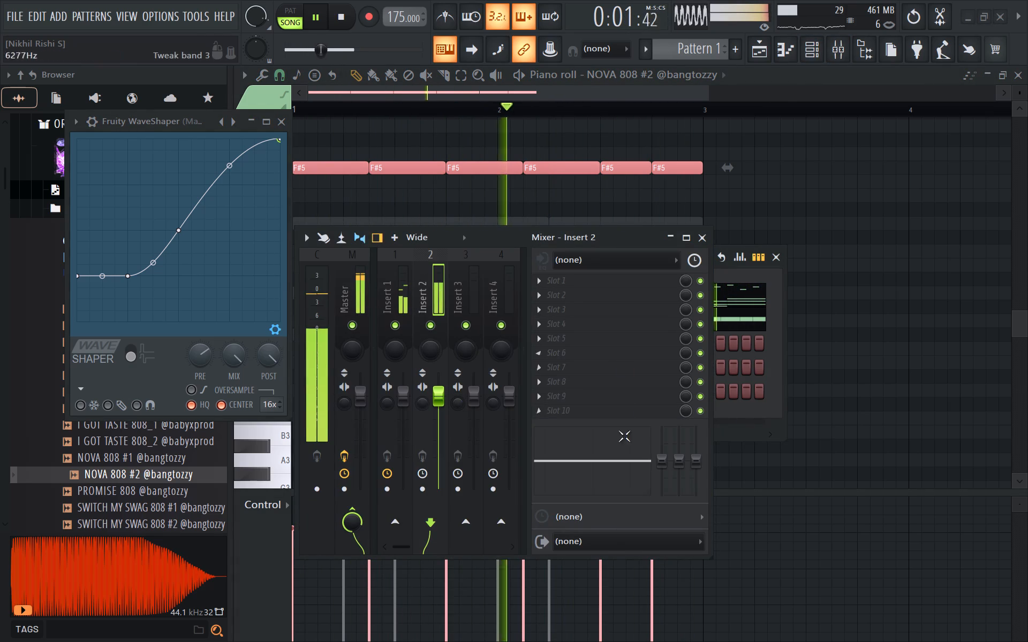
{"action": "left_click_drag", "start_coordinate": [664, 462], "coordinate": [669, 431]}
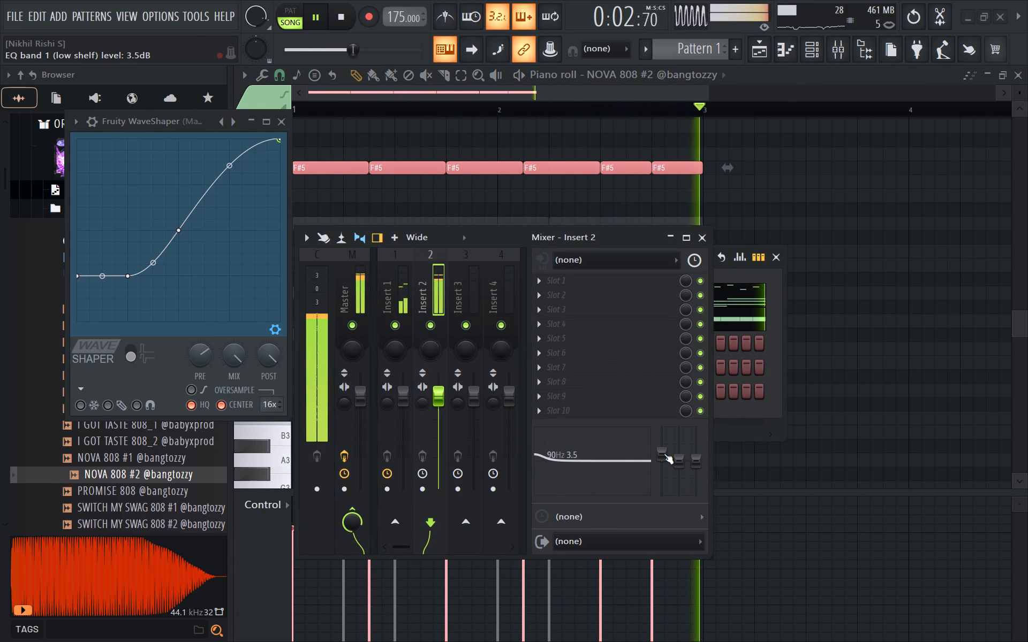
{"action": "left_click_drag", "start_coordinate": [664, 454], "coordinate": [656, 457]}
{"action": "left_click", "coordinate": [664, 455]}
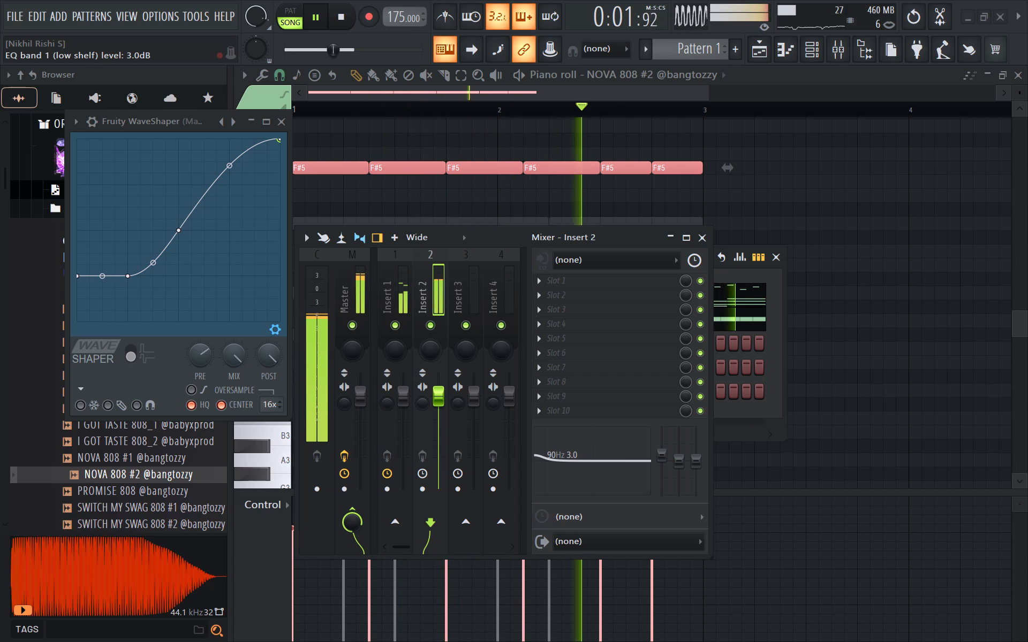
{"action": "left_click", "coordinate": [290, 124]}
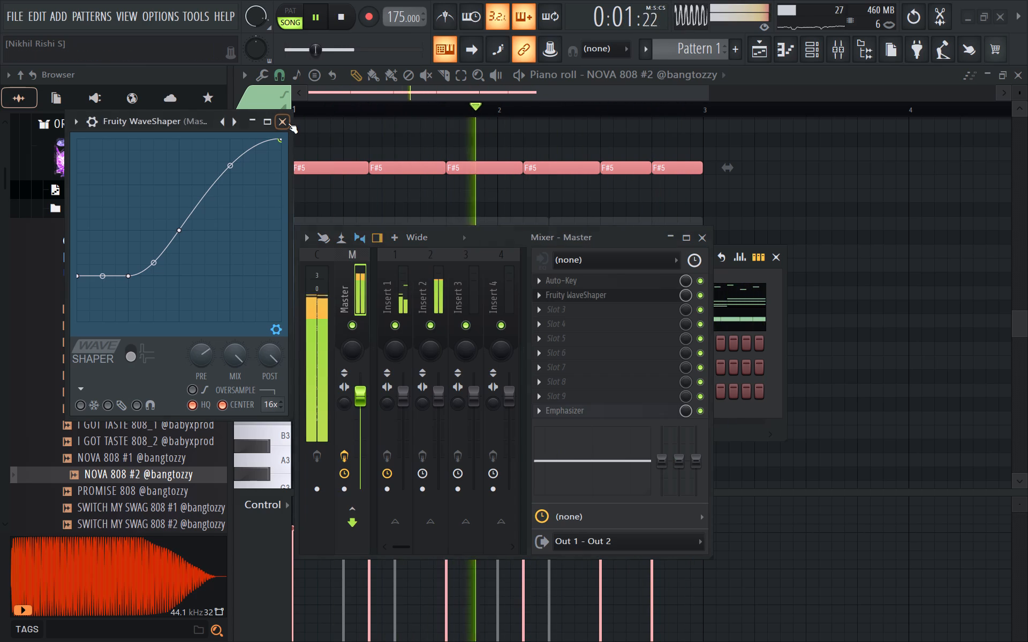
{"action": "left_click", "coordinate": [286, 123]}
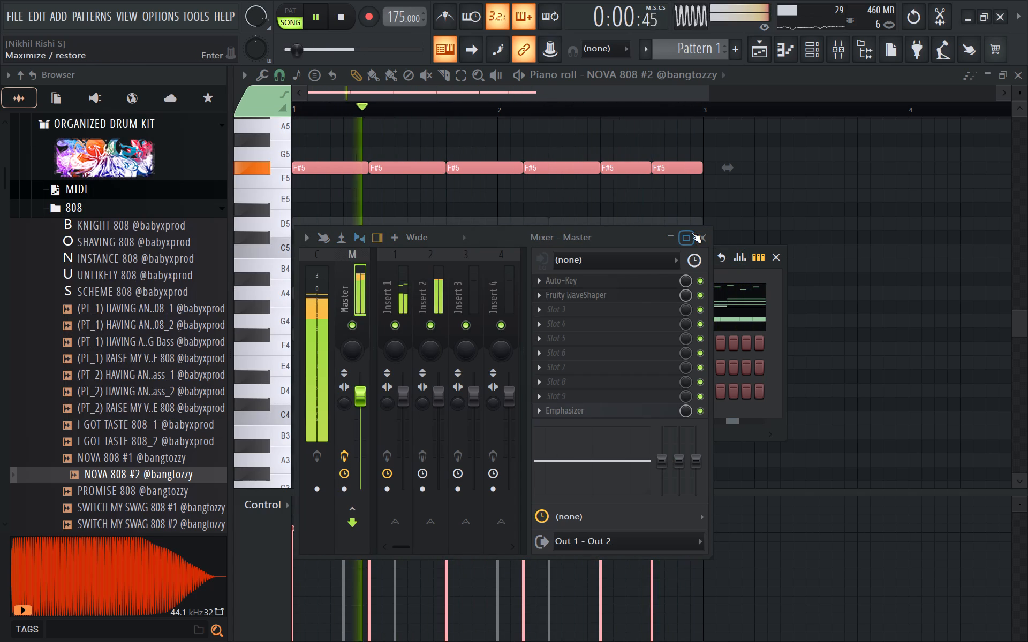
{"action": "left_click", "coordinate": [700, 236]}
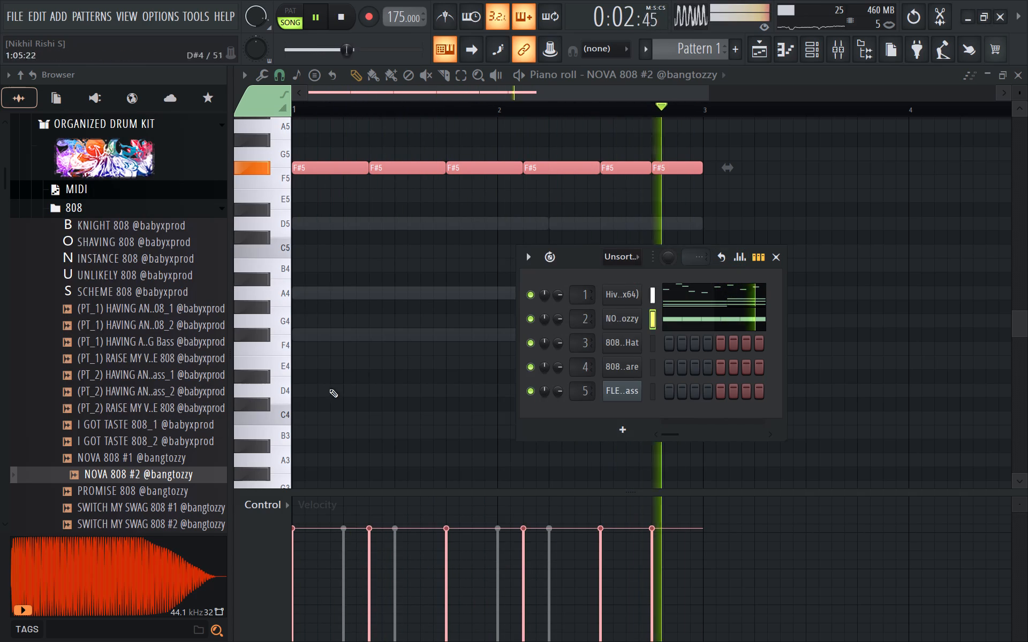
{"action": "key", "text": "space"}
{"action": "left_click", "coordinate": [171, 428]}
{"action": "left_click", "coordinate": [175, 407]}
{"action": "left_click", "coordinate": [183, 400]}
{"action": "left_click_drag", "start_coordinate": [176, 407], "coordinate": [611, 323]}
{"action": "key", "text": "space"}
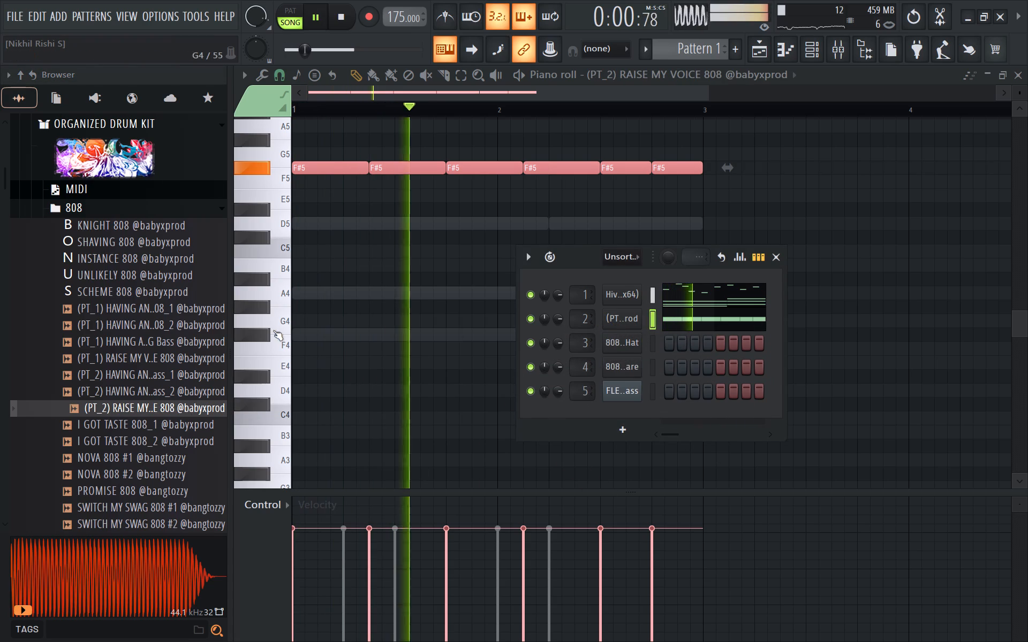
{"action": "left_click", "coordinate": [183, 308]}
{"action": "key", "text": "space"}
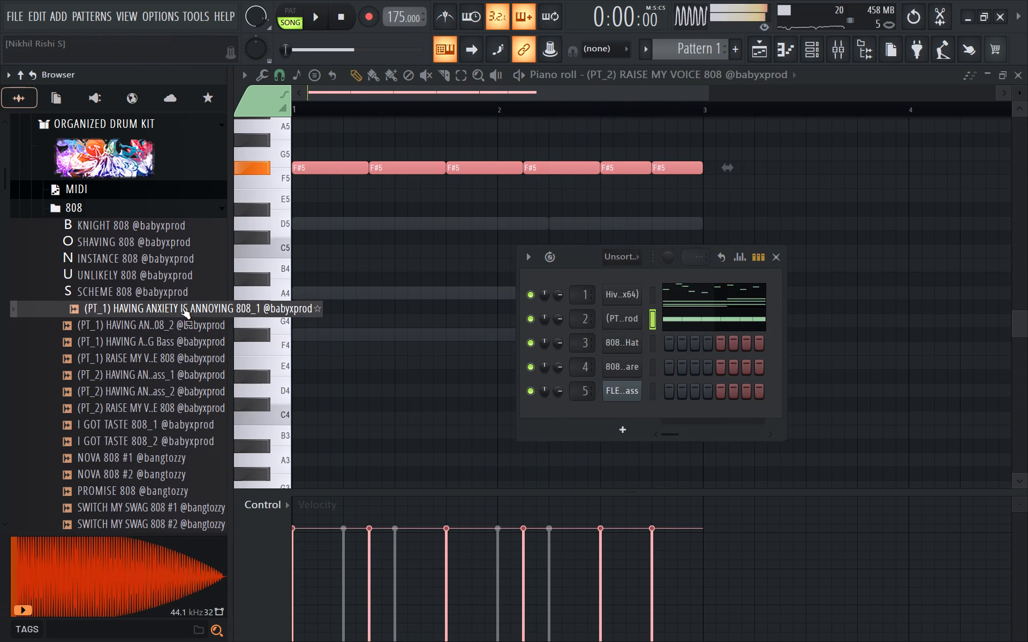
{"action": "left_click", "coordinate": [180, 308]}
{"action": "left_click", "coordinate": [170, 334]}
{"action": "left_click", "coordinate": [184, 326]}
{"action": "left_click", "coordinate": [180, 348]}
{"action": "left_click_drag", "start_coordinate": [181, 348], "coordinate": [701, 345]}
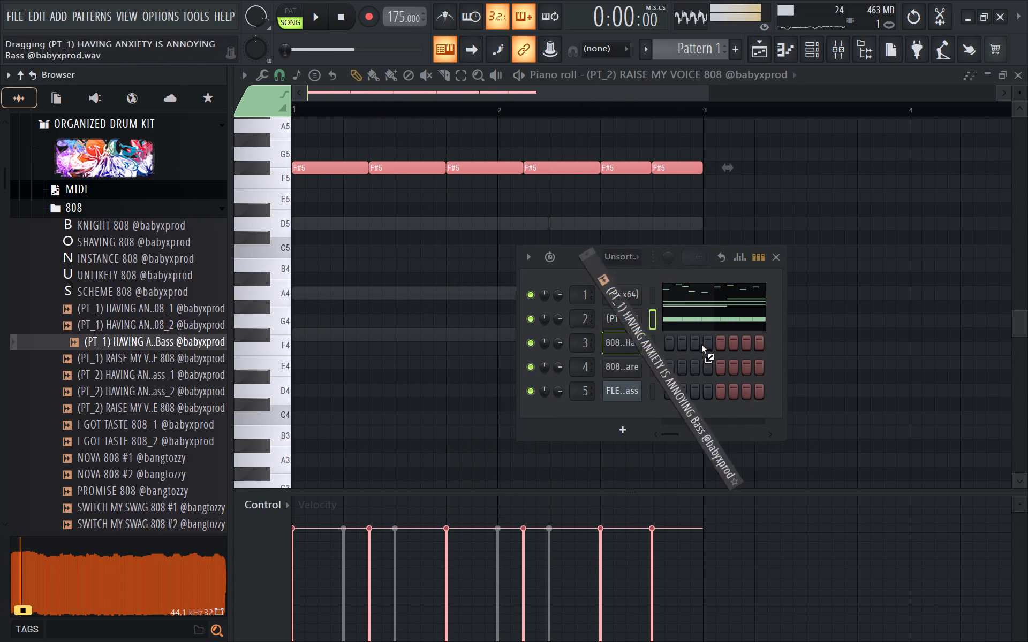
{"action": "left_click_drag", "start_coordinate": [701, 345], "coordinate": [633, 317]}
{"action": "key", "text": "space"}
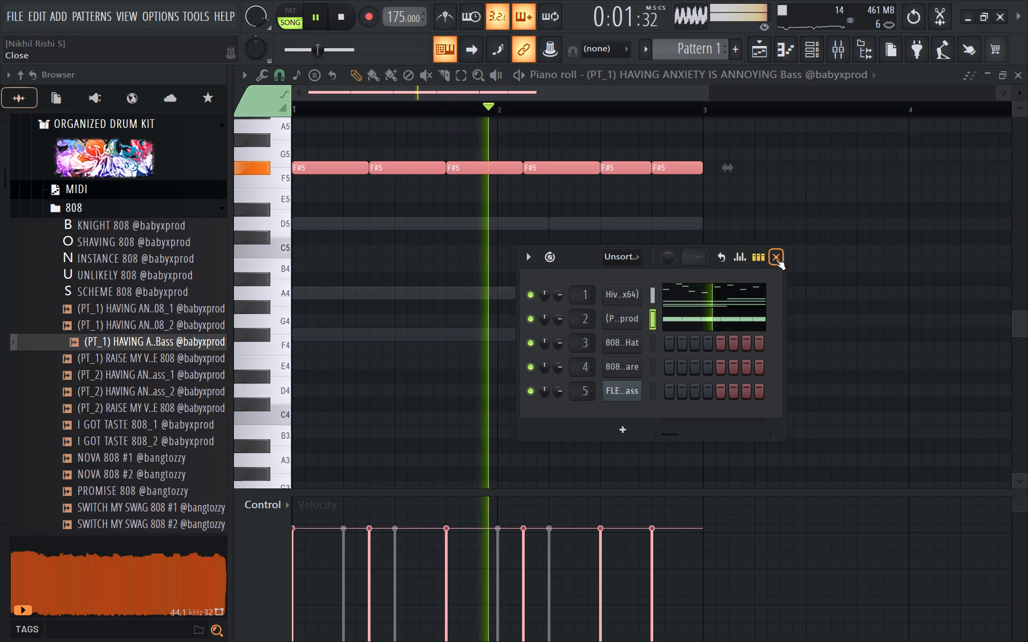
{"action": "left_click", "coordinate": [776, 259]}
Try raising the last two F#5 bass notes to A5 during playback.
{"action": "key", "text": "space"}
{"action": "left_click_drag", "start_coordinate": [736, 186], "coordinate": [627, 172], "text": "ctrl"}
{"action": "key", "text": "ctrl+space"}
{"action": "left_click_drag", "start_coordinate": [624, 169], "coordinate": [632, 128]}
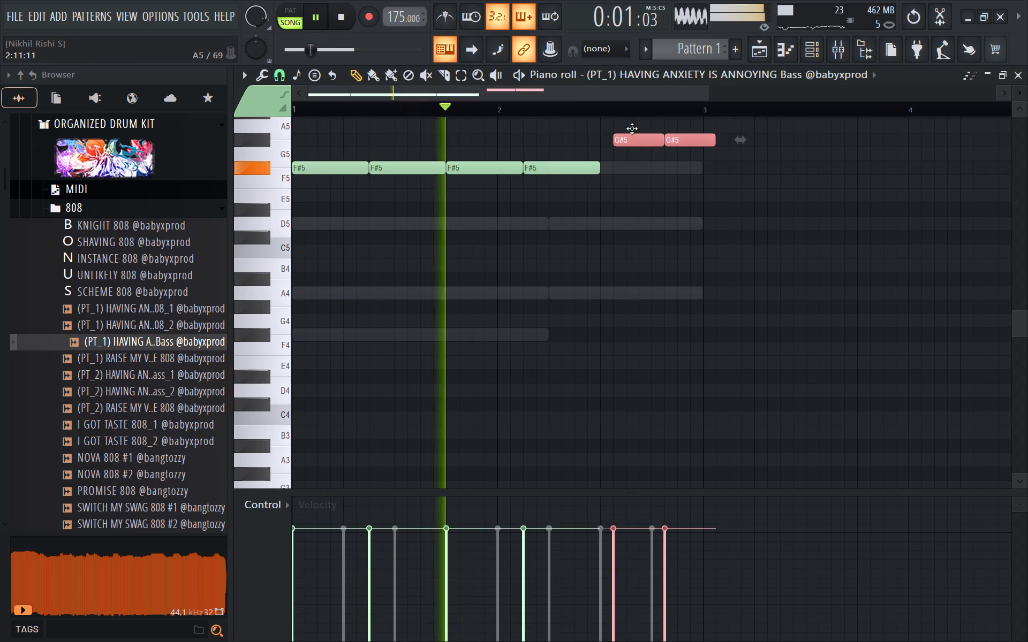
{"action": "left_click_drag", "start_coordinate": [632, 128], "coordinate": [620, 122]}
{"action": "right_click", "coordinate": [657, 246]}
Move the last two bass notes, at 2:09 and 2:13, to D#5 and listen to the result.
{"action": "scroll", "coordinate": [684, 239], "scroll_direction": "up", "scroll_amount": 3}
{"action": "left_click_drag", "start_coordinate": [737, 204], "coordinate": [632, 259], "text": "ctrl"}
{"action": "left_click_drag", "start_coordinate": [624, 248], "coordinate": [624, 335]}
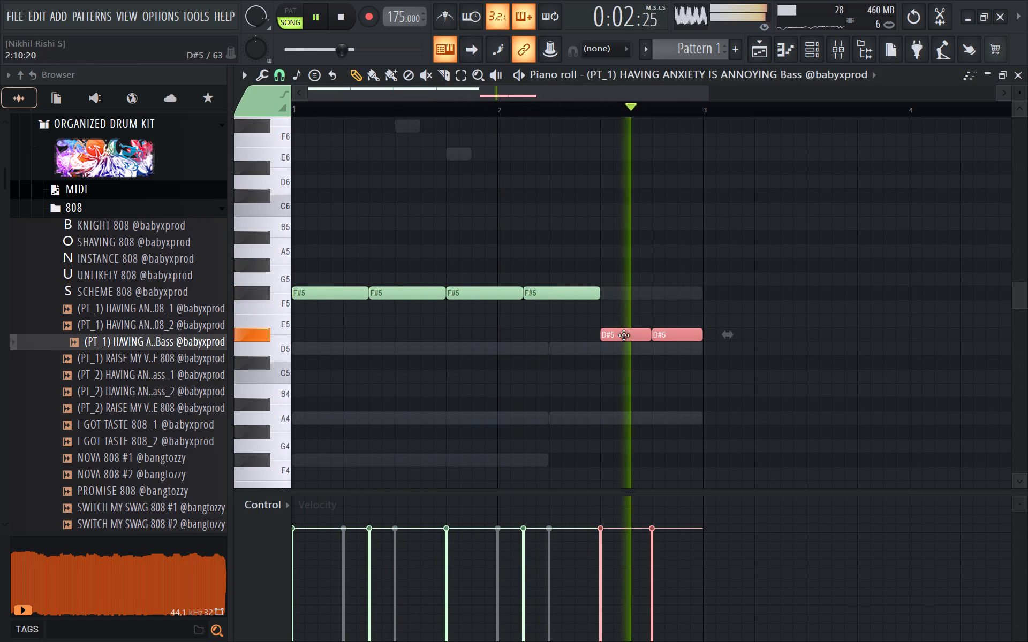
{"action": "right_click", "coordinate": [648, 293]}
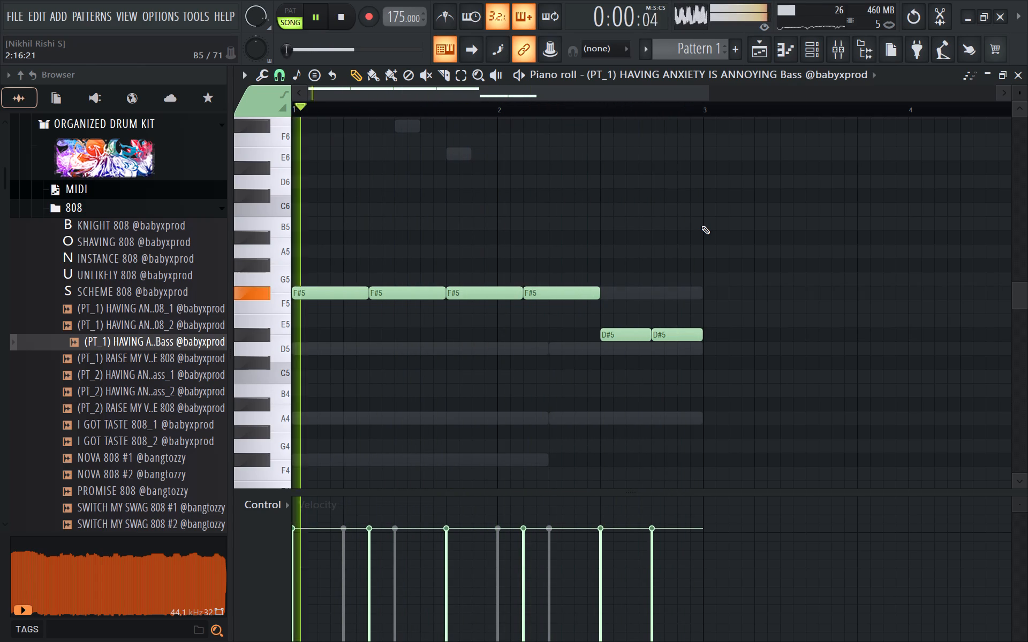
{"action": "key", "text": "space"}
Close the project without saving the changes to untitled.flp.
{"action": "left_click", "coordinate": [1000, 12]}
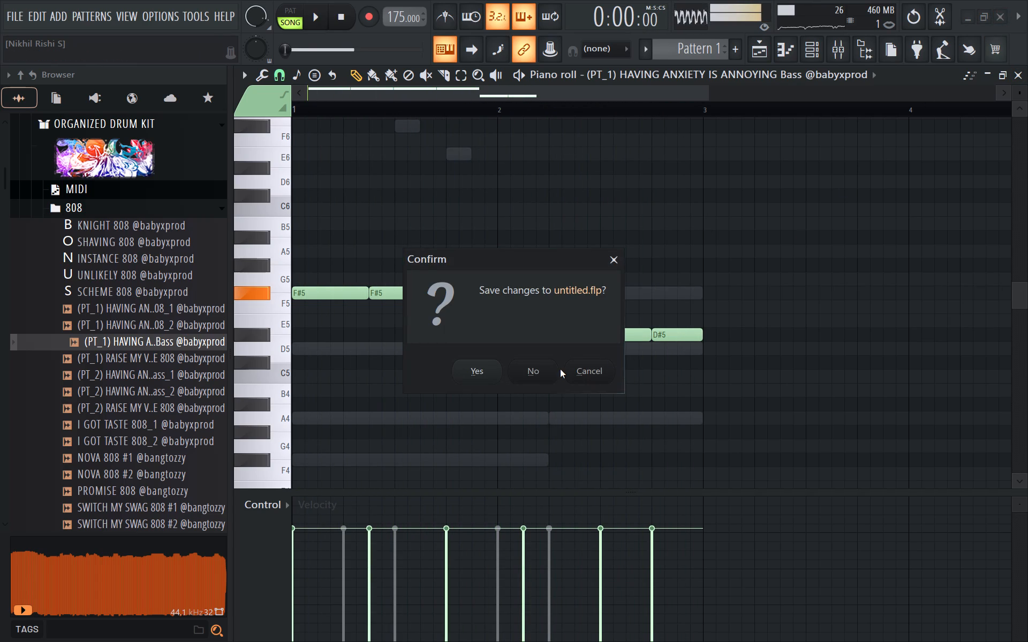
{"action": "left_click", "coordinate": [553, 372]}
{"action": "left_click", "coordinate": [696, 408]}
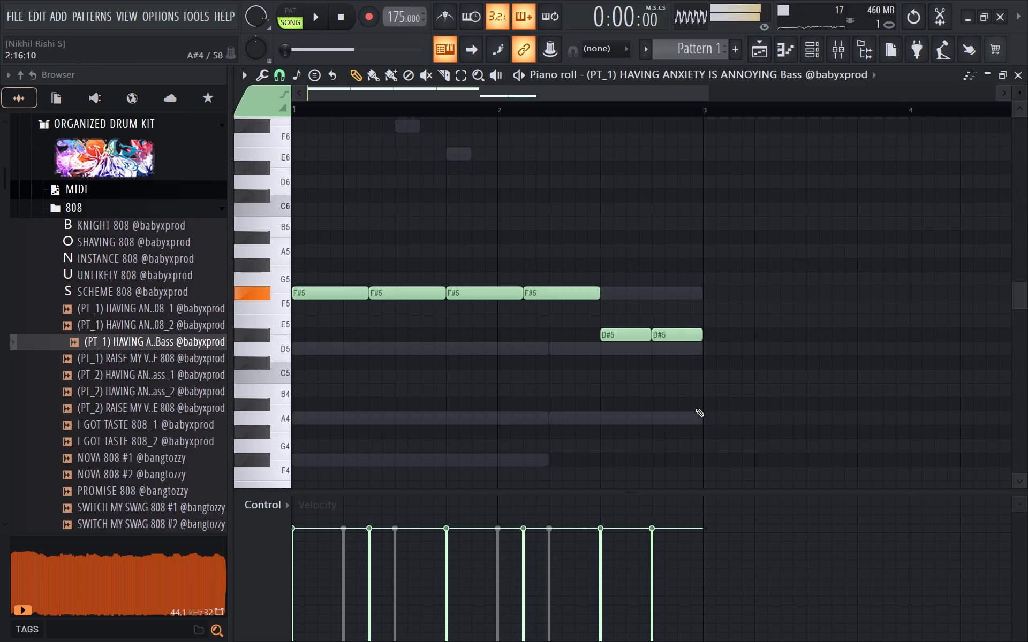